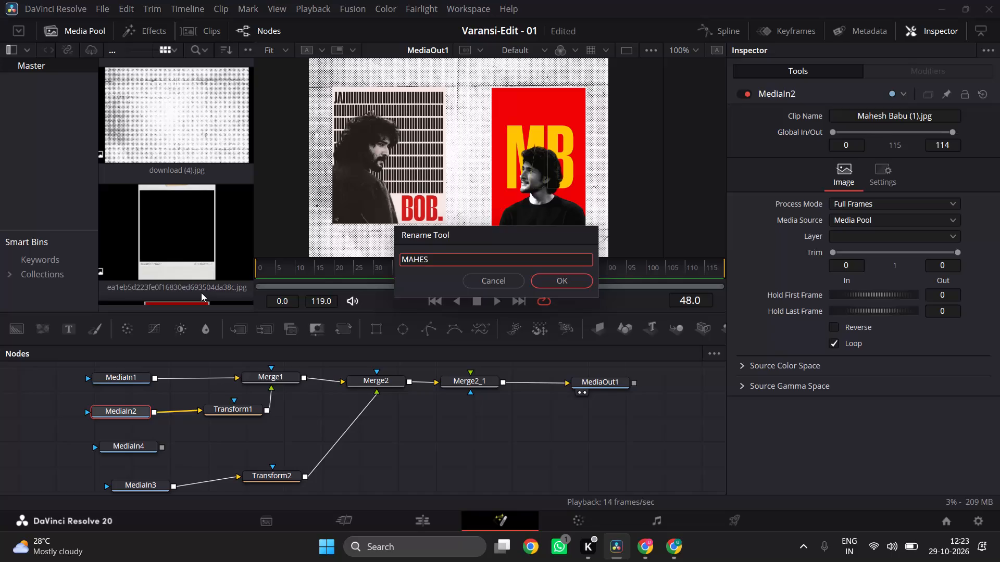
Rename the MediaIn2 node as Maheshbabu-1.
{"action": "key", "text": "BackSpace"}
{"action": "key", "text": "BackSpace"}
{"action": "key", "text": "BackSpace"}
{"action": "key", "text": "BackSpace"}
{"action": "key", "text": "BackSpace"}
{"action": "key", "text": "BackSpace"}
{"action": "key", "text": "BackSpace"}
{"action": "key", "text": "BackSpace"}
{"action": "key", "text": "BackSpace"}
{"action": "key", "text": "BackSpace"}
{"action": "key", "text": "BackSpace"}
{"action": "key", "text": "BackSpace"}
{"action": "key", "text": "BackSpace"}
{"action": "key", "text": "BackSpace"}
{"action": "type", "text": "babu"}
{"action": "type", "text": "-1"}
{"action": "key", "text": "Return"}
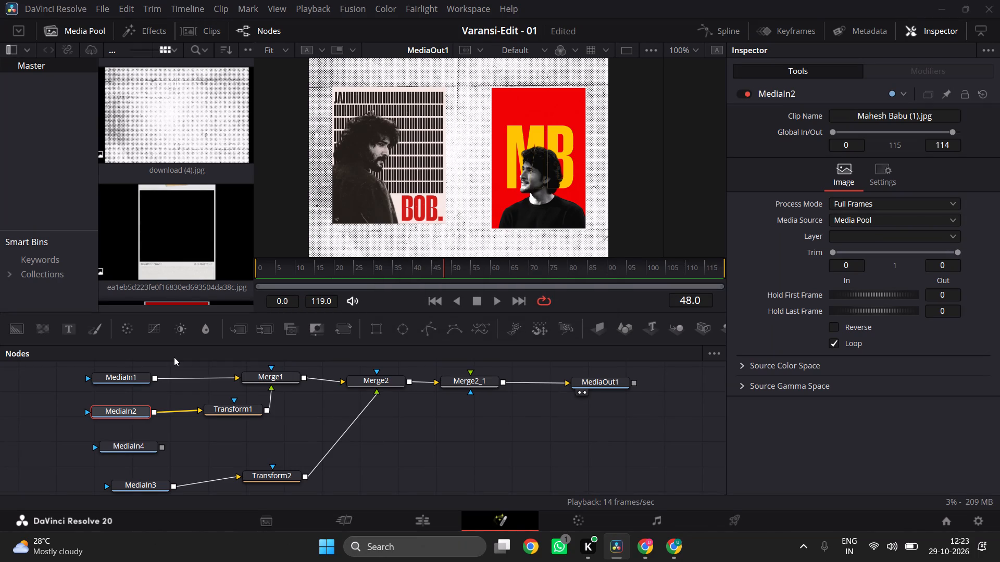
Rename the MediaIn3 node, which holds the mahesh babu.jpg clip, as MaheshBabu-2.
{"action": "left_click", "coordinate": [137, 445]}
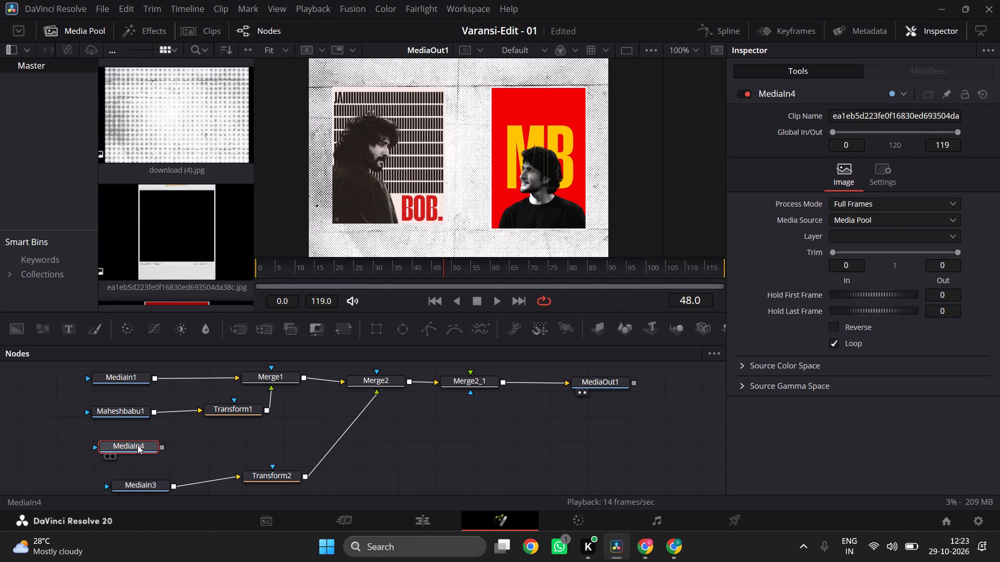
{"action": "left_click", "coordinate": [142, 487]}
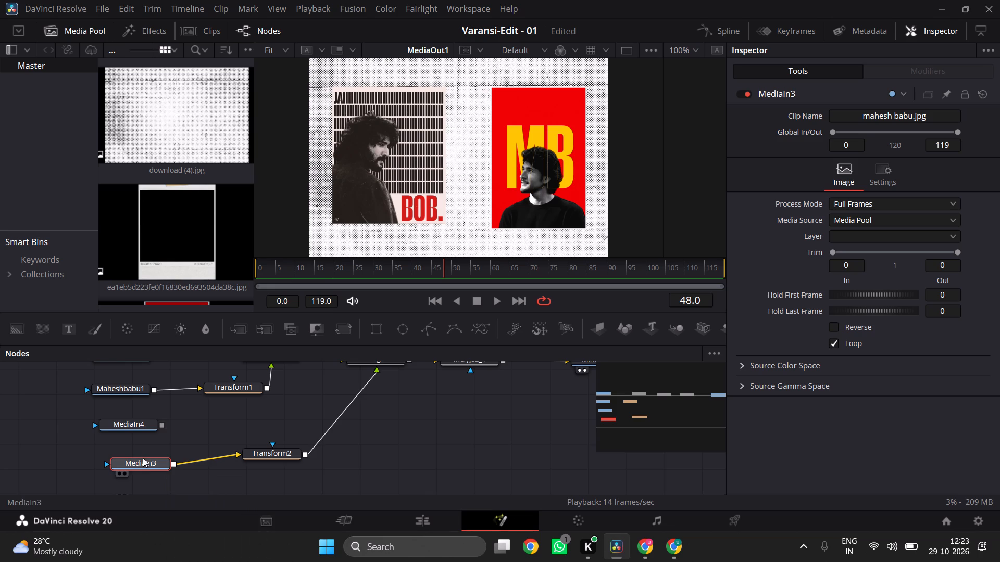
{"action": "key", "text": "ctrl+F2"}
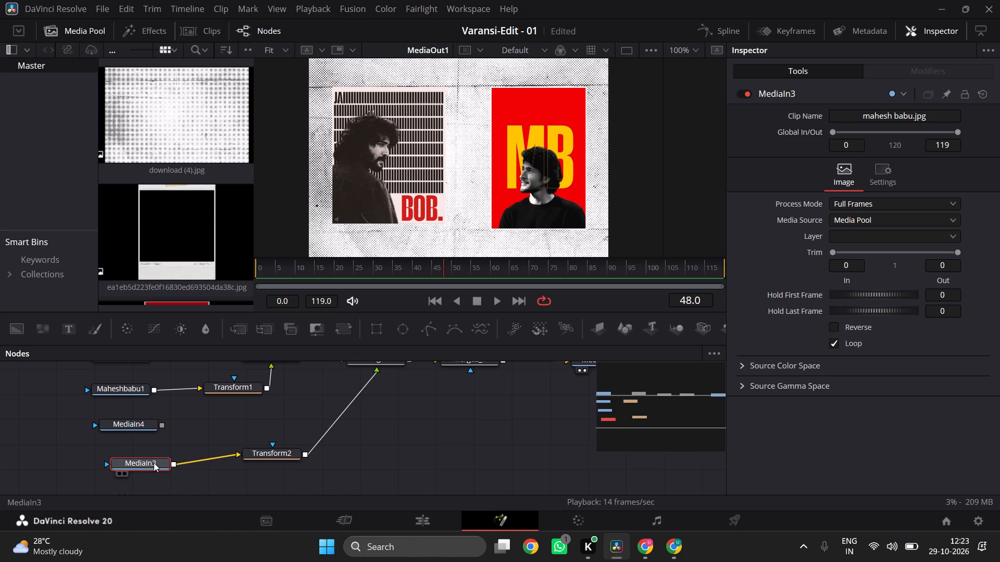
{"action": "right_click", "coordinate": [144, 462]}
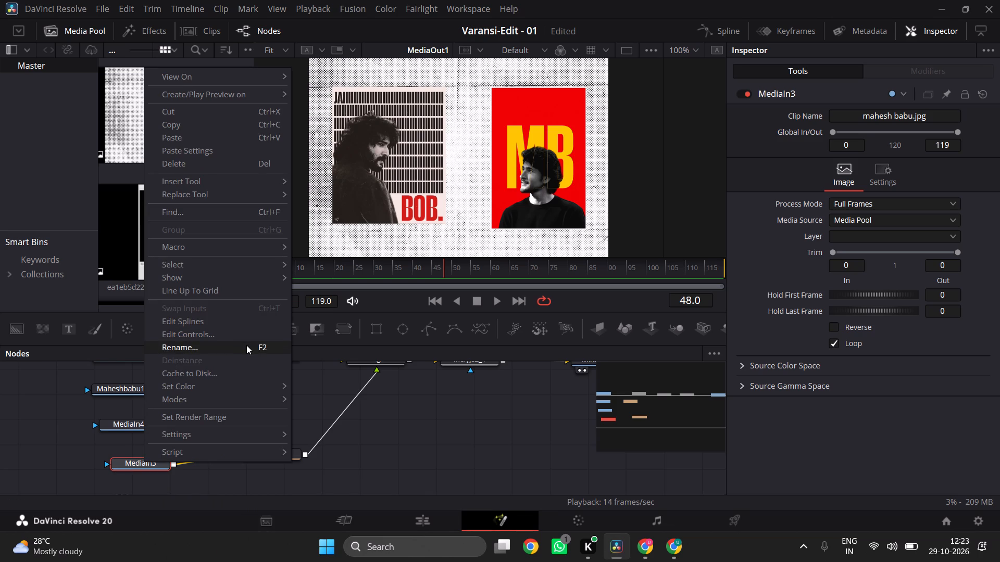
{"action": "left_click", "coordinate": [246, 345]}
{"action": "key", "text": "BackSpace"}
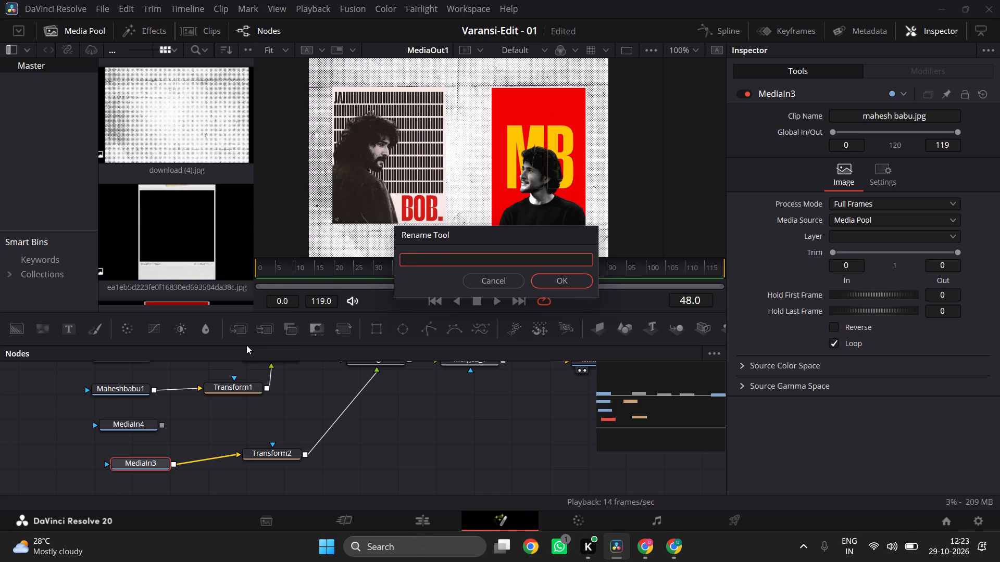
{"action": "type", "text": "ahe"}
{"action": "type", "text": "sh"}
{"action": "type", "text": "abu"}
{"action": "type", "text": "-2"}
{"action": "key", "text": "Return"}
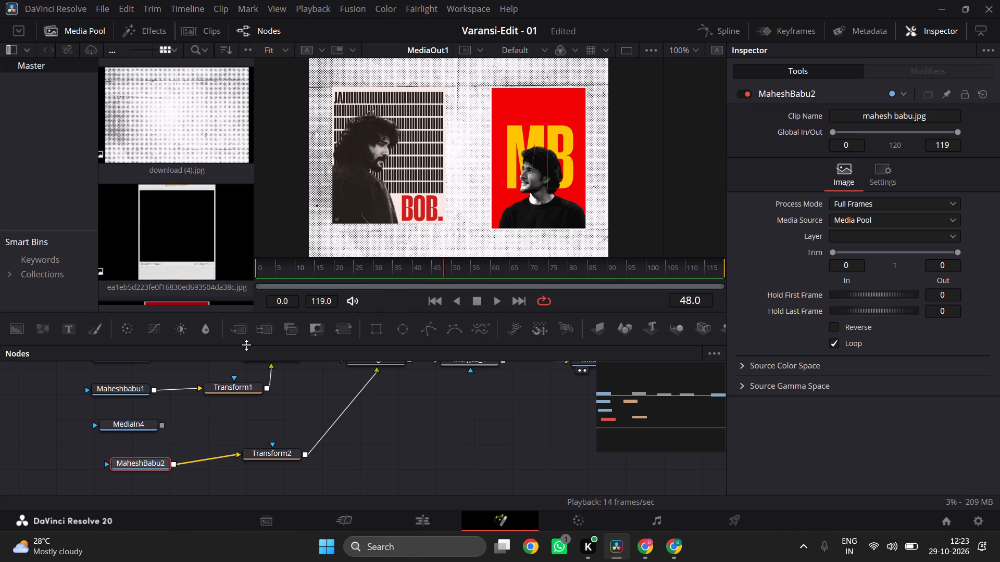
Rename the unconnected MediaIn4 node, which holds the Polaroid frame image, as Card.
{"action": "right_click", "coordinate": [132, 427]}
{"action": "right_click", "coordinate": [118, 425]}
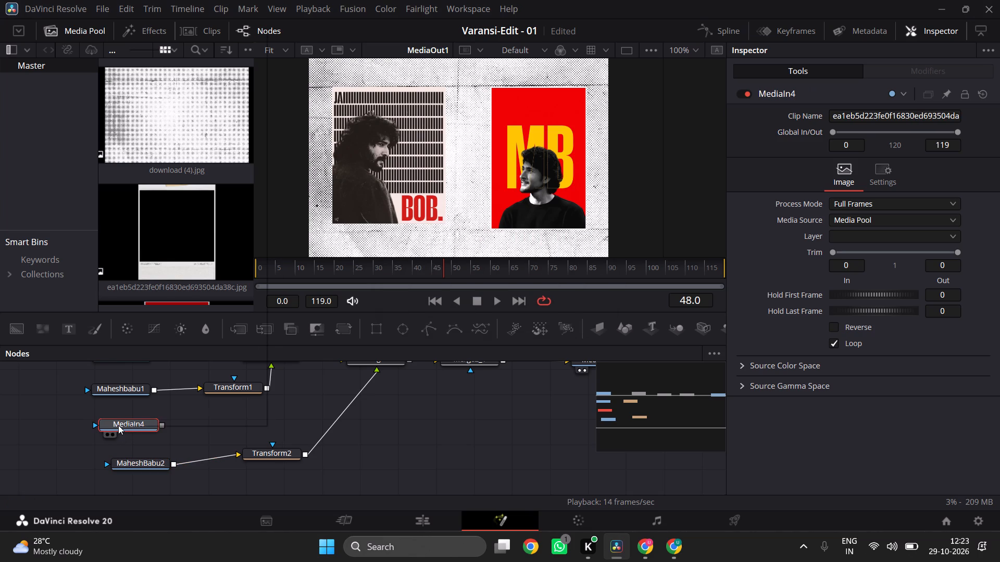
{"action": "left_click_drag", "start_coordinate": [118, 425], "coordinate": [121, 406]}
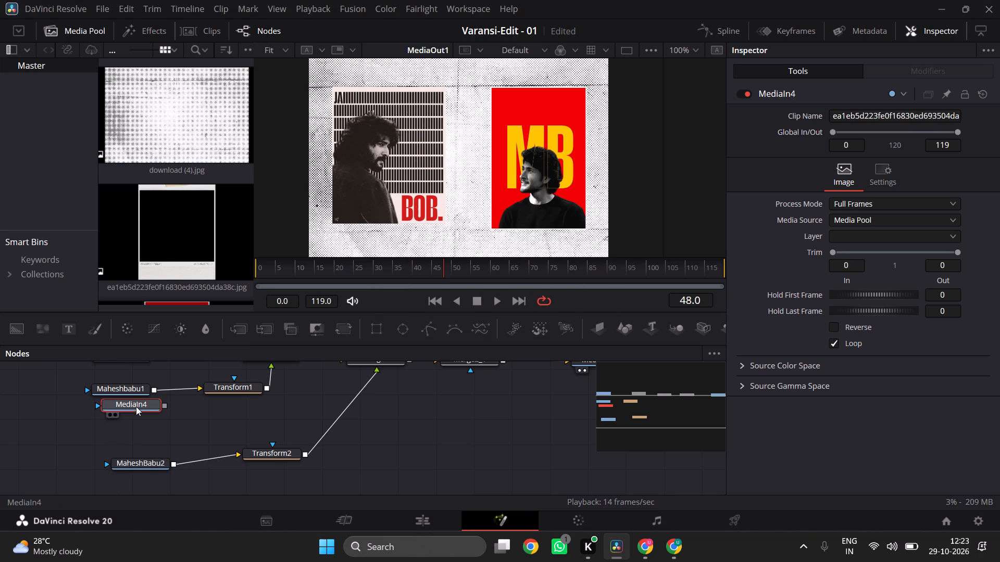
{"action": "left_click", "coordinate": [136, 406]}
{"action": "left_click_drag", "start_coordinate": [135, 404], "coordinate": [133, 424]}
{"action": "right_click", "coordinate": [133, 424]}
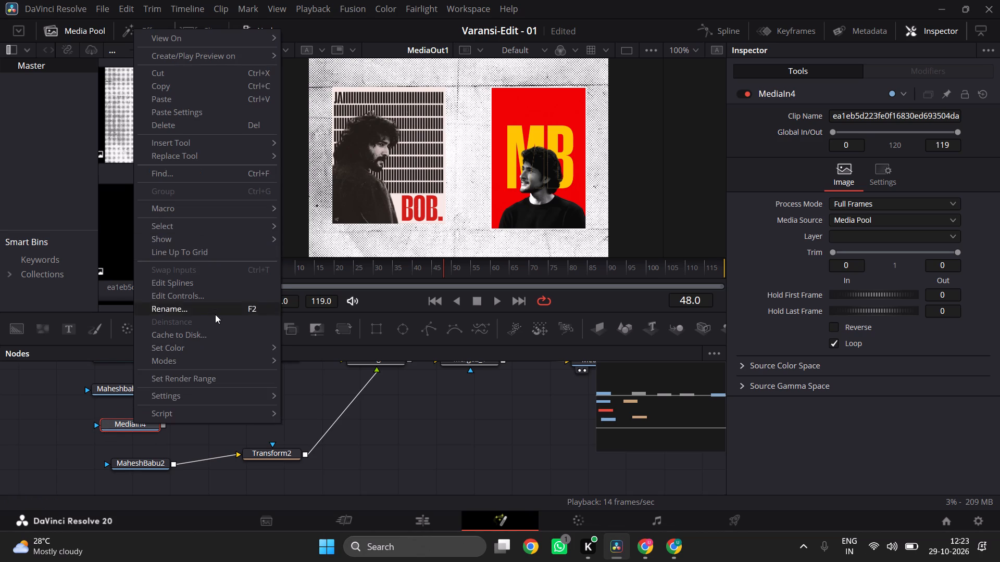
{"action": "left_click", "coordinate": [214, 311]}
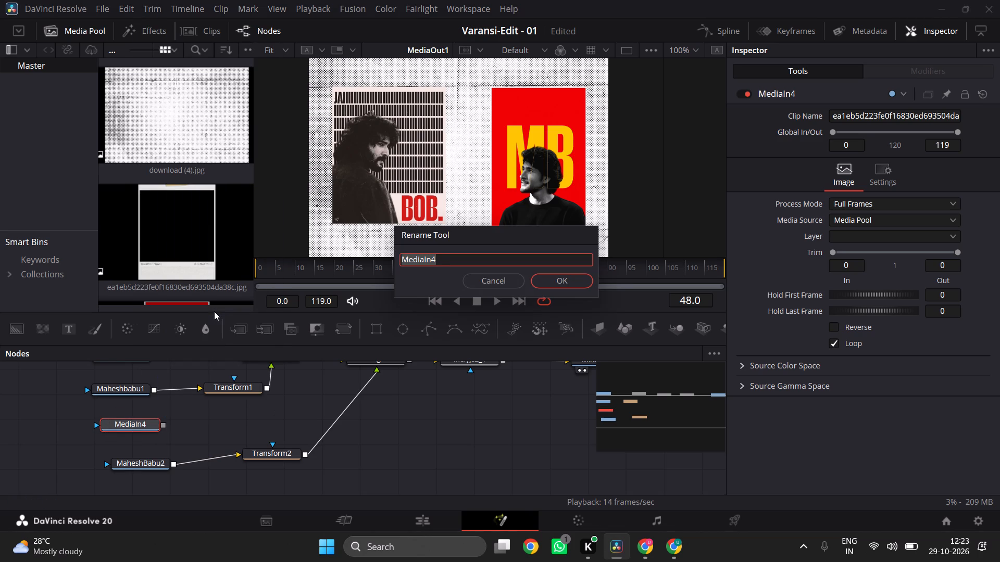
{"action": "key", "text": "BackSpace"}
{"action": "type", "text": "ARD"}
{"action": "key", "text": "Return"}
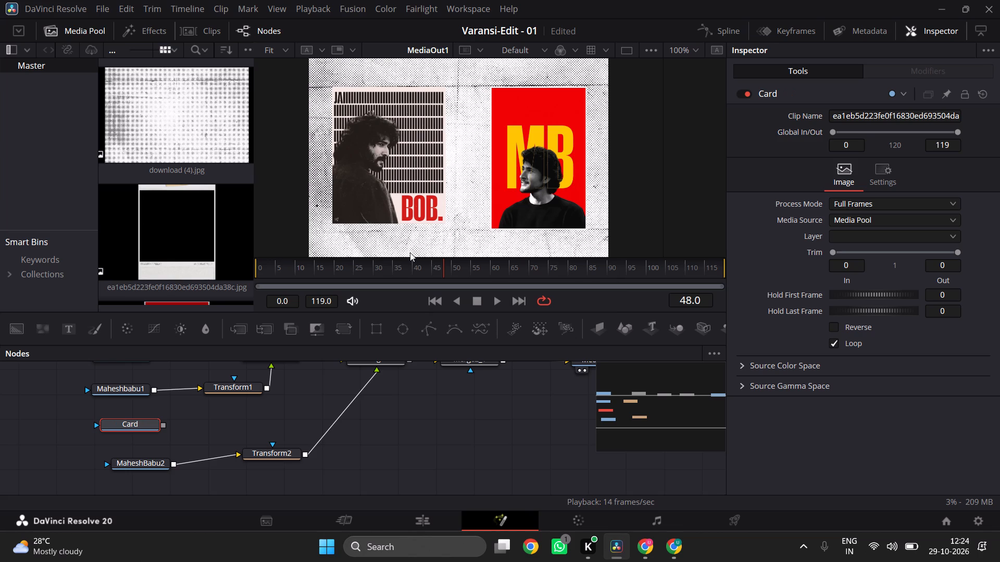
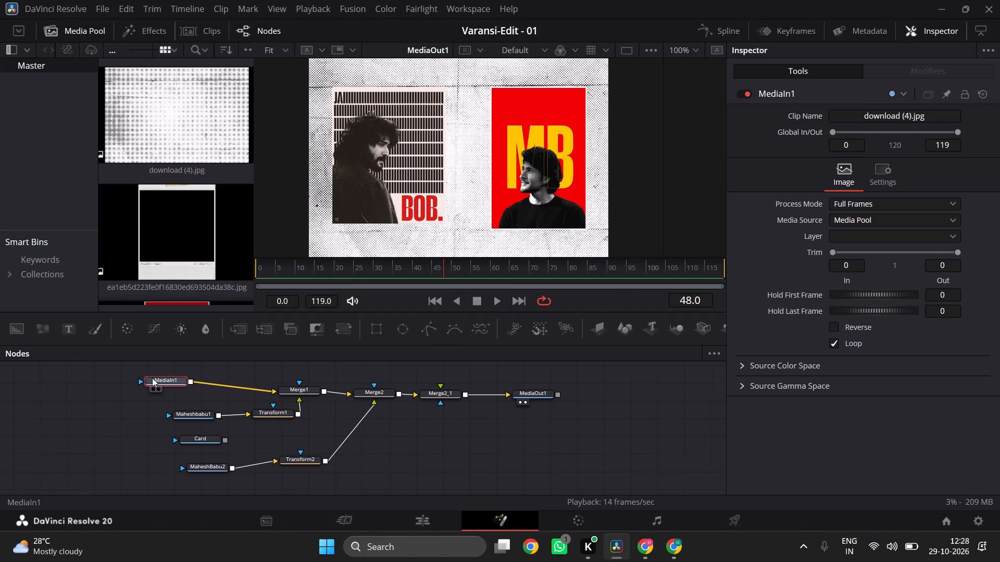
{"action": "left_click_drag", "start_coordinate": [152, 378], "coordinate": [140, 376]}
Reposition Merge1 level with MediaIn1 and just above Merge2, checking the placement against ChatGPT's node diagram.
{"action": "left_click_drag", "start_coordinate": [292, 386], "coordinate": [287, 384]}
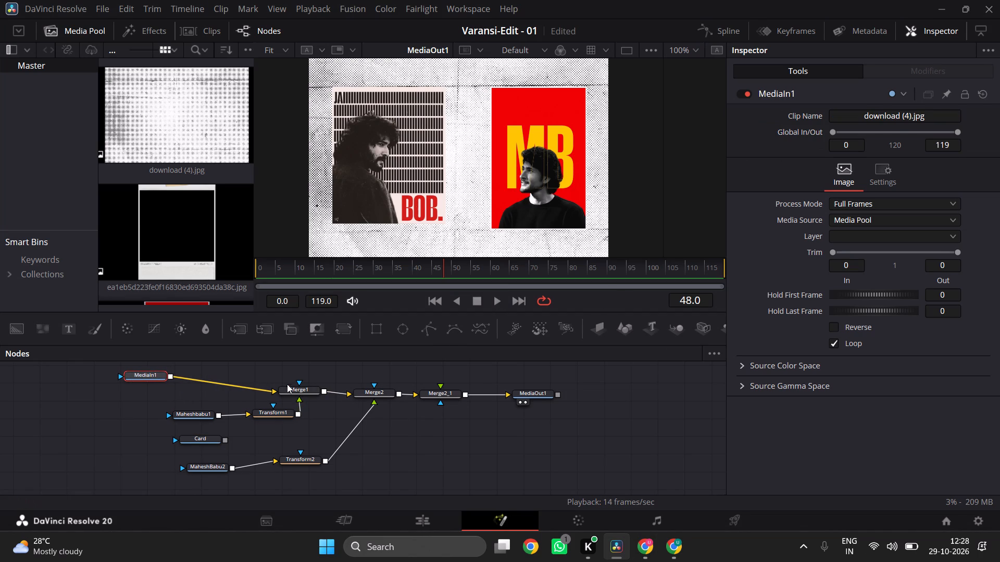
{"action": "left_click_drag", "start_coordinate": [287, 384], "coordinate": [260, 377]}
{"action": "left_click_drag", "start_coordinate": [303, 388], "coordinate": [283, 377]}
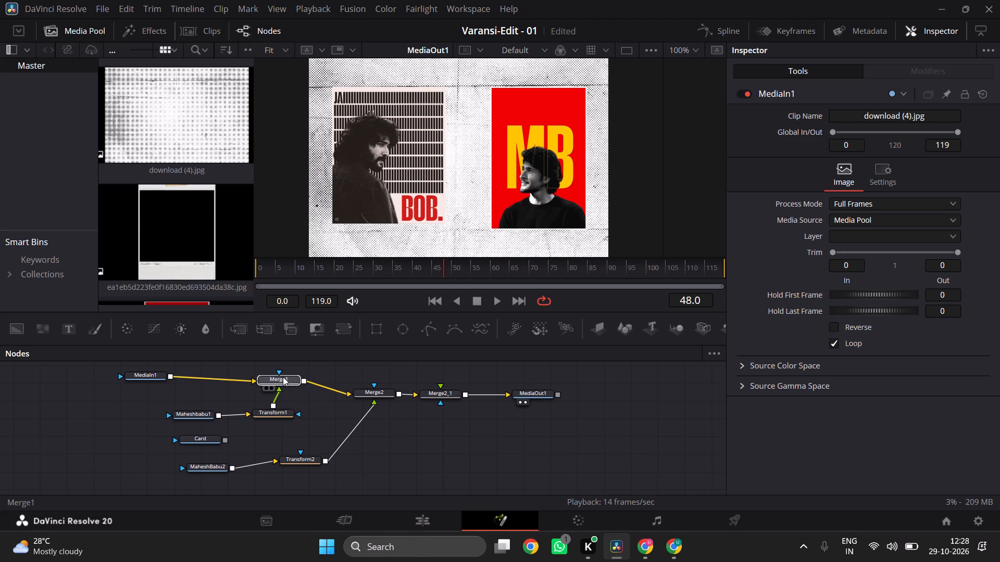
{"action": "left_click_drag", "start_coordinate": [283, 377], "coordinate": [283, 375]}
{"action": "key", "text": "alt+Tab"}
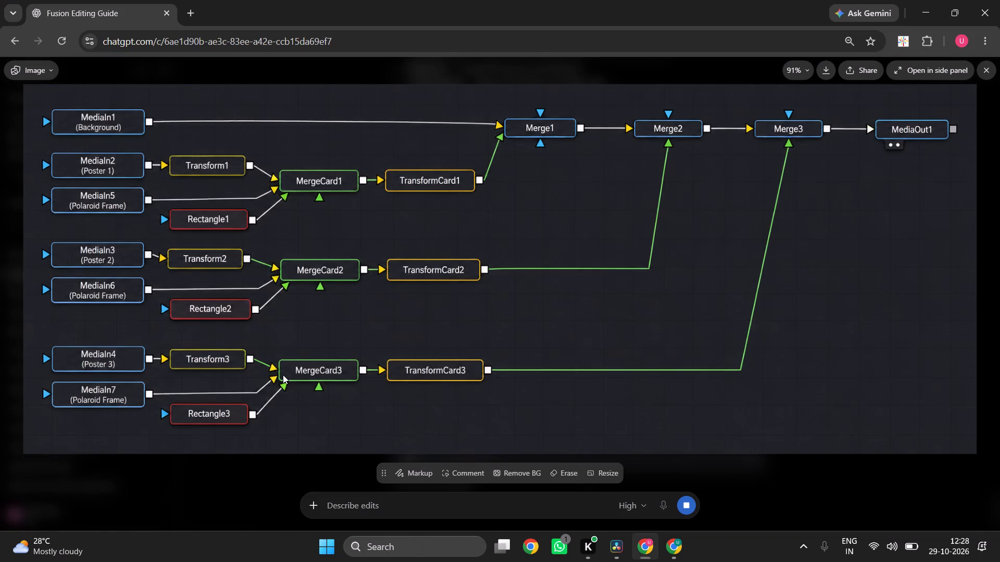
{"action": "key", "text": "alt+Tab"}
{"action": "left_click_drag", "start_coordinate": [287, 377], "coordinate": [304, 380]}
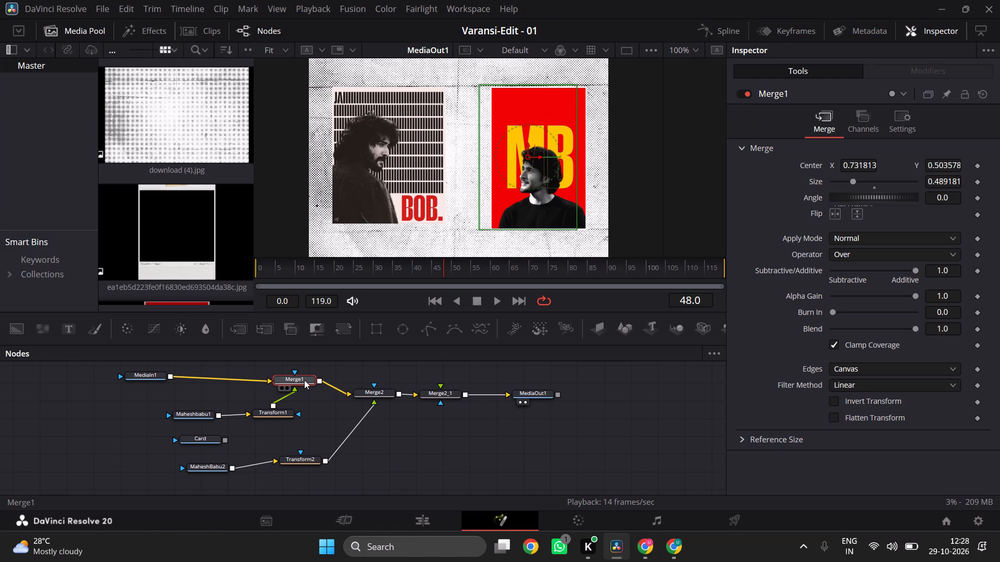
{"action": "left_click_drag", "start_coordinate": [304, 380], "coordinate": [365, 374]}
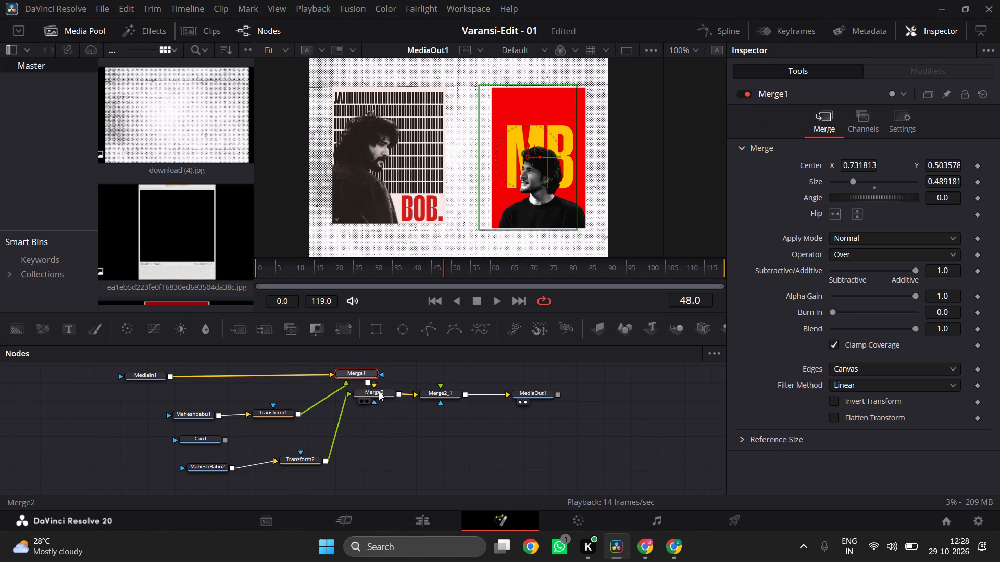
Line up Merge2, Merge2_1 and MediaOut1 in one row following Merge1, spaced like the main chain in ChatGPT's diagram.
{"action": "left_click_drag", "start_coordinate": [379, 393], "coordinate": [454, 375]}
{"action": "left_click_drag", "start_coordinate": [445, 391], "coordinate": [517, 373]}
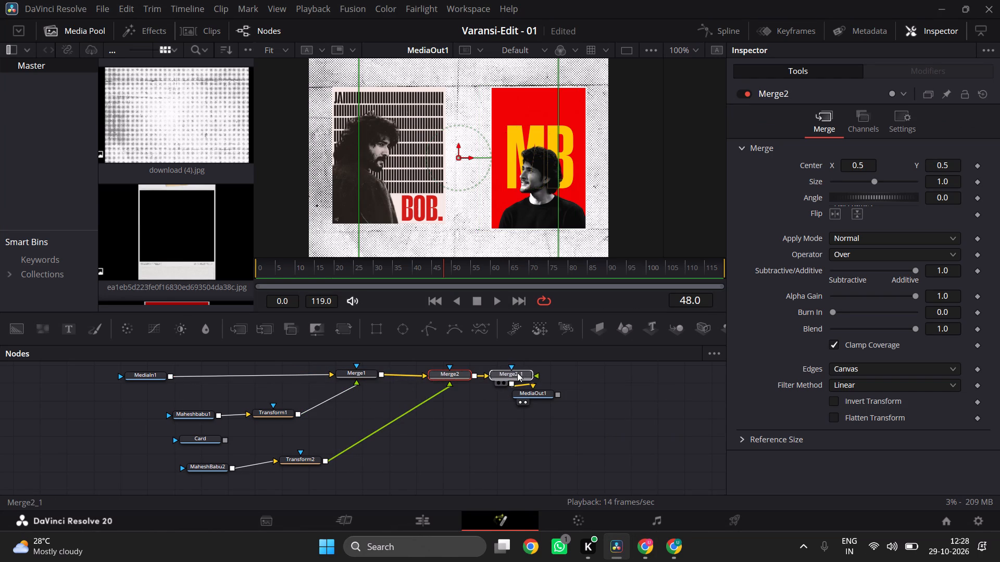
{"action": "left_click_drag", "start_coordinate": [517, 373], "coordinate": [532, 372]}
{"action": "left_click_drag", "start_coordinate": [537, 394], "coordinate": [579, 387]}
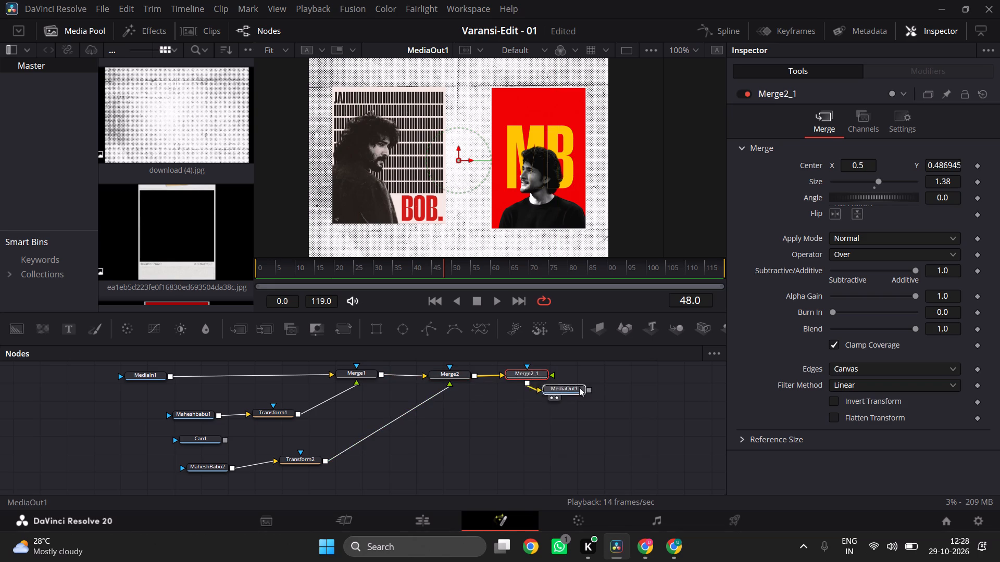
{"action": "left_click_drag", "start_coordinate": [579, 387], "coordinate": [625, 375]}
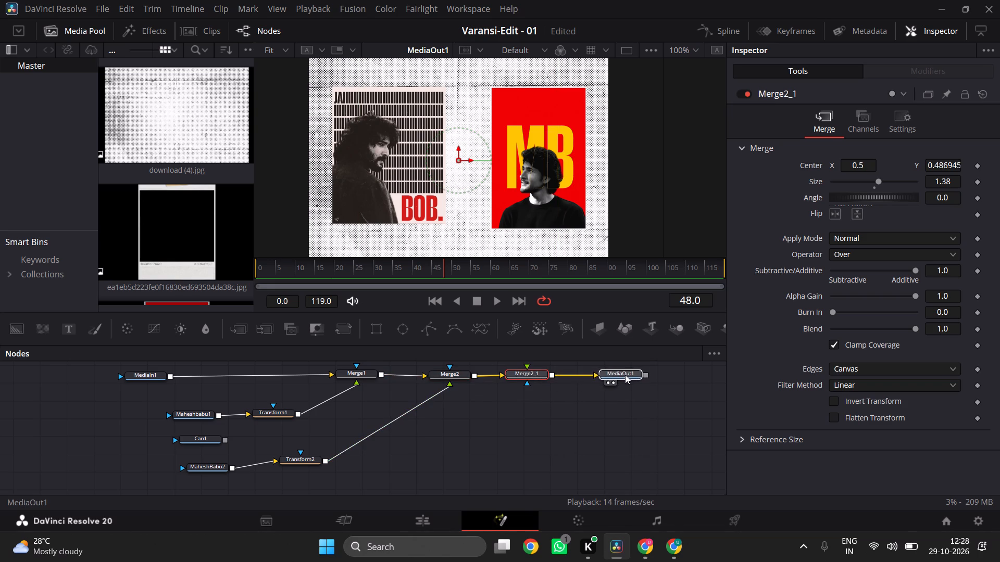
{"action": "left_click_drag", "start_coordinate": [625, 375], "coordinate": [626, 374]}
Checking ChatGPT's diagram, move Maheshbabu1 directly beneath MediaIn1 and bring Transform1 level with it.
{"action": "key", "text": "alt+Tab"}
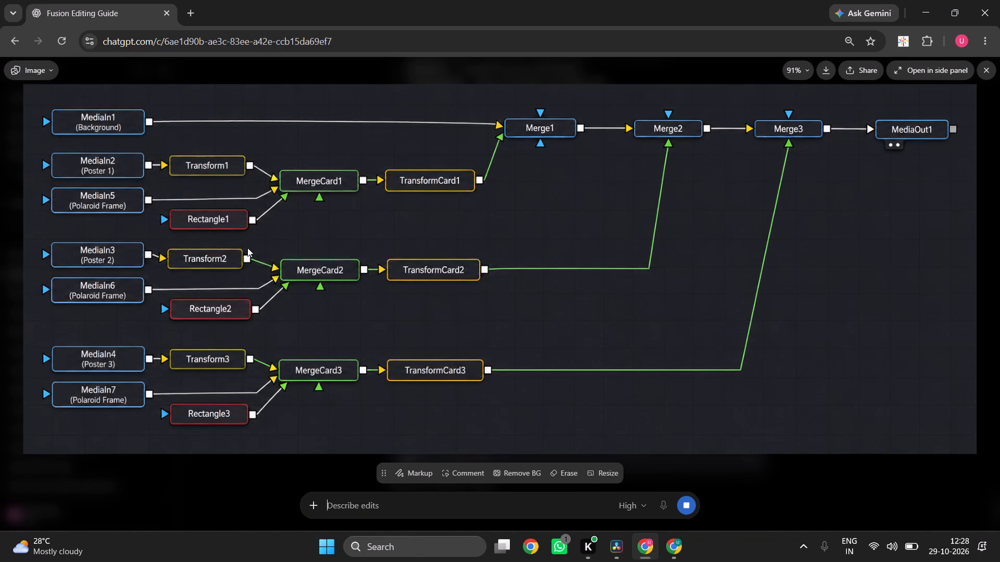
{"action": "key", "text": "alt+Tab"}
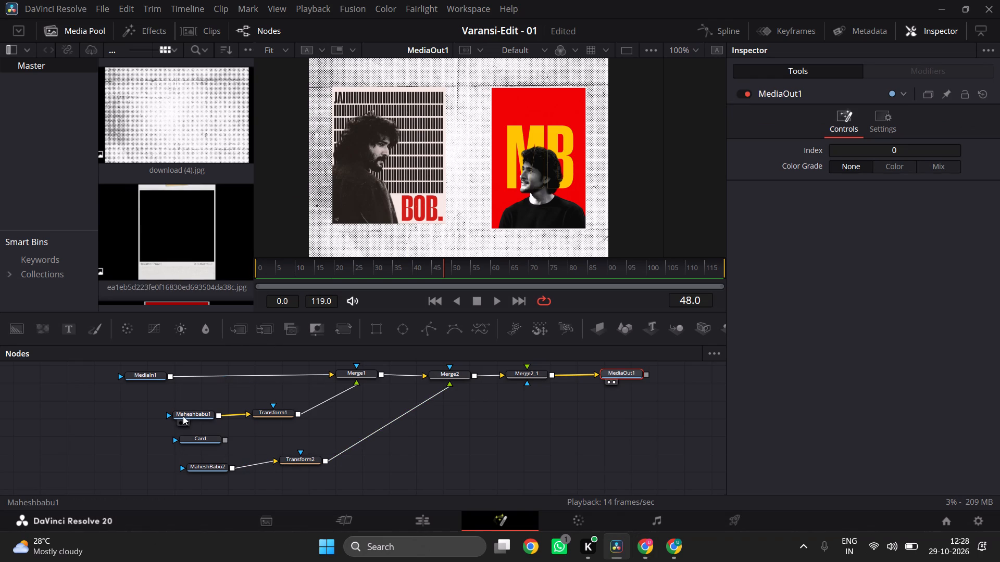
{"action": "left_click_drag", "start_coordinate": [189, 415], "coordinate": [141, 403]}
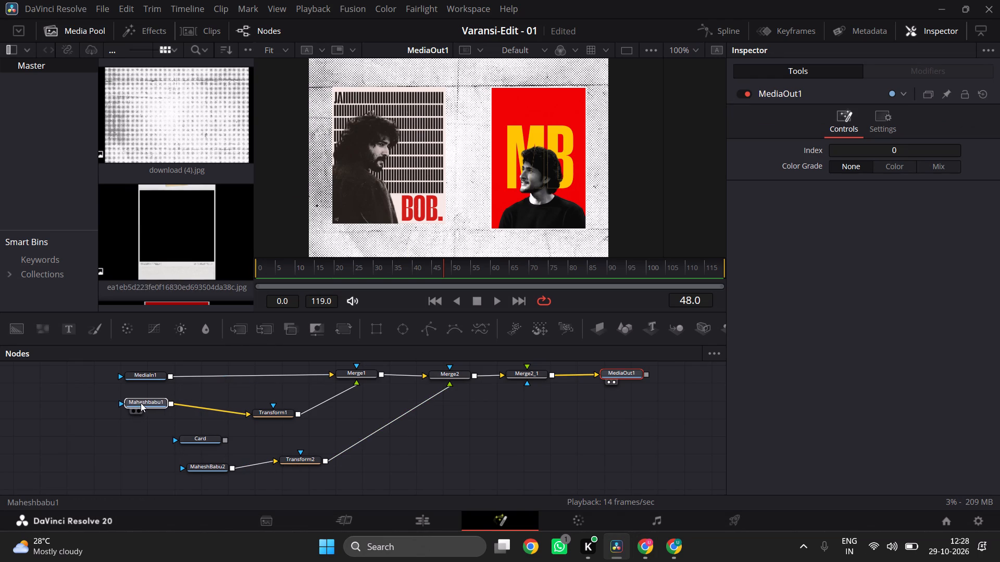
{"action": "left_click_drag", "start_coordinate": [141, 403], "coordinate": [141, 403]}
{"action": "left_click_drag", "start_coordinate": [269, 414], "coordinate": [251, 406]}
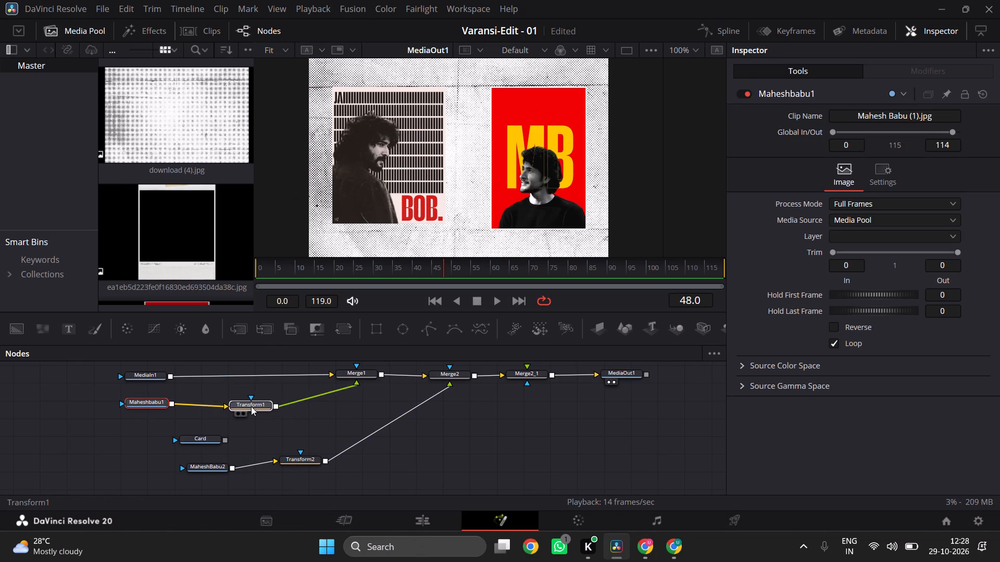
{"action": "left_click_drag", "start_coordinate": [251, 406], "coordinate": [241, 404]}
Move the Card node directly beneath Maheshbabu1, matching the Polaroid frame's place in the diagram.
{"action": "key", "text": "alt+Tab"}
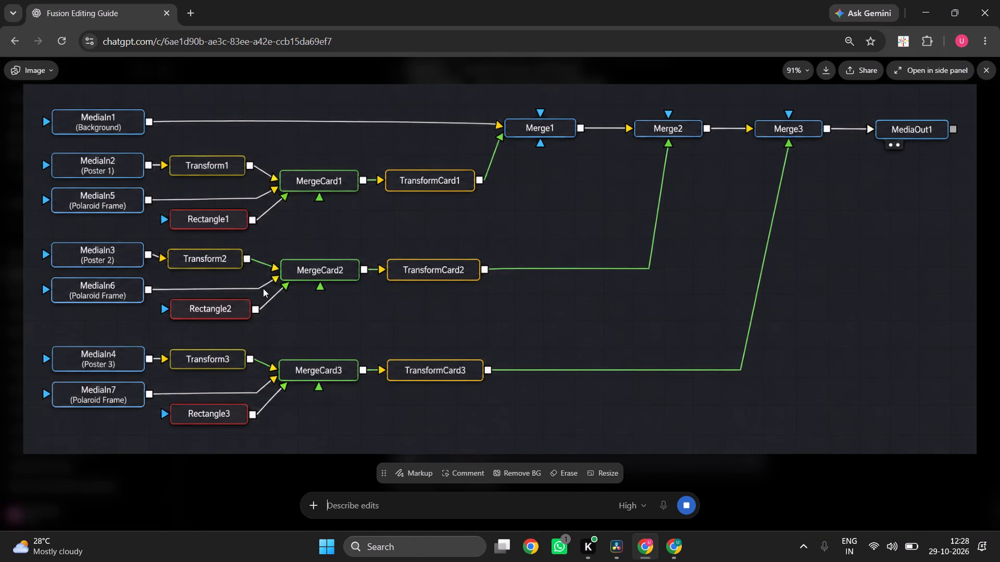
{"action": "key", "text": "alt+Tab"}
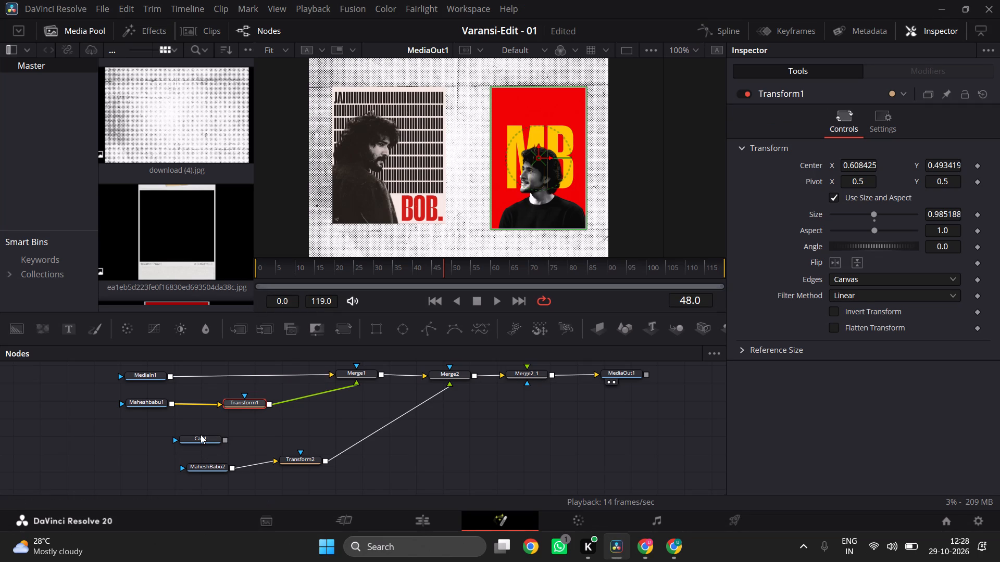
{"action": "left_click_drag", "start_coordinate": [201, 438], "coordinate": [152, 425]}
After consulting and closing the enlarged diagram, add a Merge node fed by Card and place it beneath Transform1.
{"action": "key", "text": "alt+Tab"}
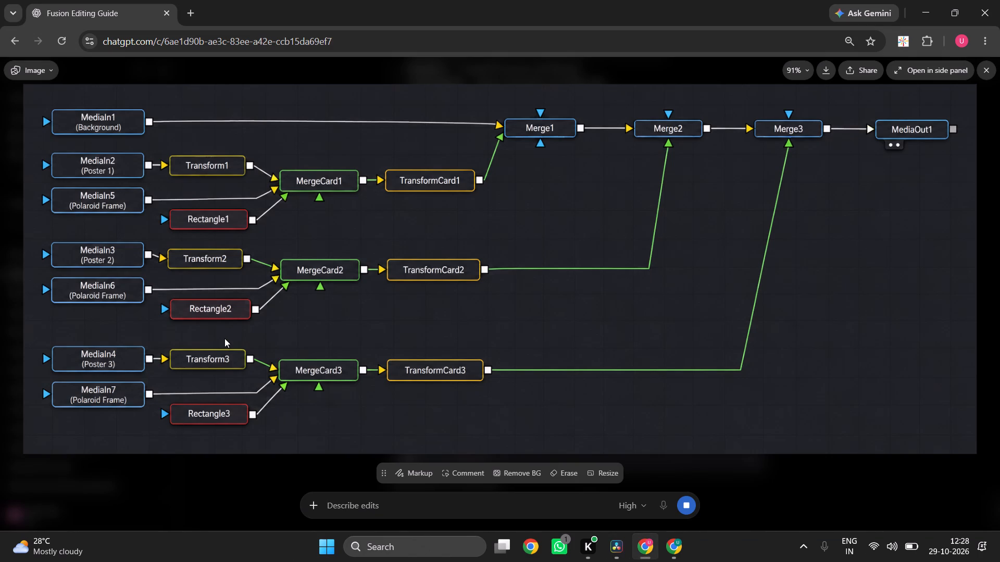
{"action": "key", "text": "alt+Tab"}
{"action": "key", "text": "alt+Tab"}
{"action": "key", "text": "Escape"}
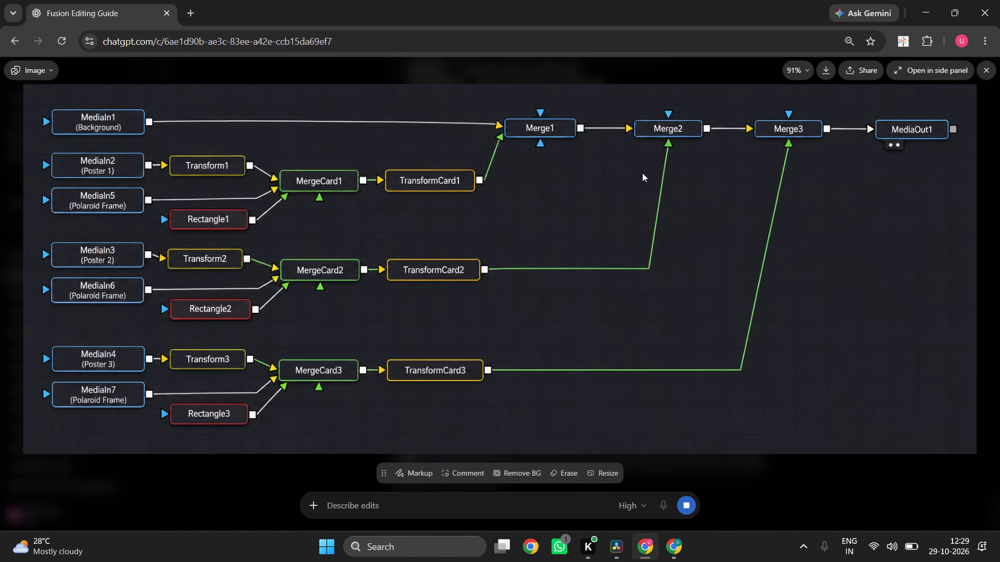
{"action": "left_click", "coordinate": [986, 75]}
{"action": "key", "text": "alt+Tab"}
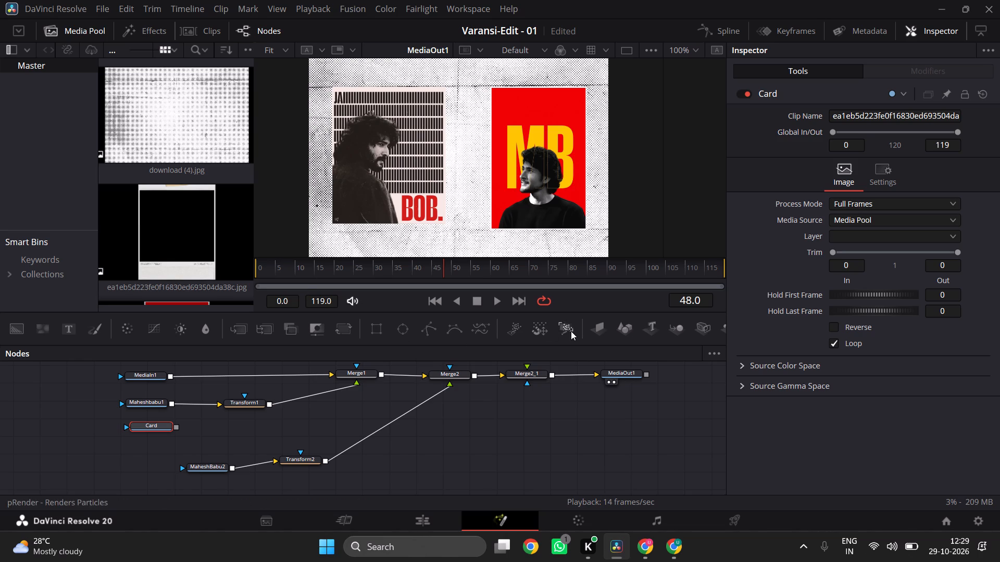
{"action": "left_click", "coordinate": [240, 332]}
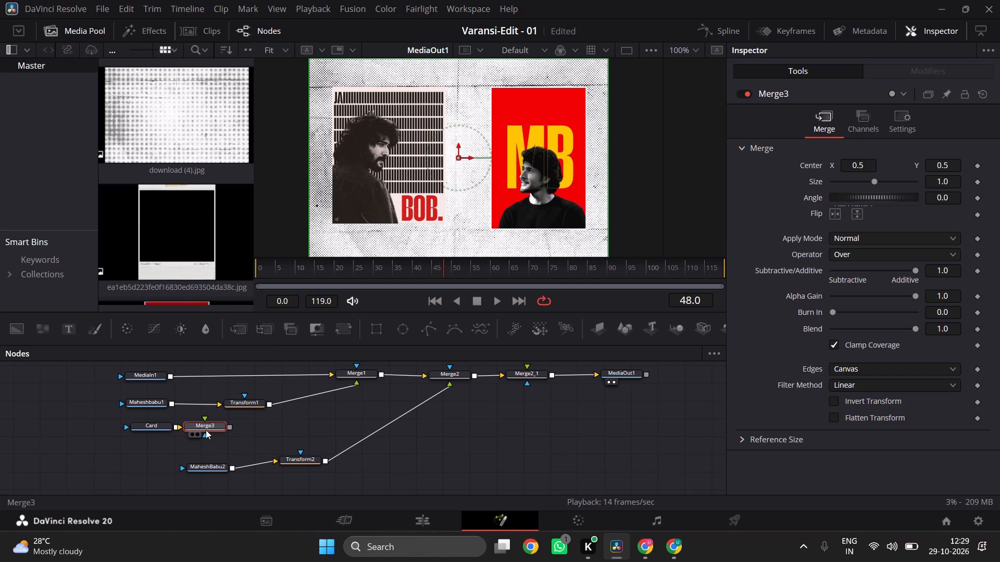
{"action": "left_click_drag", "start_coordinate": [205, 425], "coordinate": [230, 425]}
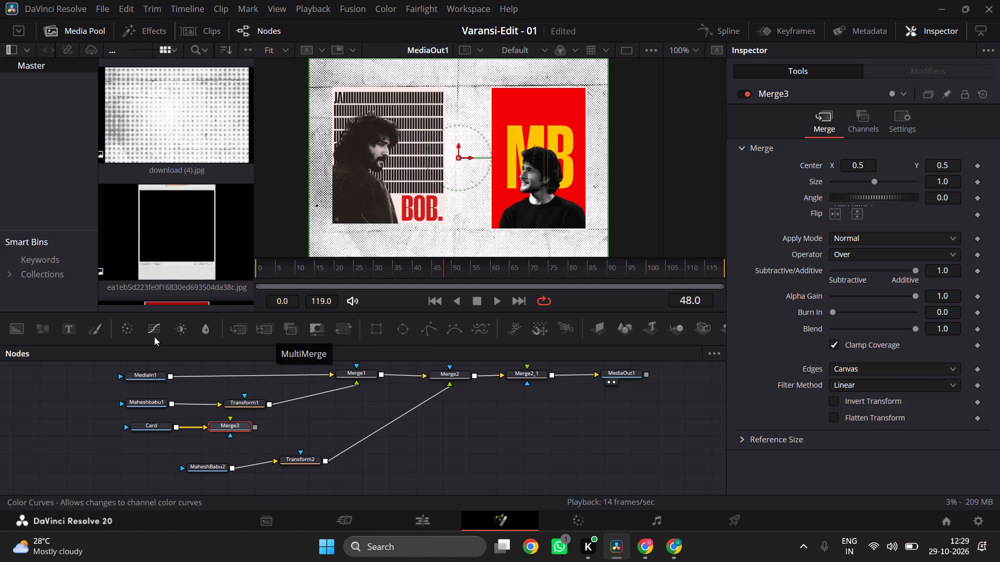
{"action": "key", "text": "alt+Tab"}
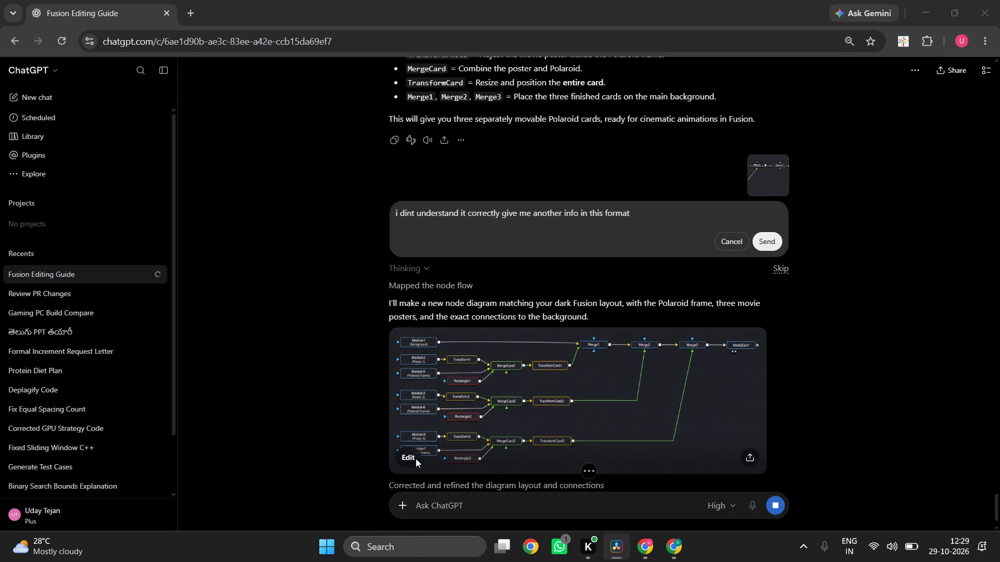
{"action": "type", "text": "wh"}
{"action": "type", "text": "ere can i gin"}
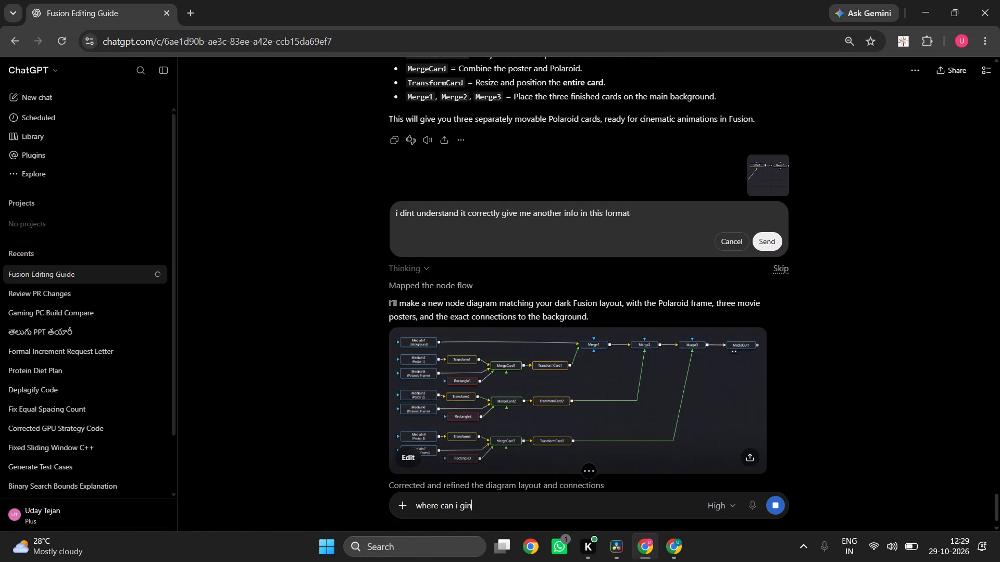
{"action": "key", "text": "BackSpace"}
{"action": "key", "text": "BackSpace"}
{"action": "key", "text": "BackSpace"}
{"action": "type", "text": "find the merge"}
{"action": "key", "text": "space"}
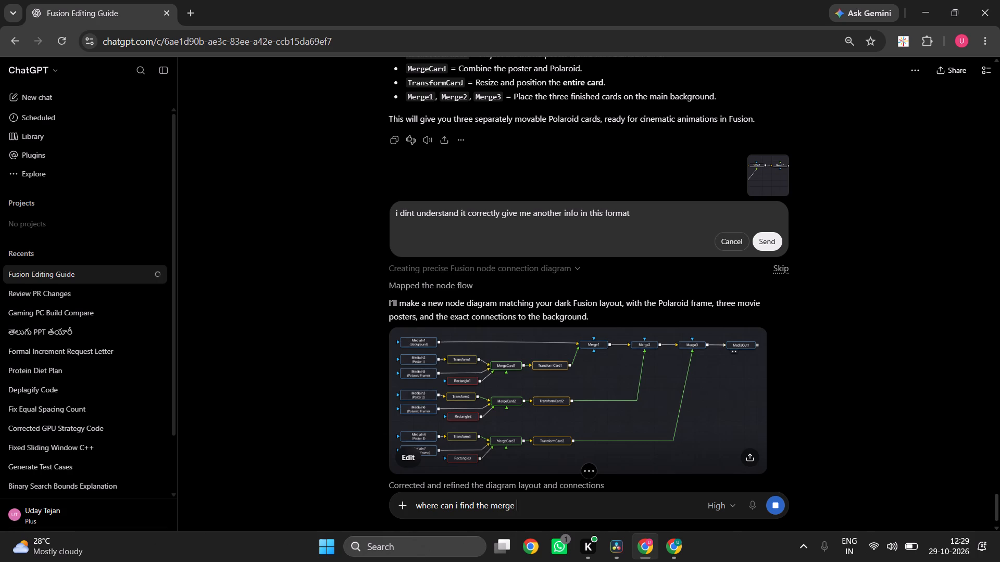
{"action": "key", "text": "BackSpace"}
{"action": "type", "text": "ca"}
{"action": "type", "text": "rd it"}
{"action": "key", "text": "BackSpace"}
{"action": "key", "text": "s"}
{"action": "key", "text": "space"}
{"action": "type", "text": "it the namechage"}
{"action": "key", "text": "space"}
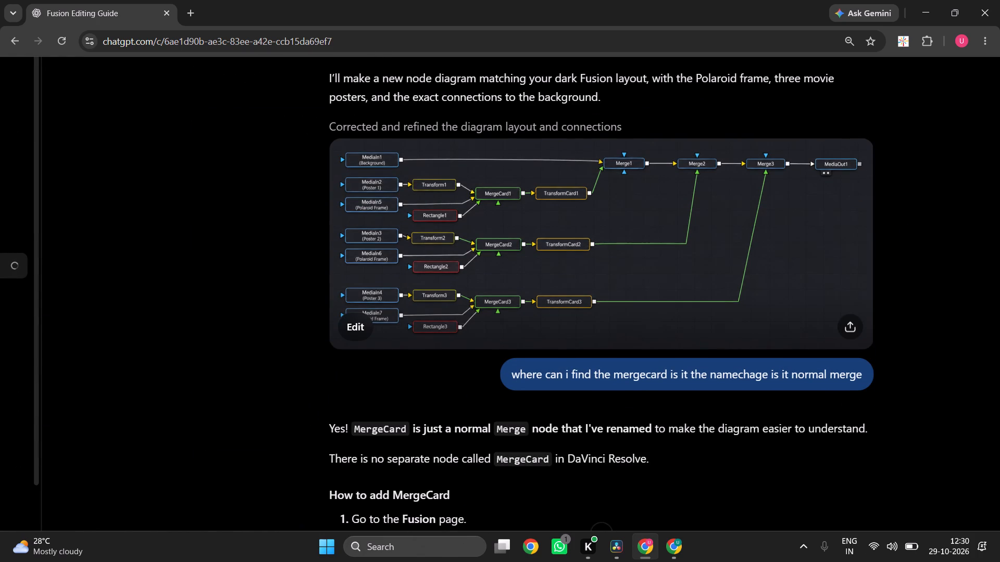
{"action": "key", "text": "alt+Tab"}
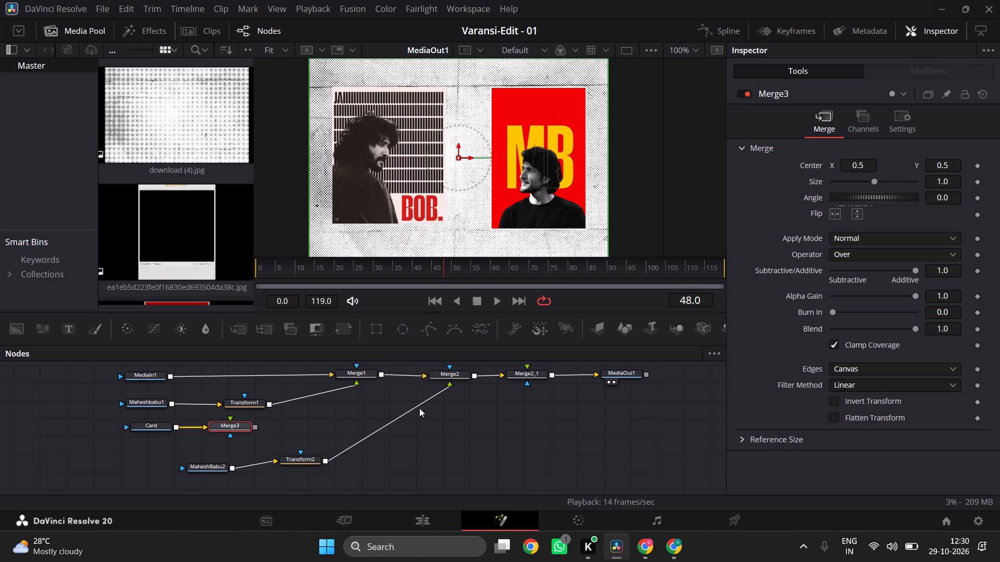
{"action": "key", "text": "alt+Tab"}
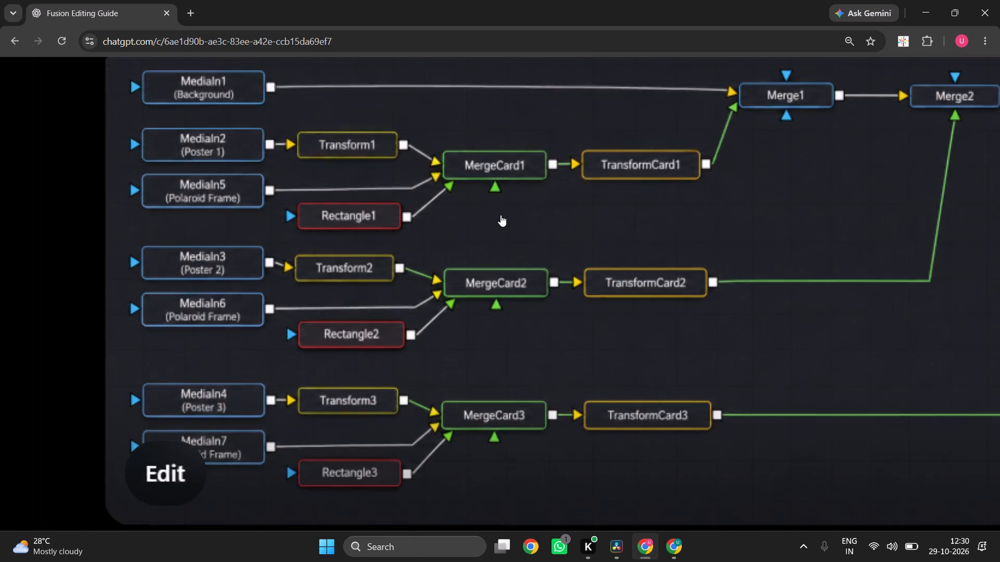
{"action": "scroll", "coordinate": [501, 215], "scroll_direction": "right", "scroll_amount": 1}
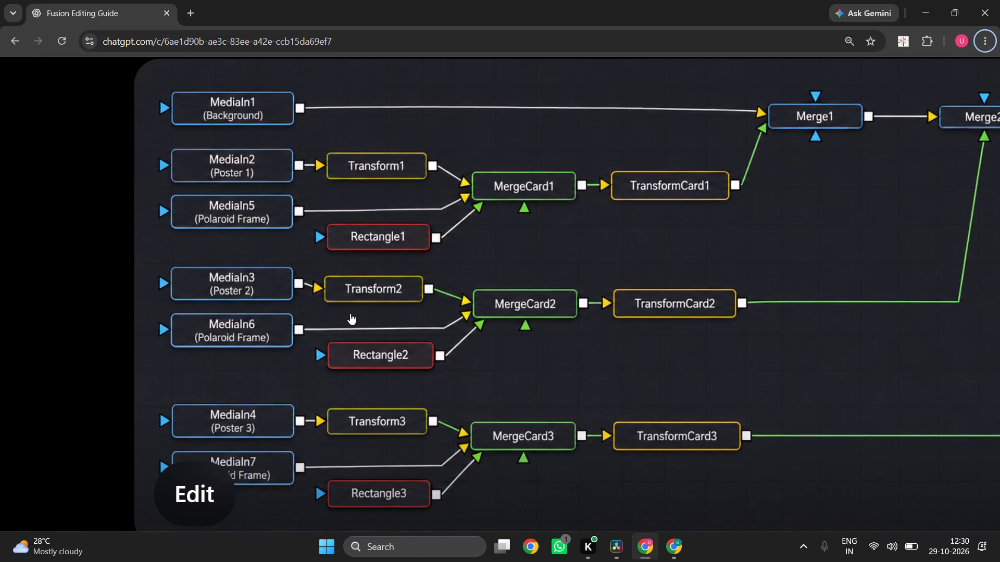
In DaVinci Resolve, disconnect Transform1 from Merge1 and move Transform1 closer to the Maheshbabu1 node.
{"action": "key", "text": "alt+Tab"}
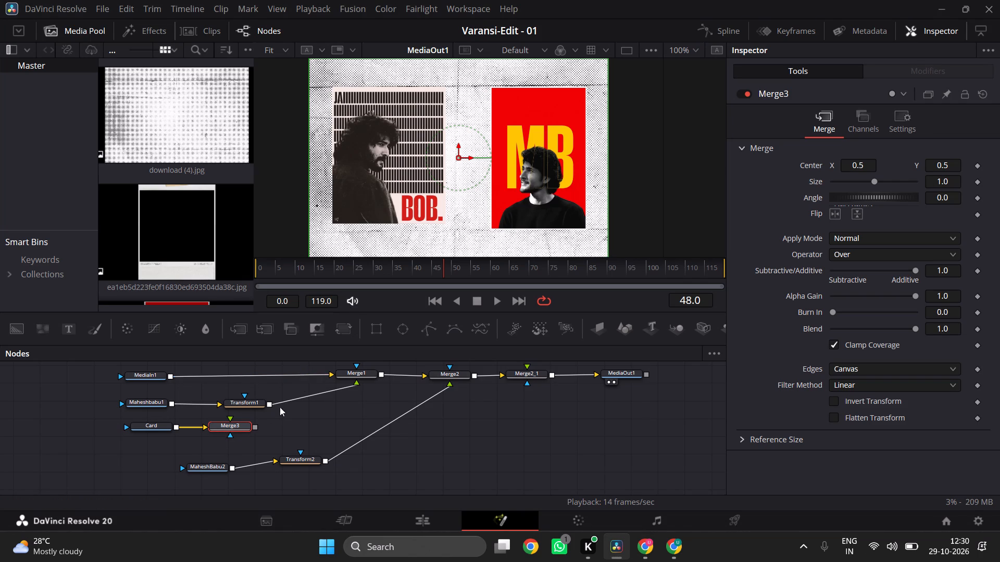
{"action": "left_click", "coordinate": [326, 391]}
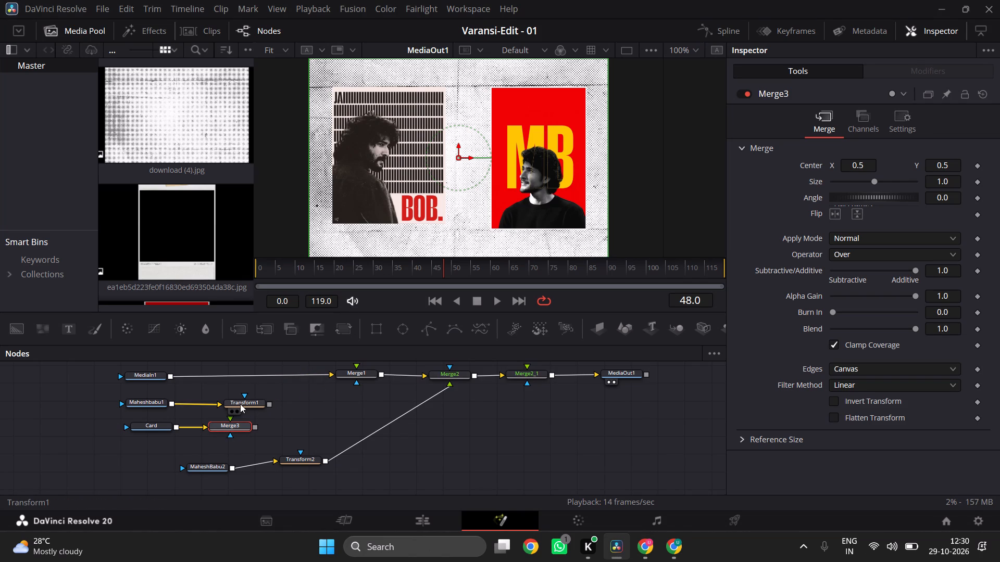
{"action": "left_click_drag", "start_coordinate": [240, 404], "coordinate": [224, 404]}
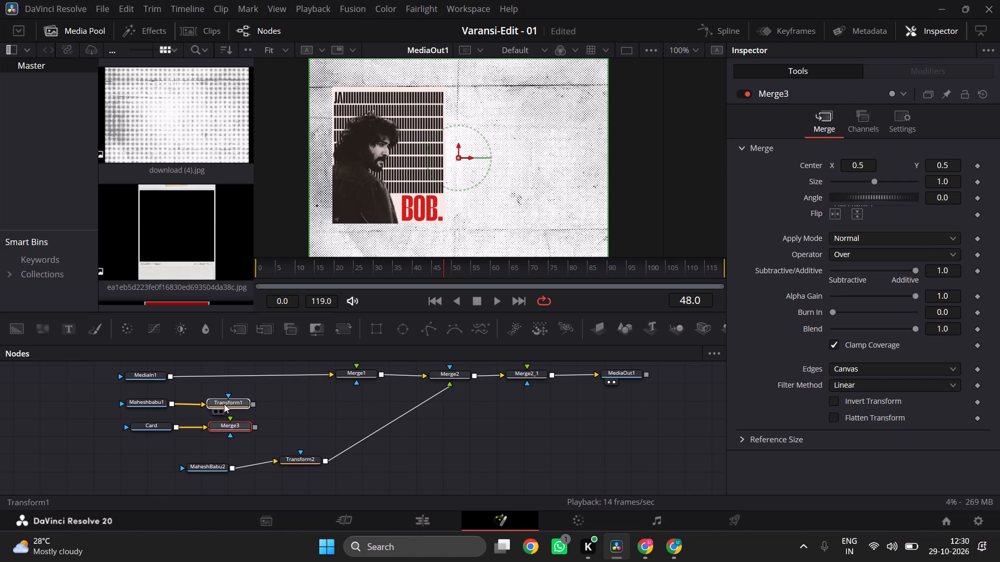
After checking the diagram, disconnect Card from Merge3 and place Merge3 in line after Transform1.
{"action": "key", "text": "alt+Tab"}
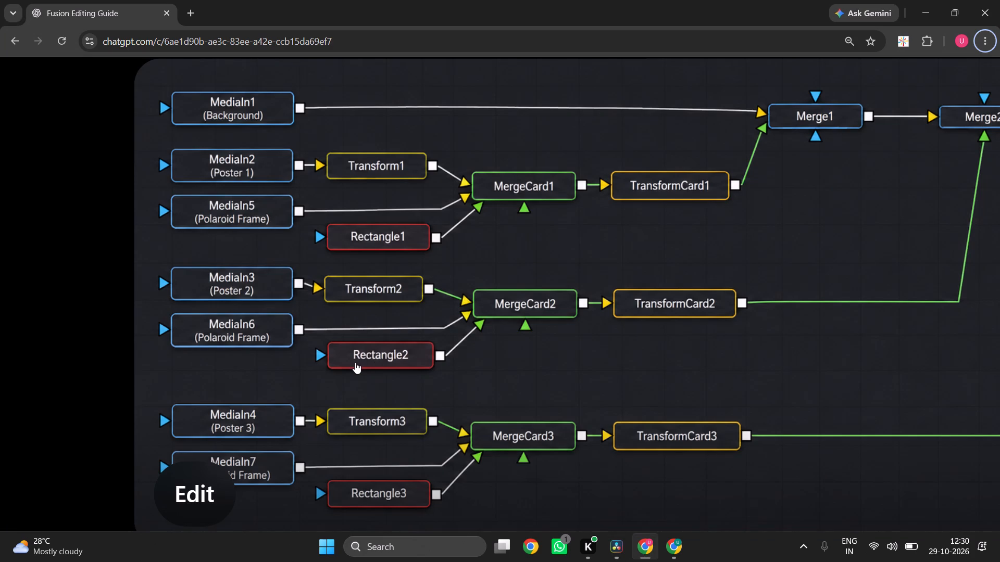
{"action": "key", "text": "alt+Tab"}
{"action": "left_click", "coordinate": [194, 427]}
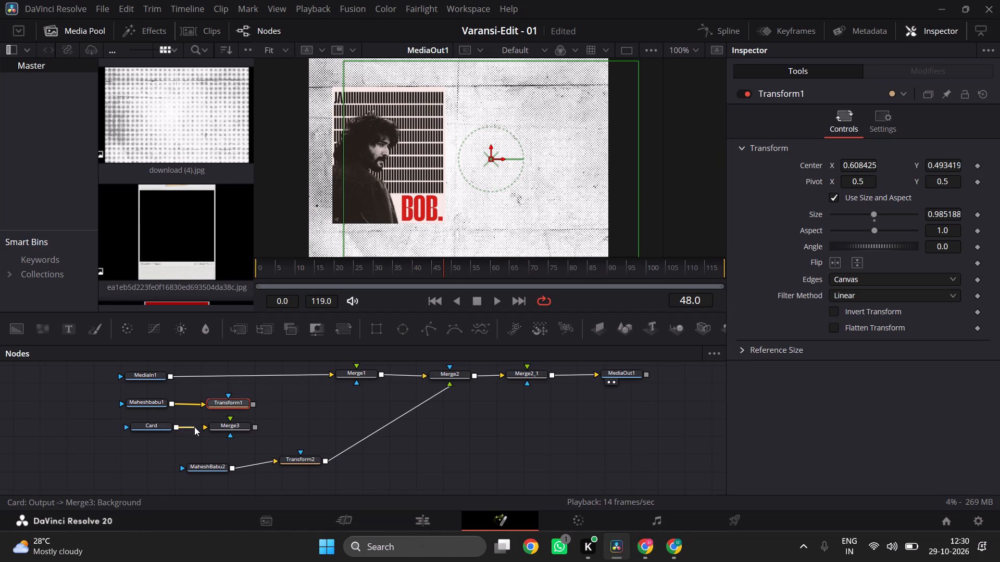
{"action": "left_click_drag", "start_coordinate": [229, 426], "coordinate": [305, 399]}
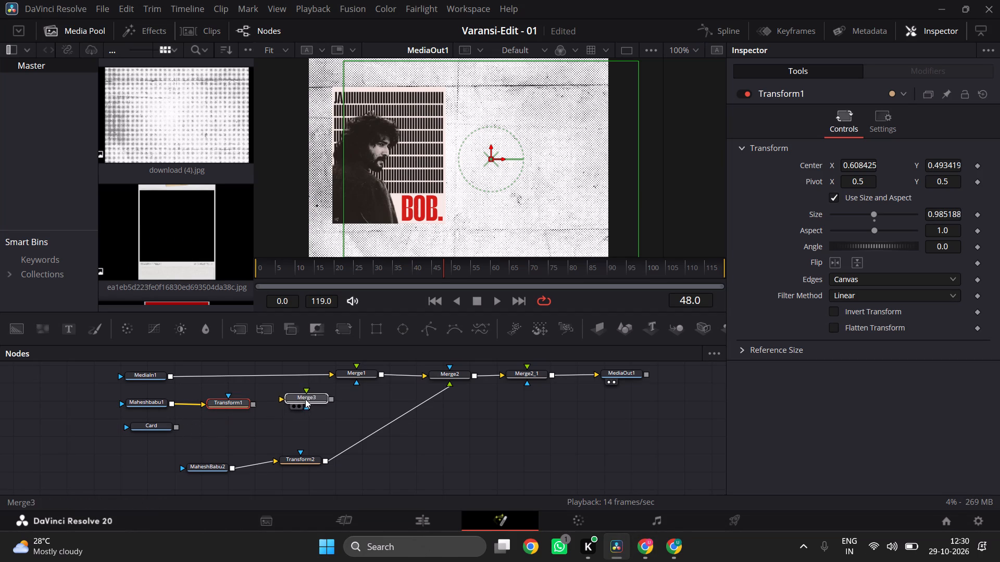
{"action": "left_click_drag", "start_coordinate": [305, 399], "coordinate": [306, 404]}
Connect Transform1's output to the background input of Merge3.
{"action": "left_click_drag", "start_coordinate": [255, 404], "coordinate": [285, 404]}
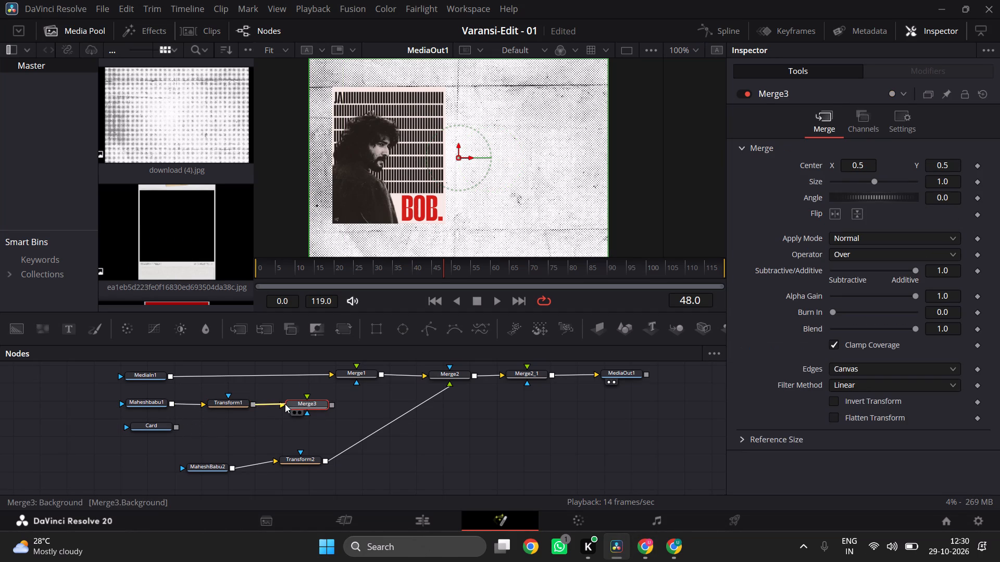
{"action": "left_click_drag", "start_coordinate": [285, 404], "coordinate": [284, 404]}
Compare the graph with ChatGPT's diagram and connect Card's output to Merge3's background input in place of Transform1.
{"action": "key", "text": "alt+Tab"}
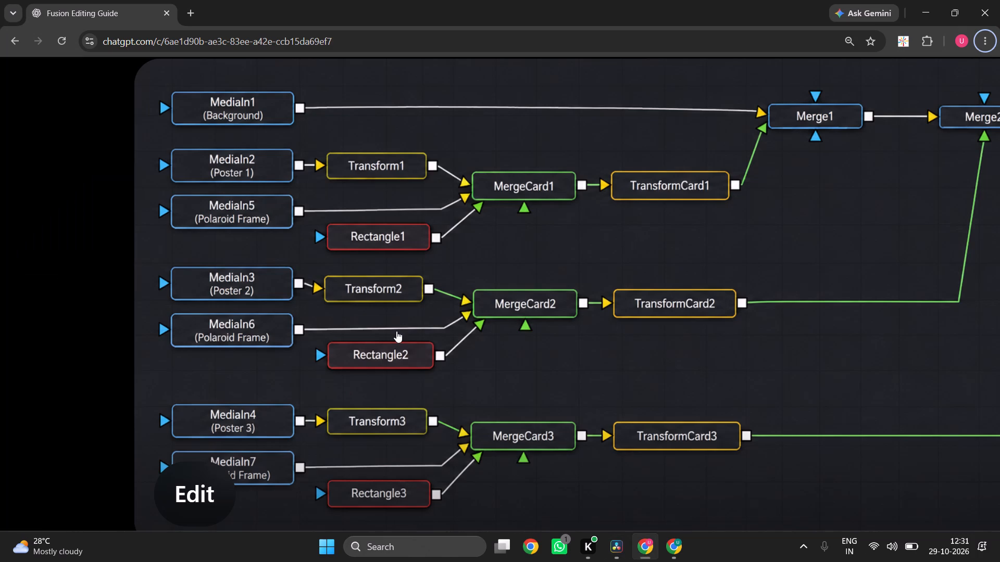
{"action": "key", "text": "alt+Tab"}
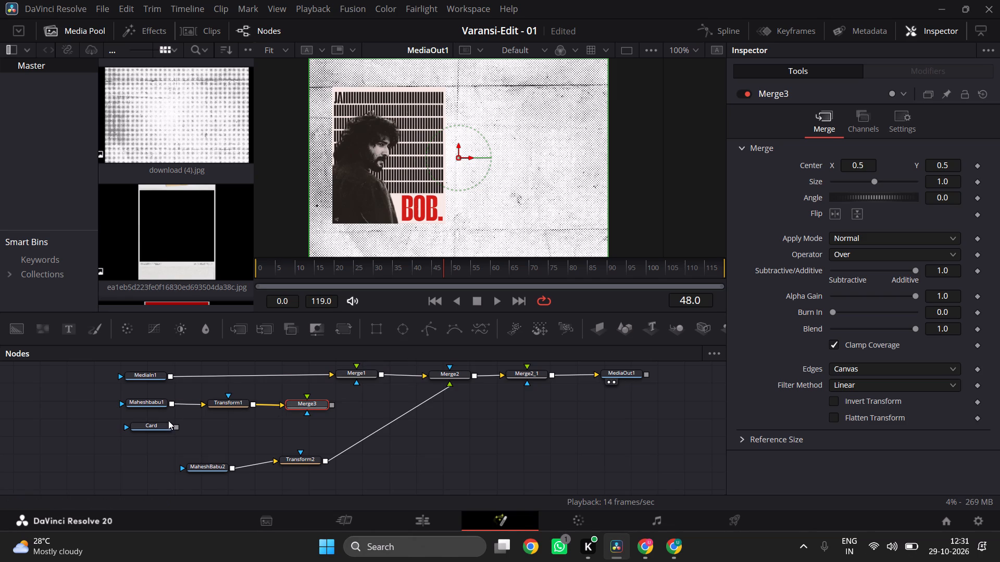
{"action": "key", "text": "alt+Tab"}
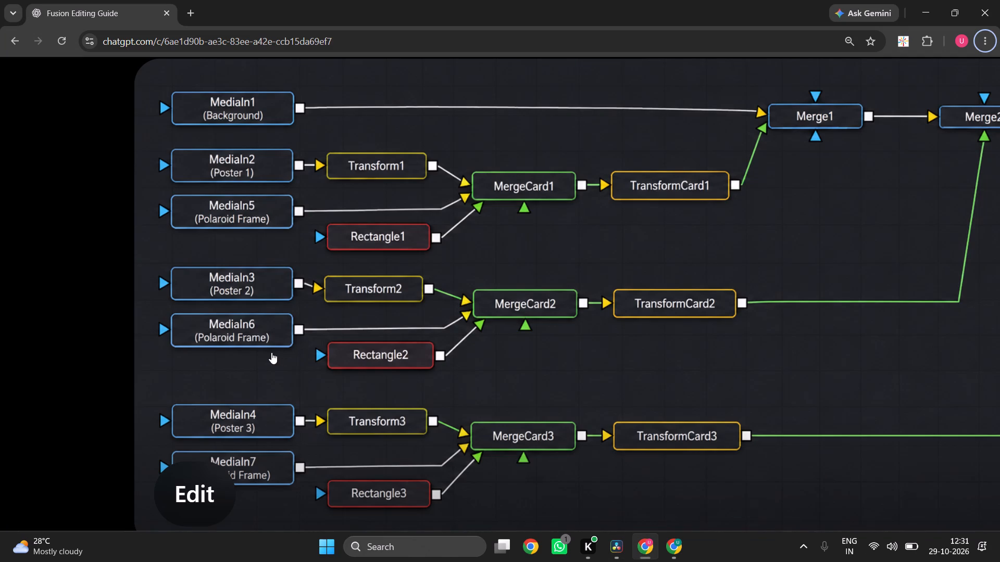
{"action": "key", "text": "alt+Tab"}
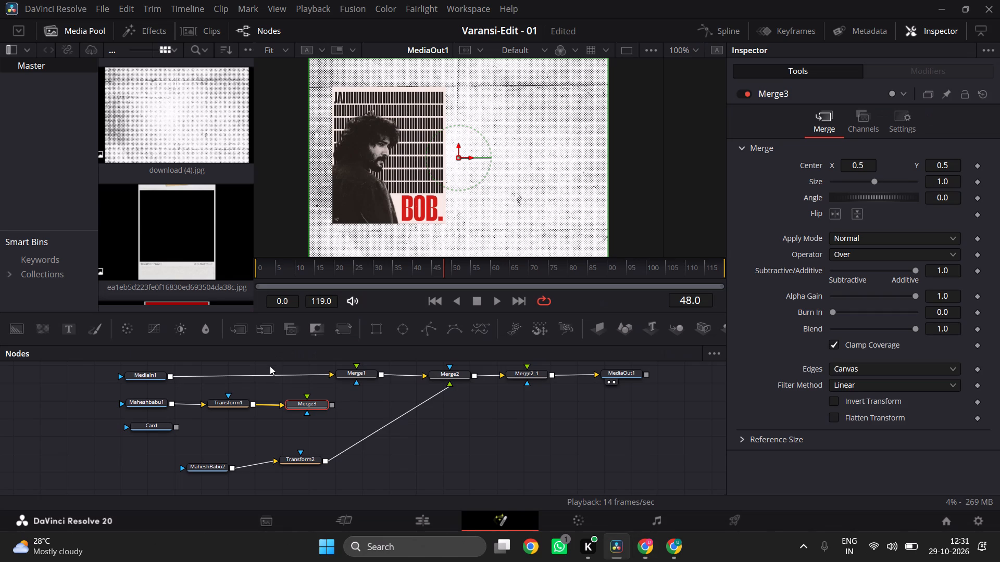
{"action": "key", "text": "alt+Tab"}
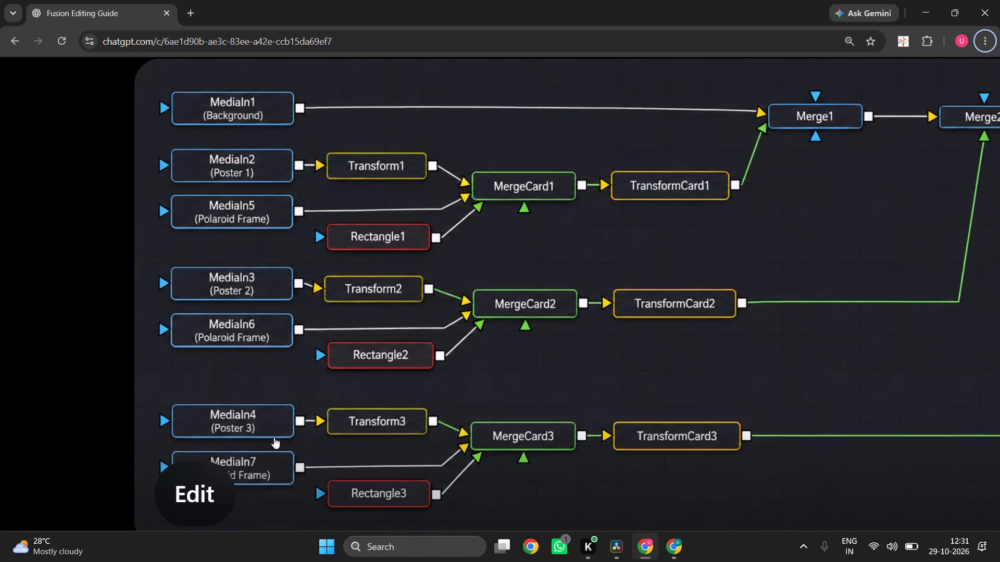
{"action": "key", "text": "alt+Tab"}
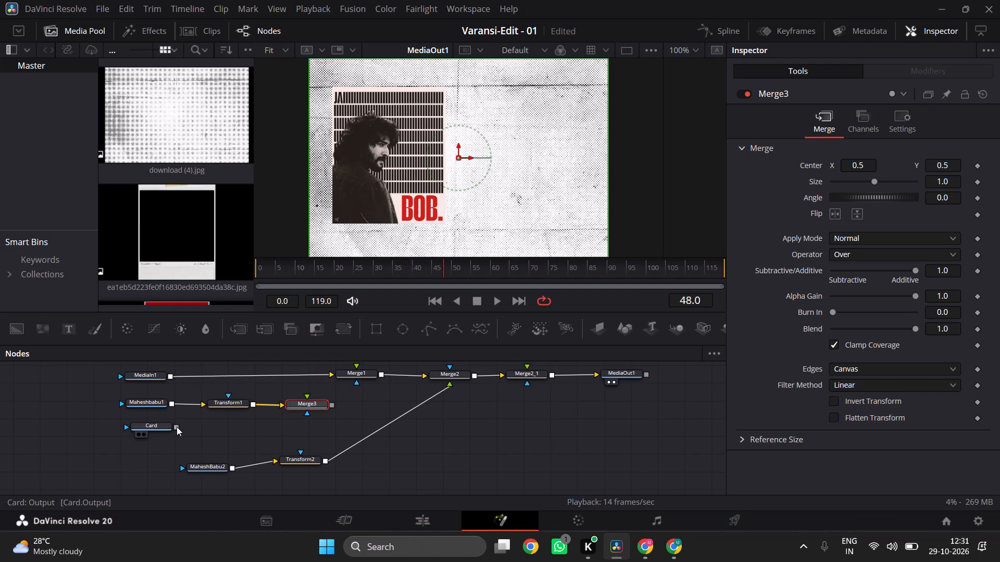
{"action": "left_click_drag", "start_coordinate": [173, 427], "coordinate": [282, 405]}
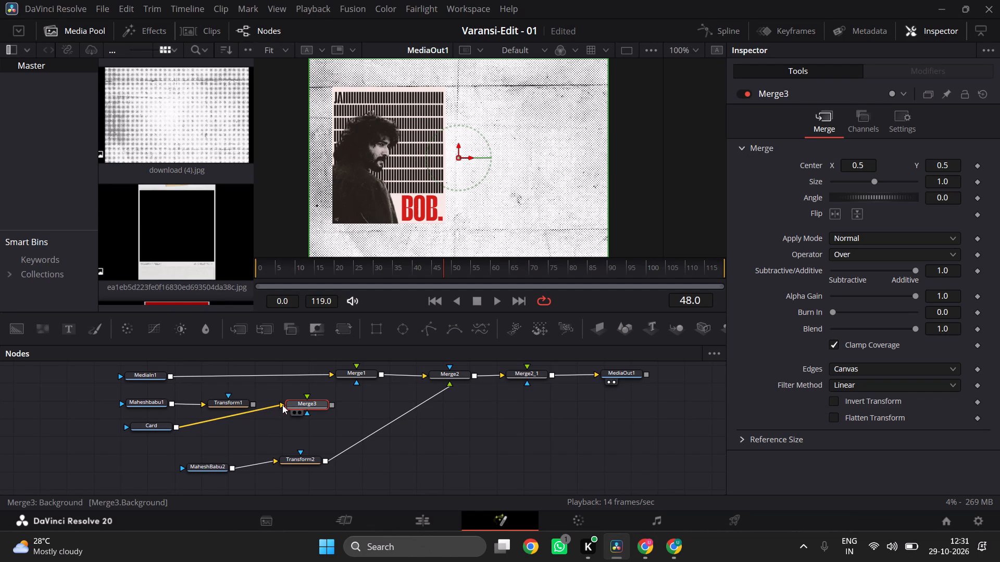
Disconnect Card from Merge3 and realign Transform1 closer to the Maheshbabu1 node.
{"action": "left_click_drag", "start_coordinate": [233, 401], "coordinate": [228, 397]}
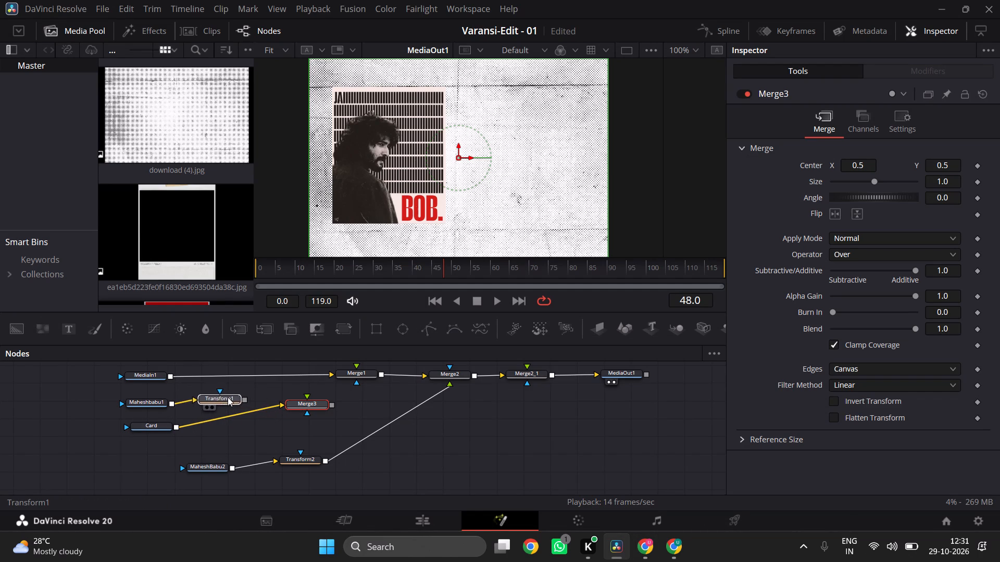
{"action": "left_click_drag", "start_coordinate": [228, 397], "coordinate": [228, 399]}
{"action": "left_click", "coordinate": [264, 406]}
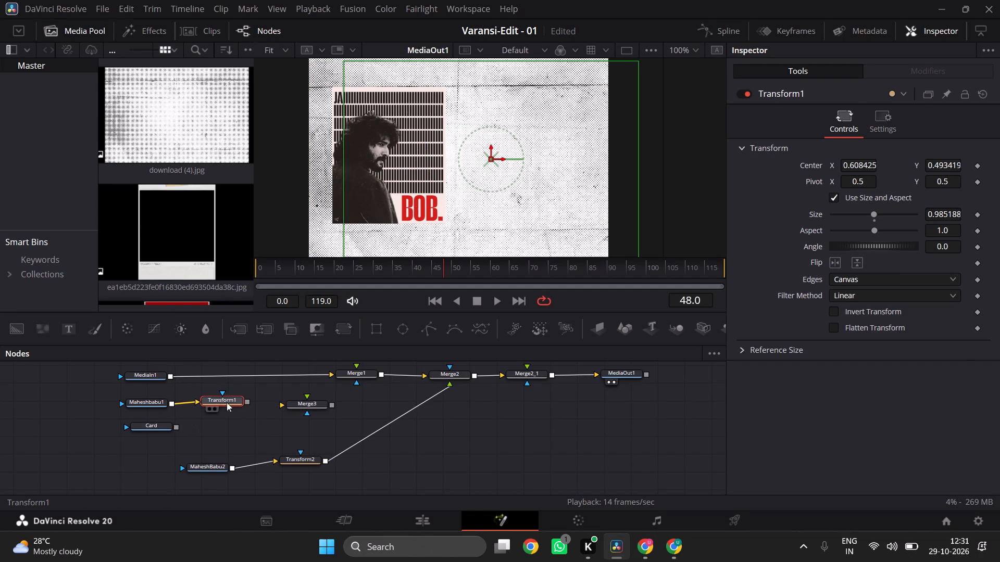
{"action": "left_click", "coordinate": [216, 398]}
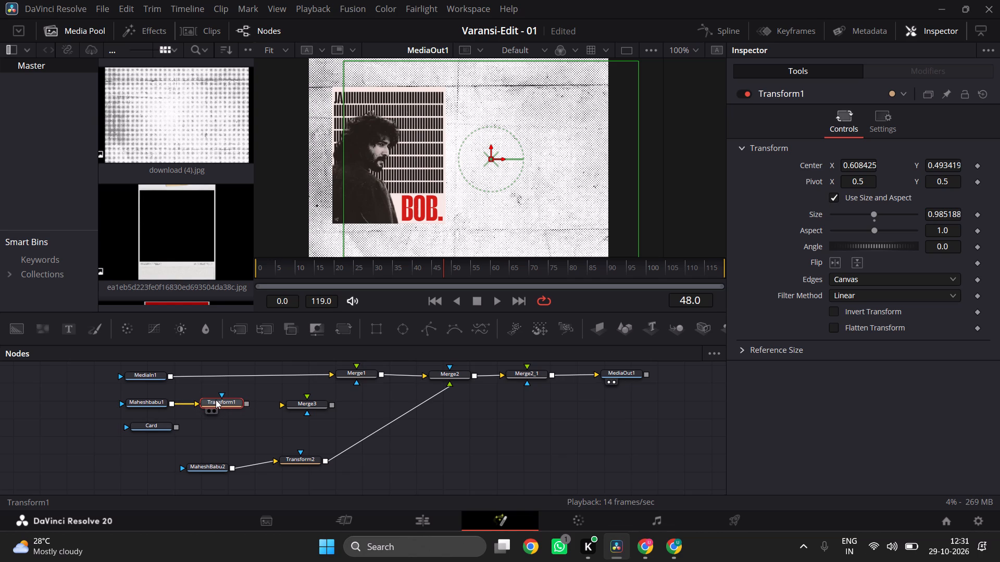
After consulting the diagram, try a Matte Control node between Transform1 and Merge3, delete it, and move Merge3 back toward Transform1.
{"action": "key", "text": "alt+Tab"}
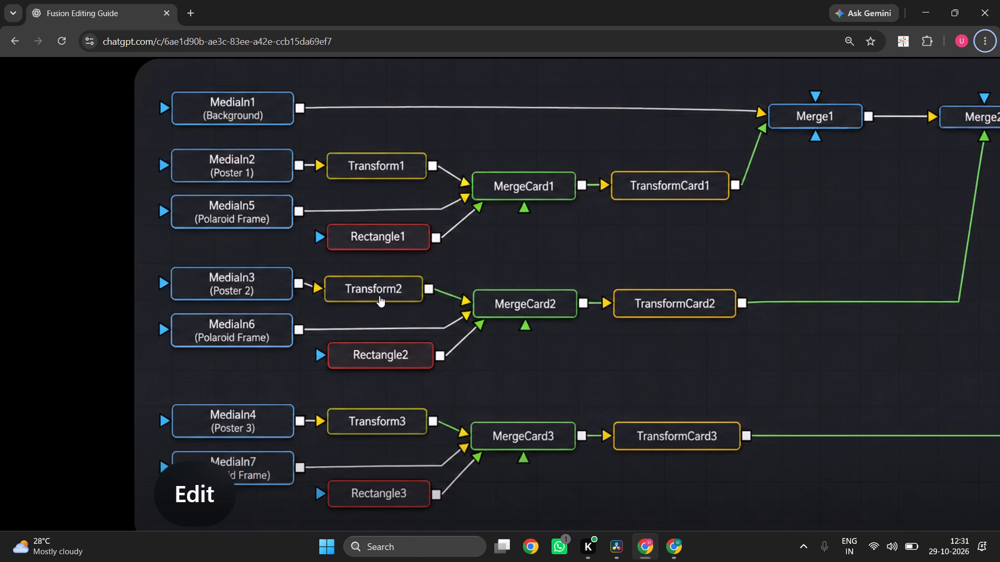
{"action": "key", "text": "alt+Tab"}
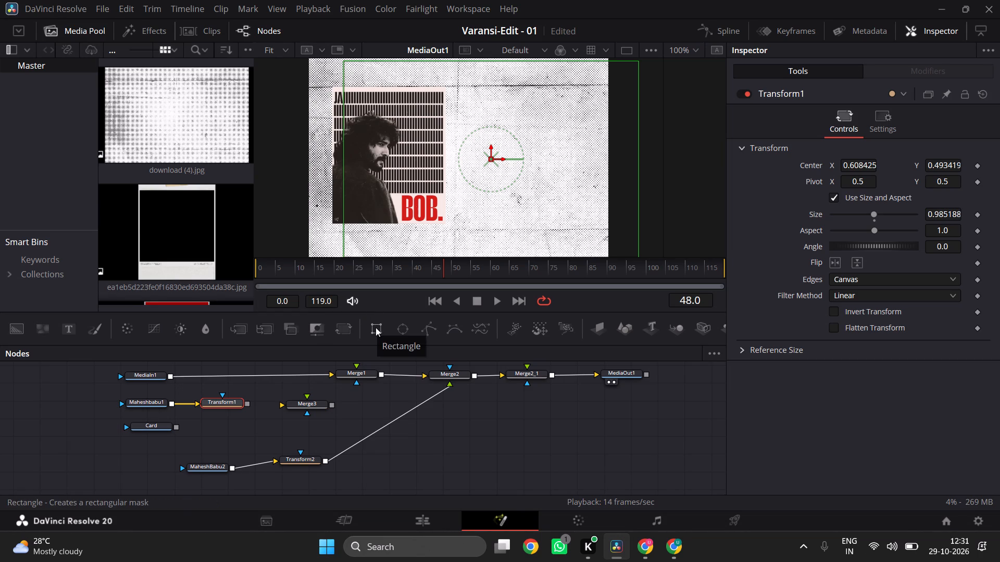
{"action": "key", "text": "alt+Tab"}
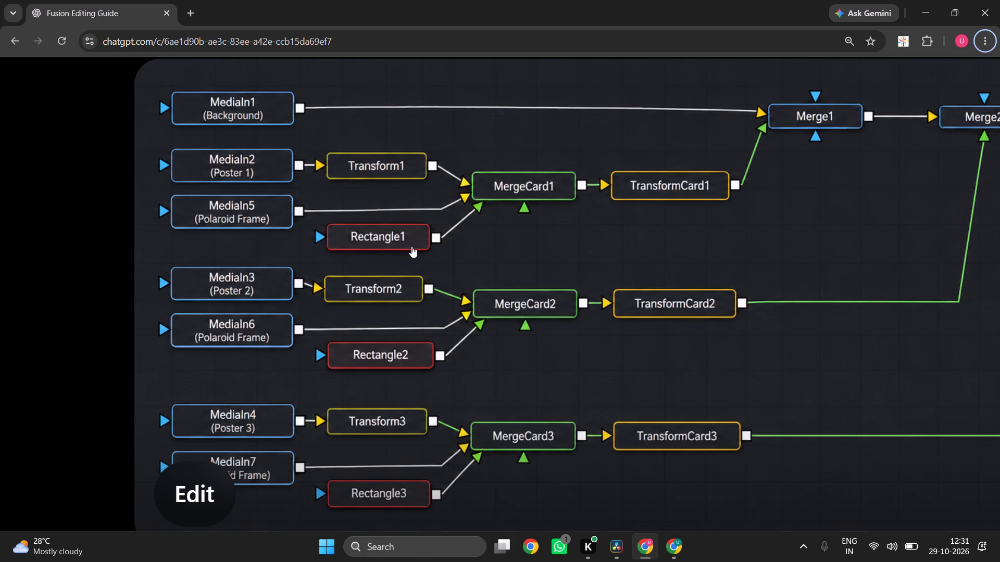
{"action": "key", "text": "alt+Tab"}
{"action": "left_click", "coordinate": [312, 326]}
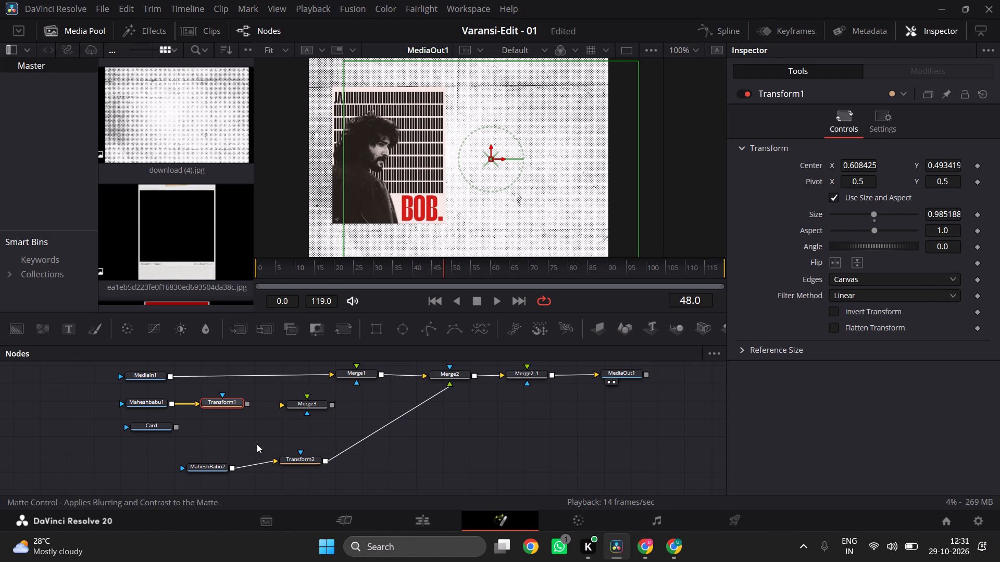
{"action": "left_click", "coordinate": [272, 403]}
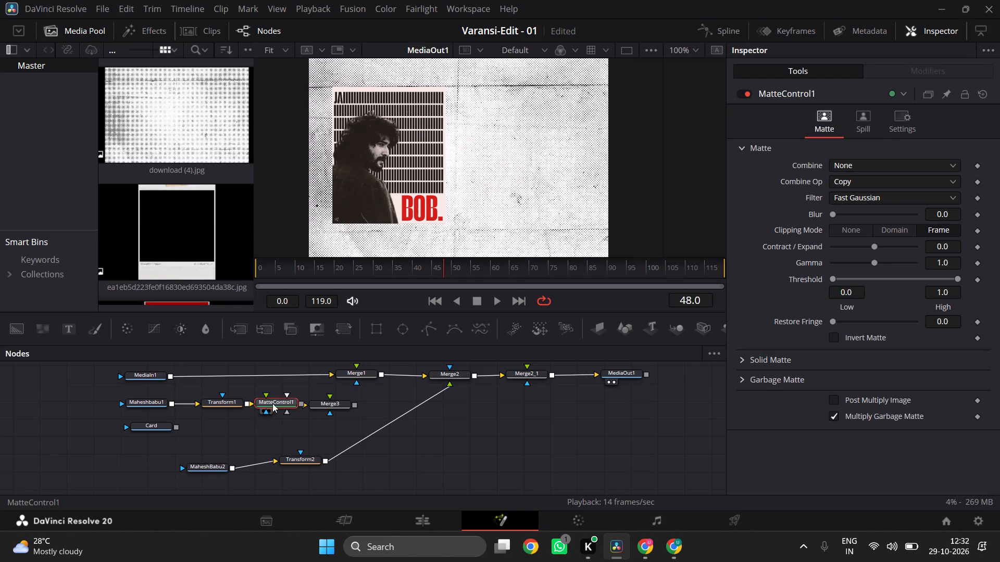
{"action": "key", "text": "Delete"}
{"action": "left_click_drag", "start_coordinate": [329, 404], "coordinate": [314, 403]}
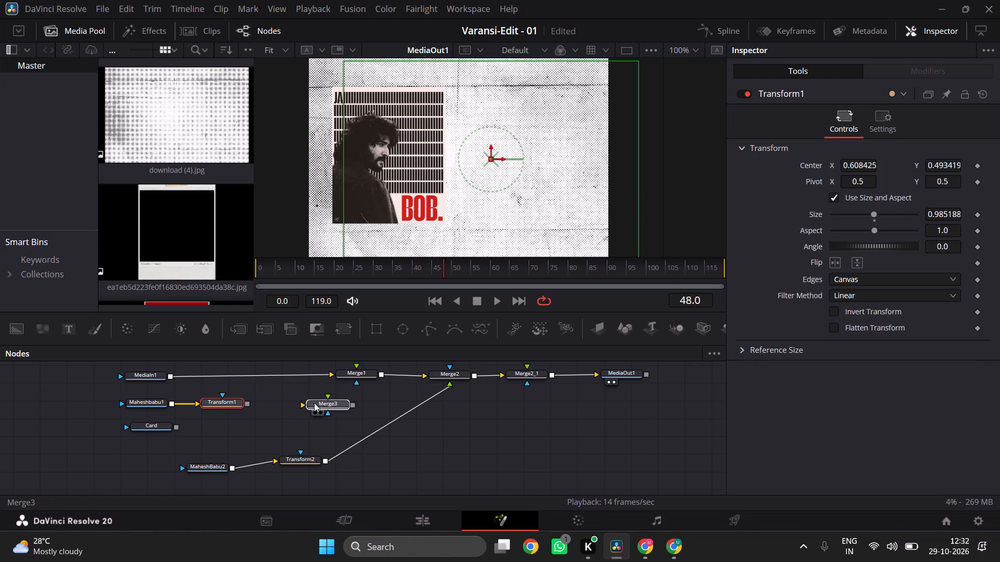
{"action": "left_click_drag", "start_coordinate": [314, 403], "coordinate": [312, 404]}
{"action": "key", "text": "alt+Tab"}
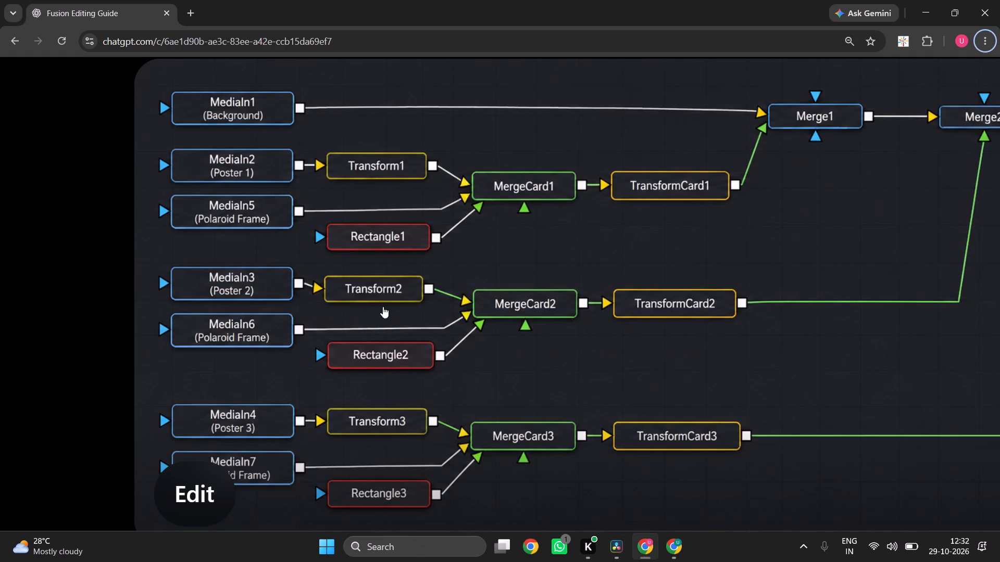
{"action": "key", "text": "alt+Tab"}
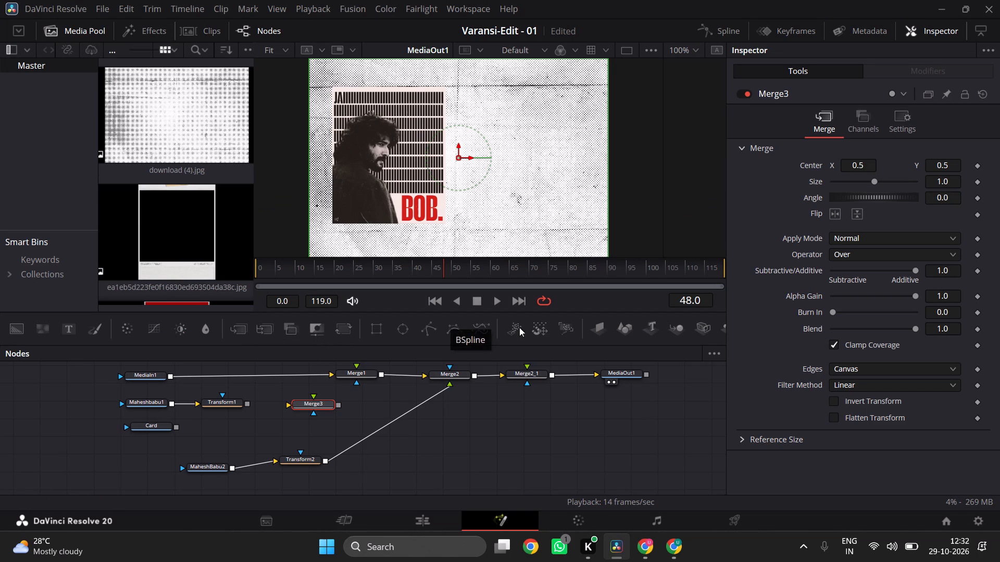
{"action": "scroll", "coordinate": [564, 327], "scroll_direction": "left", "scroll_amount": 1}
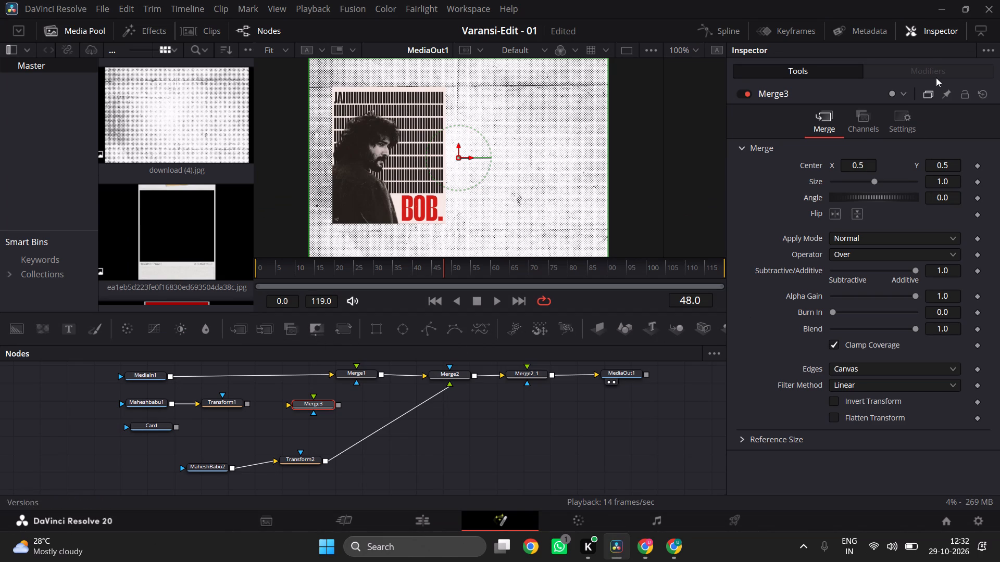
Hide the Inspector, add a Transform node after Merge3, and shift Merge3 slightly toward Transform1.
{"action": "left_click", "coordinate": [942, 32]}
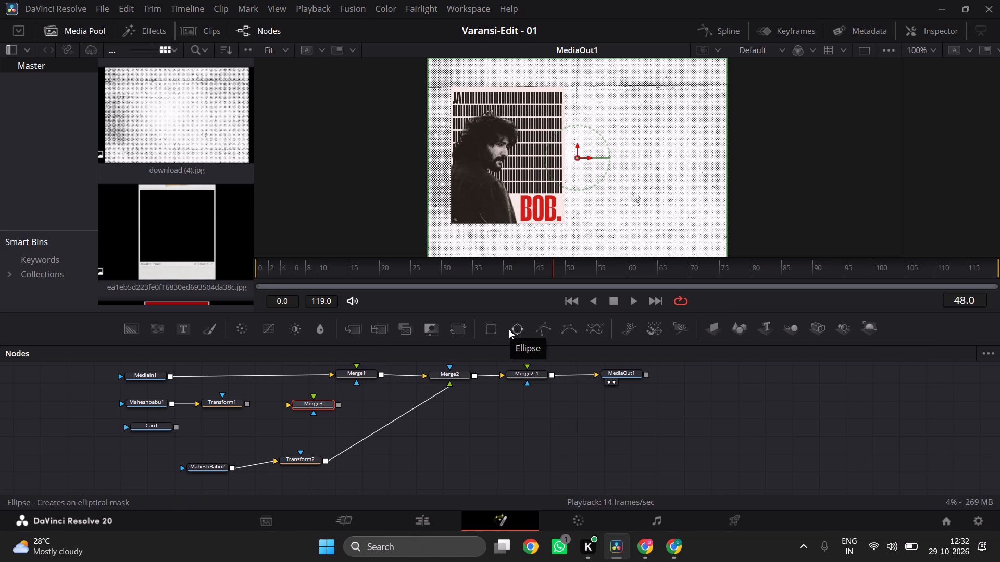
{"action": "left_click", "coordinate": [457, 333]}
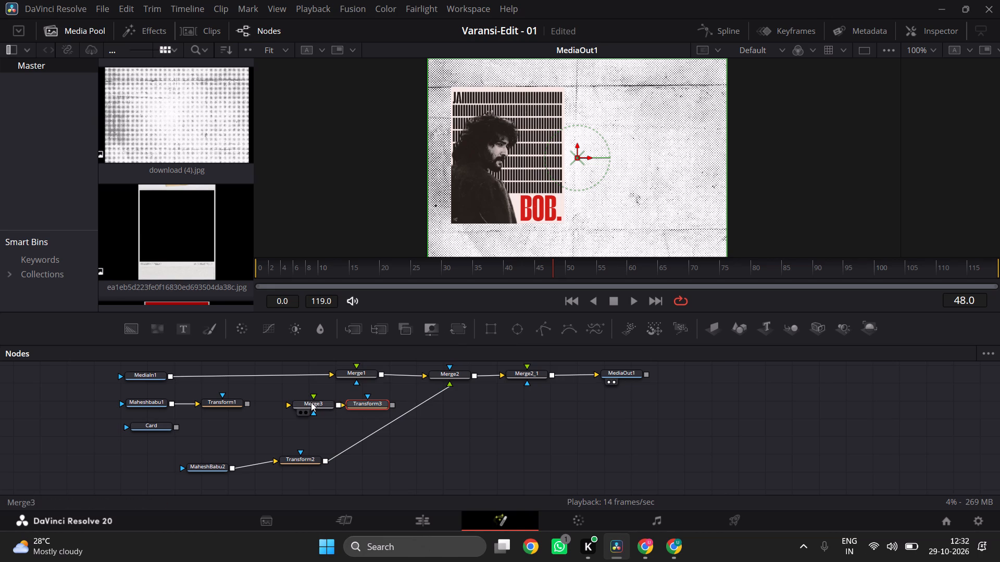
{"action": "left_click_drag", "start_coordinate": [311, 403], "coordinate": [298, 402]}
Following ChatGPT's diagram, connect Transform3's output to Merge1's foreground input and line up Transform3 beneath Merge1, moving Merge3 slightly away.
{"action": "key", "text": "alt+Tab"}
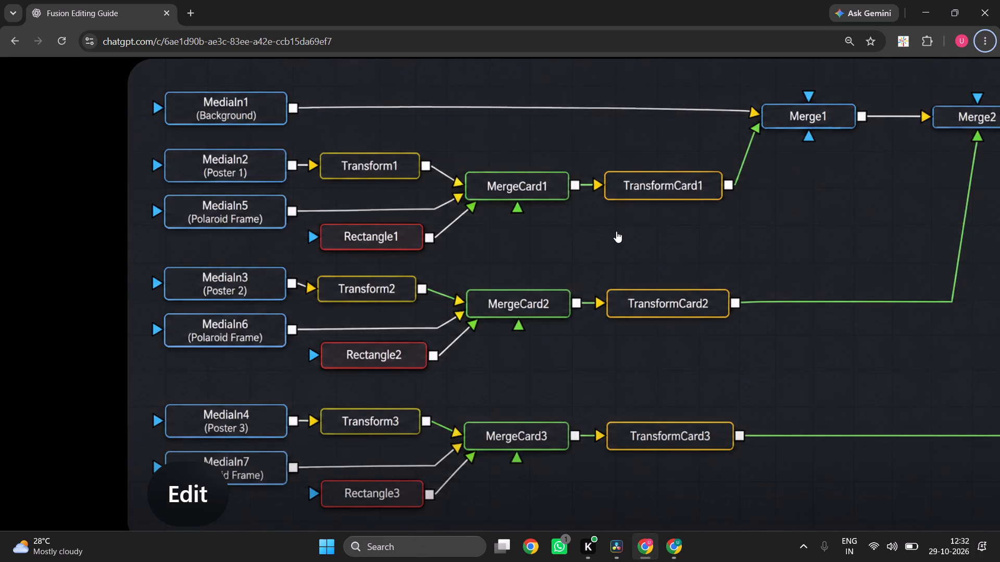
{"action": "key", "text": "alt+Tab"}
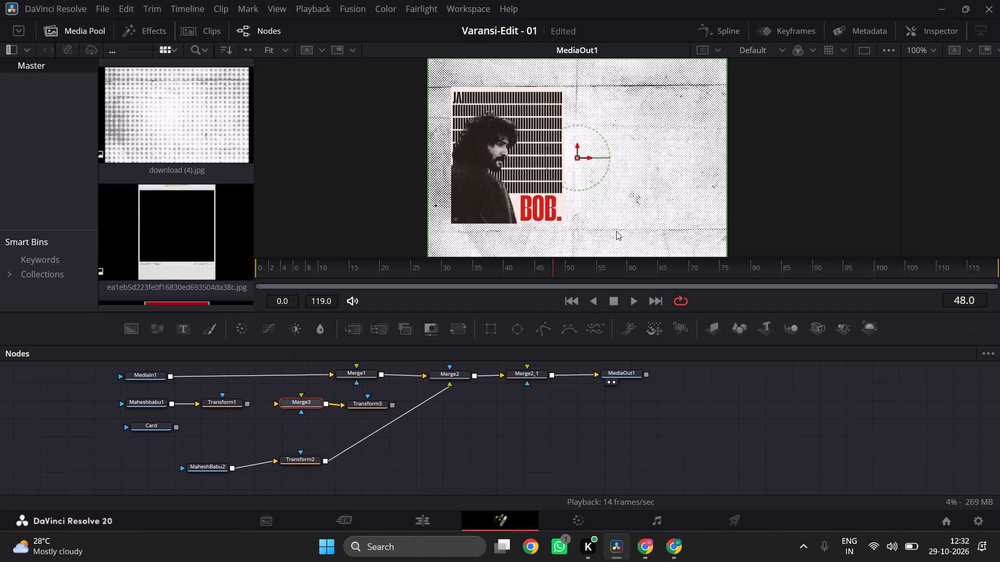
{"action": "left_click_drag", "start_coordinate": [391, 404], "coordinate": [374, 382]}
{"action": "left_click_drag", "start_coordinate": [374, 382], "coordinate": [356, 365]}
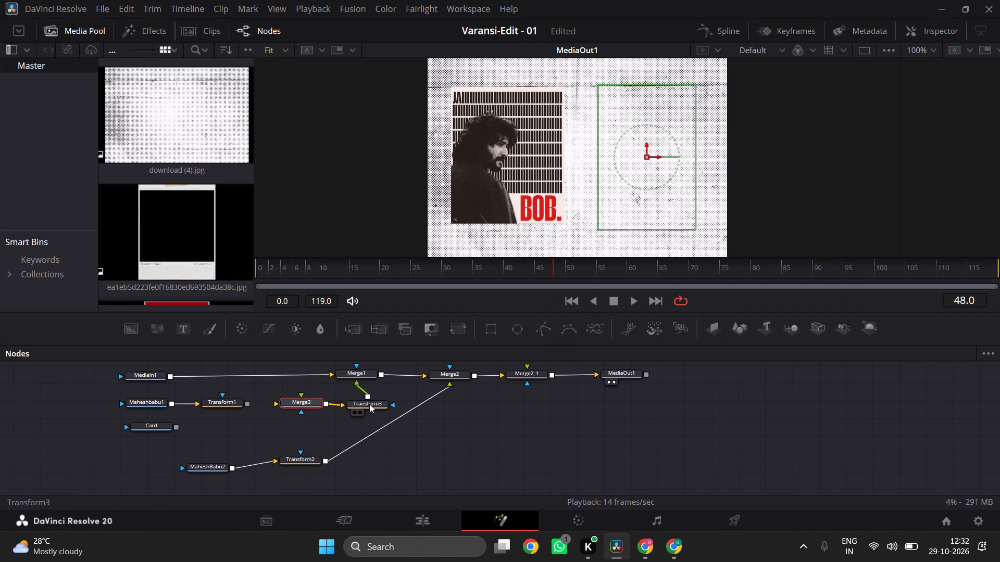
{"action": "left_click_drag", "start_coordinate": [369, 404], "coordinate": [358, 402]}
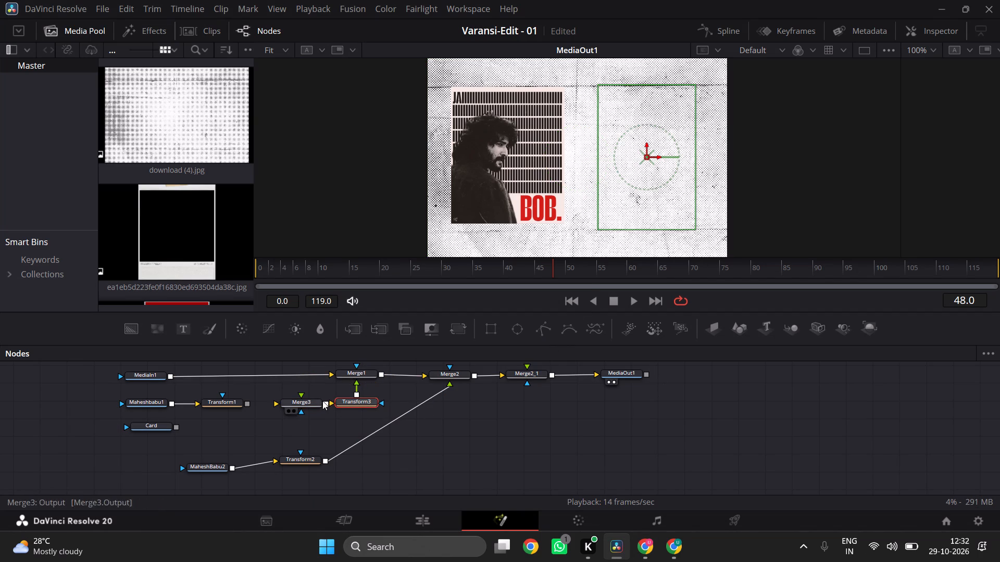
{"action": "left_click_drag", "start_coordinate": [310, 403], "coordinate": [305, 403]}
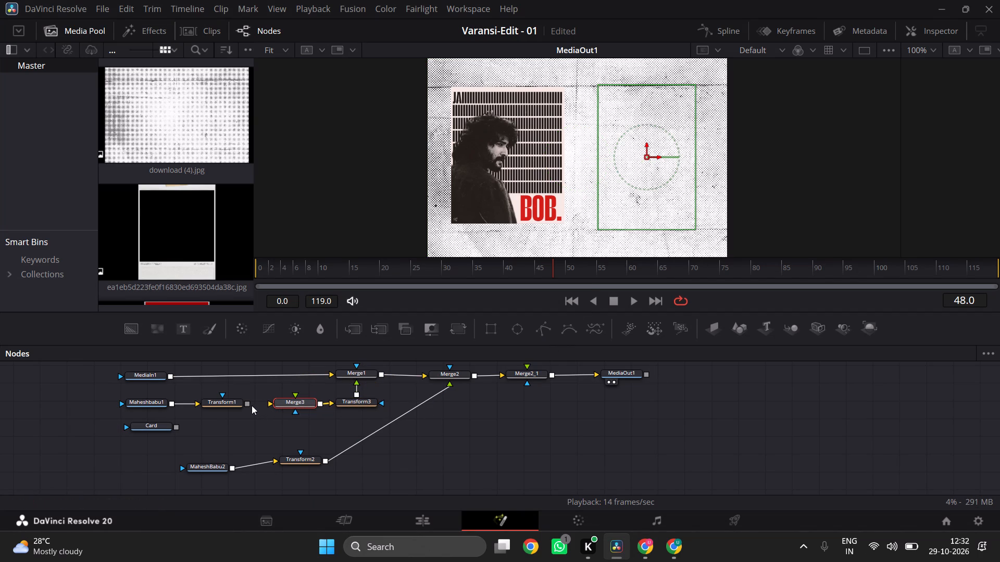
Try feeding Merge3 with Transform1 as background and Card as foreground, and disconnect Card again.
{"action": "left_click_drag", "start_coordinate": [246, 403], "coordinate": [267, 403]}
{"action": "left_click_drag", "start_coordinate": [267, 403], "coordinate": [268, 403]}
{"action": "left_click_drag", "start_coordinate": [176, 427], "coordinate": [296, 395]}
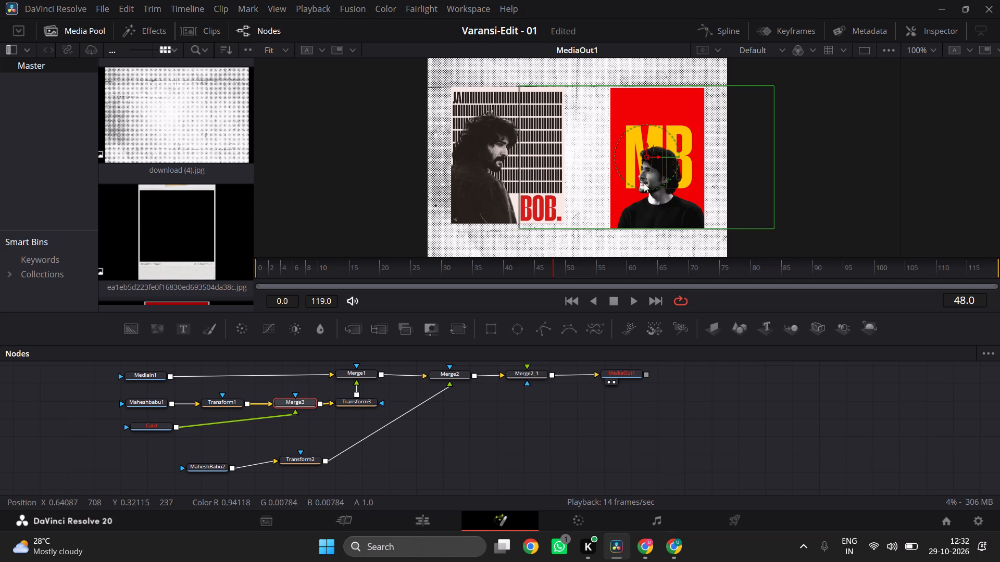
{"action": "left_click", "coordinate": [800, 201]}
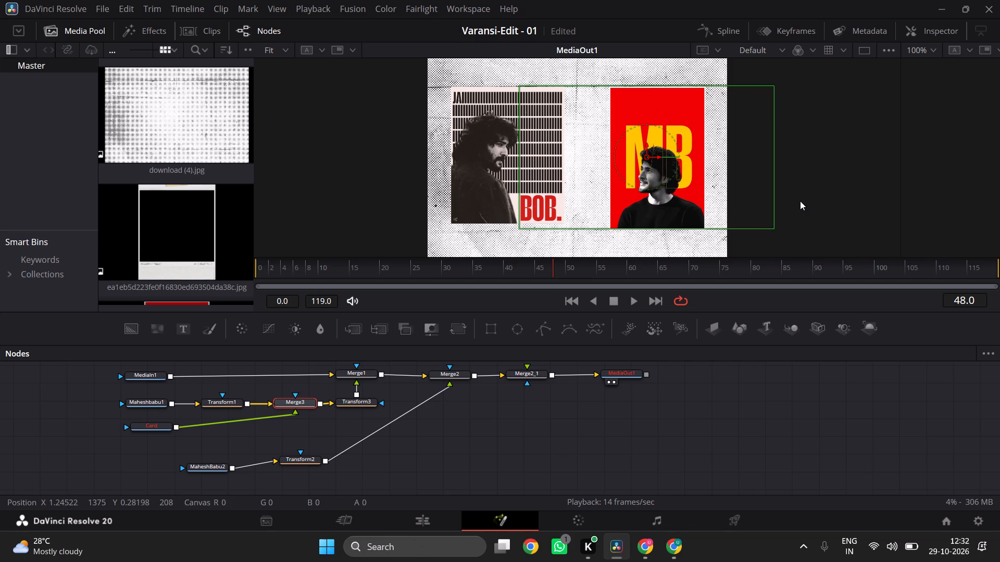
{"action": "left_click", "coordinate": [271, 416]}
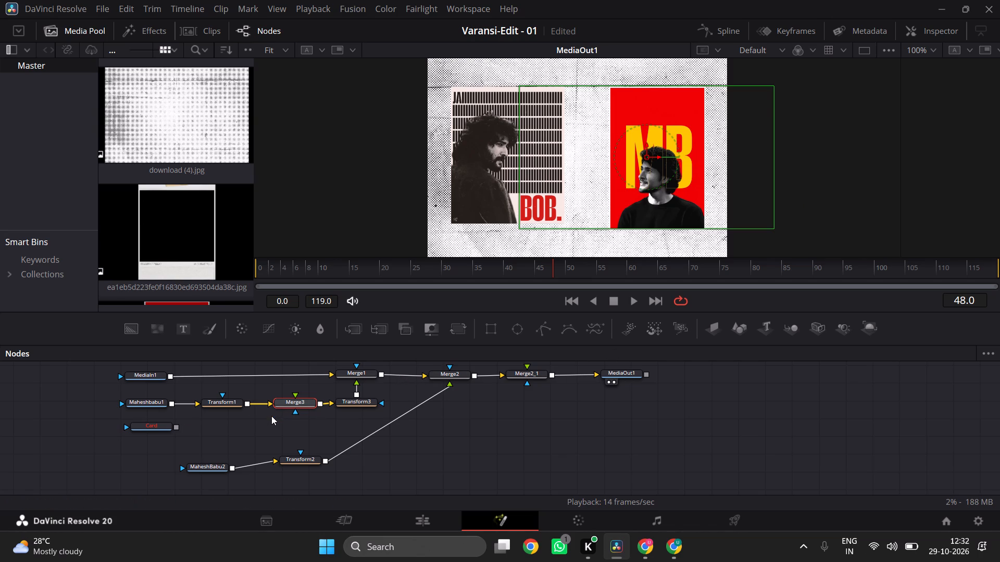
Connect Card's output to Merge3's background input in place of Transform1, and check the graph against ChatGPT's diagram.
{"action": "left_click_drag", "start_coordinate": [176, 428], "coordinate": [258, 407]}
{"action": "left_click_drag", "start_coordinate": [258, 407], "coordinate": [272, 404]}
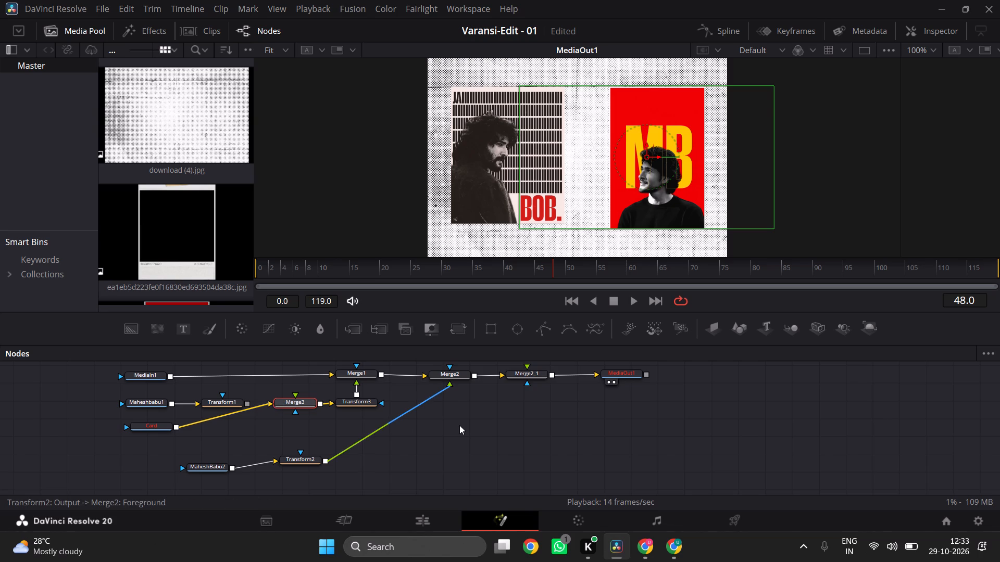
{"action": "key", "text": "alt+Tab"}
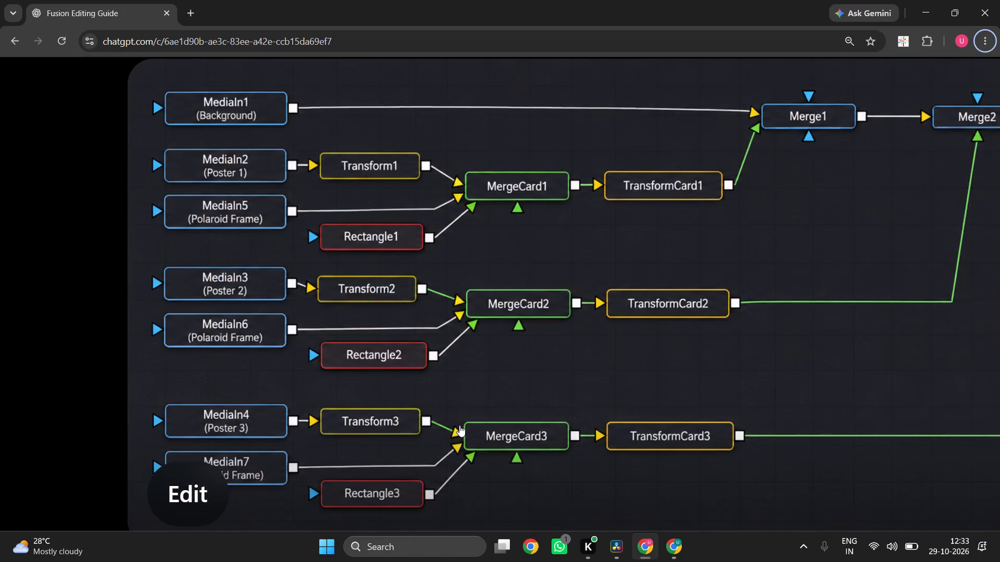
{"action": "key", "text": "alt+Tab"}
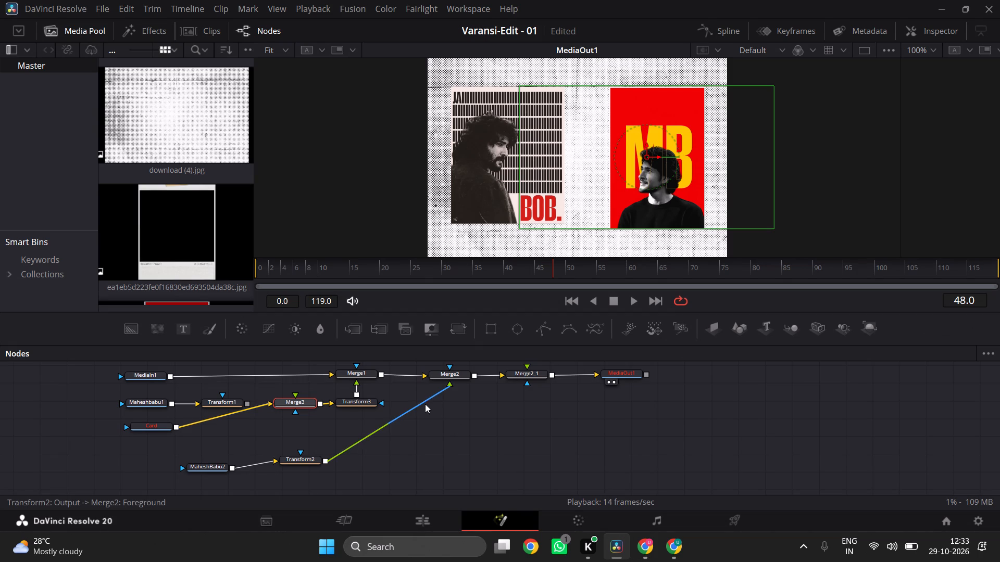
{"action": "key", "text": "alt+Tab"}
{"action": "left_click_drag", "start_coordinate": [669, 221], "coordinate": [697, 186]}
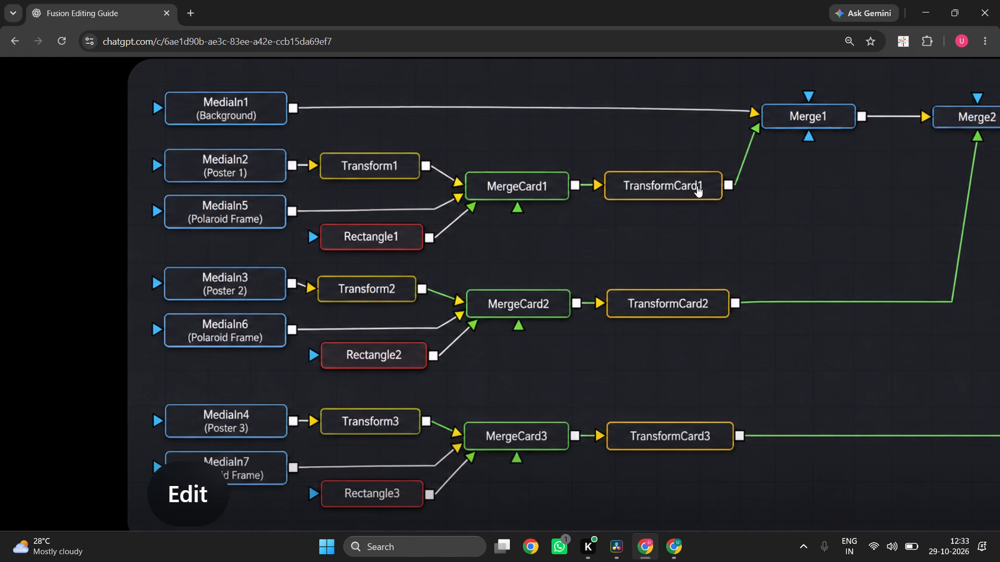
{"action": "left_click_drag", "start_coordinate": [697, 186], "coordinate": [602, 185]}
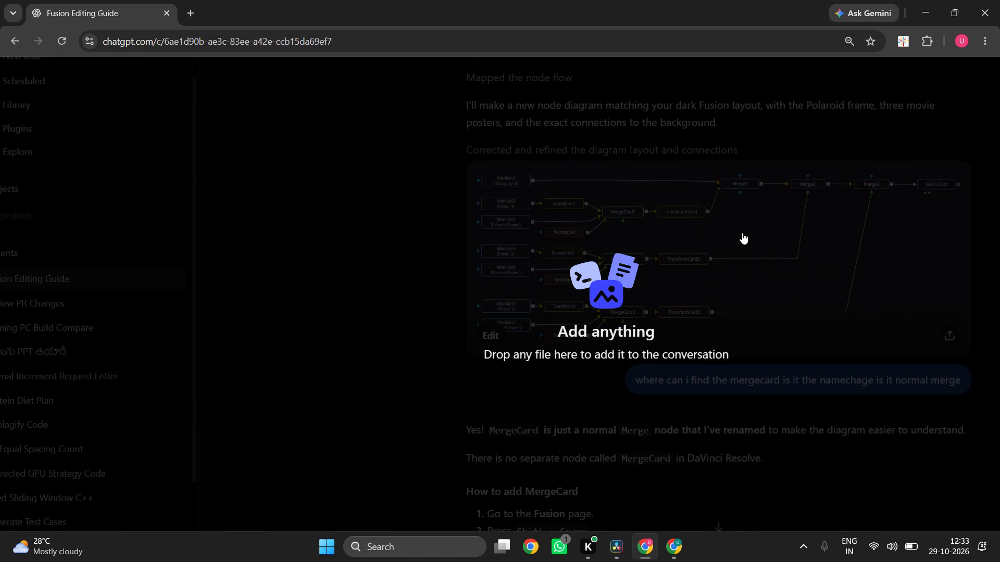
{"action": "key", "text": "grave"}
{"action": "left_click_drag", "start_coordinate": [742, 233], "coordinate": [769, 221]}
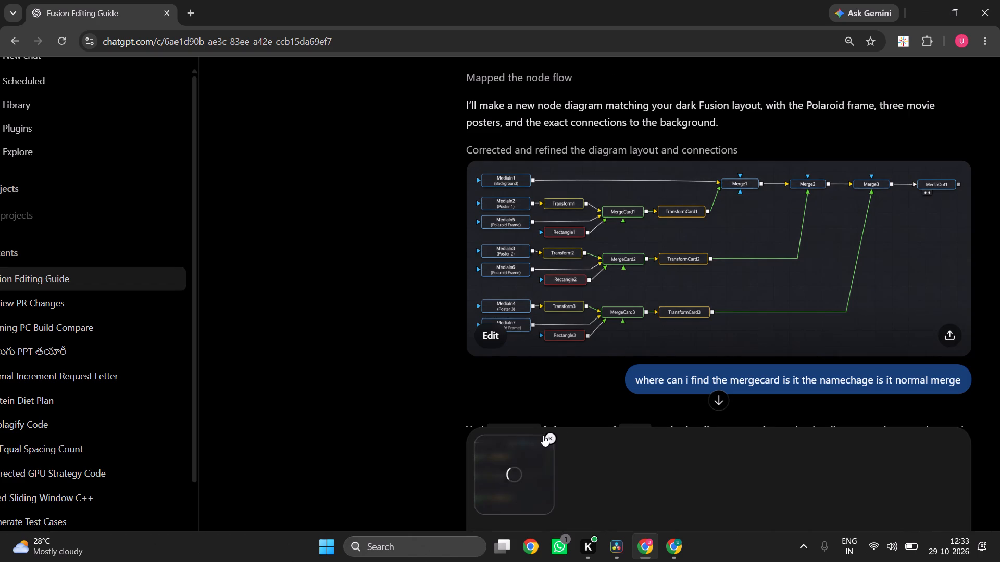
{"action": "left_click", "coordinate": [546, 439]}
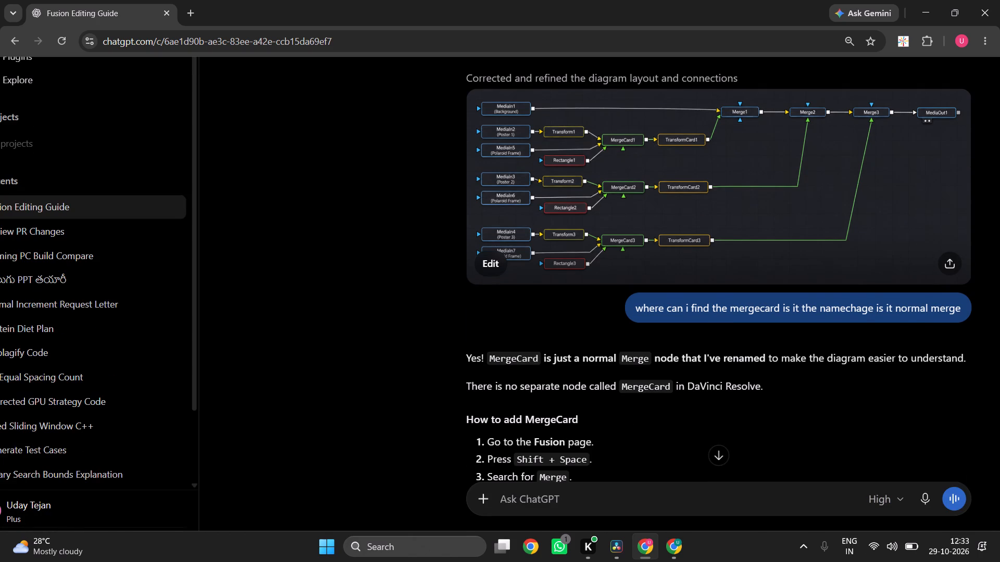
After rechecking the diagram's Poster 1 branch, move Merge3 level with Card and respace Transform1 and Transform3 in the node graph.
{"action": "scroll", "coordinate": [562, 407], "scroll_direction": "up", "scroll_amount": 4}
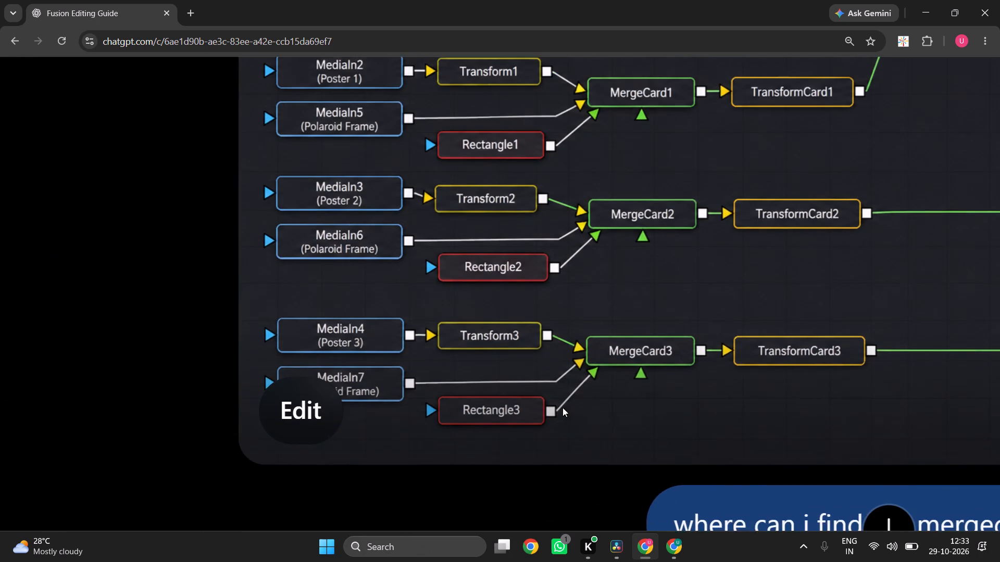
{"action": "scroll", "coordinate": [562, 407], "scroll_direction": "up", "scroll_amount": 3}
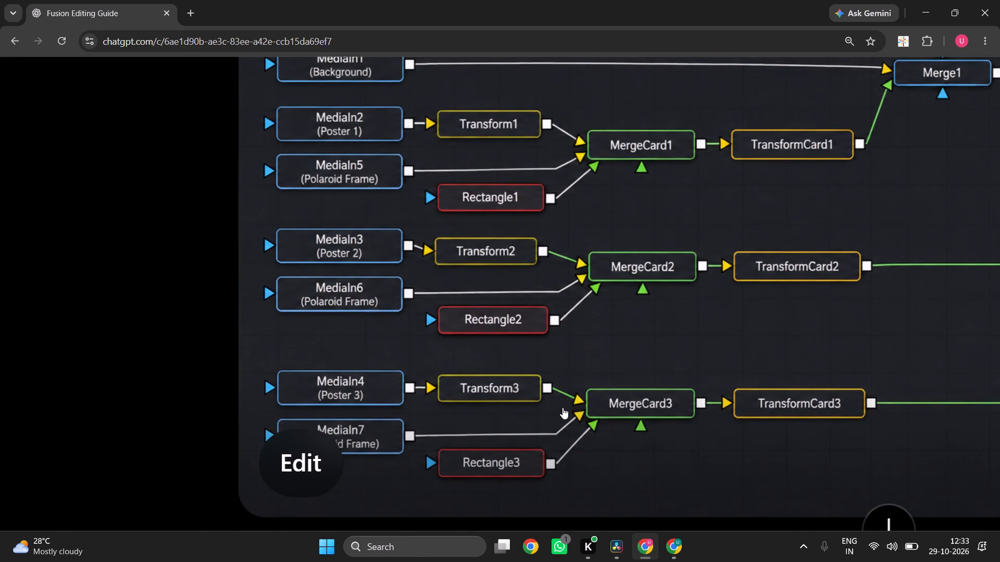
{"action": "scroll", "coordinate": [547, 228], "scroll_direction": "left", "scroll_amount": 2}
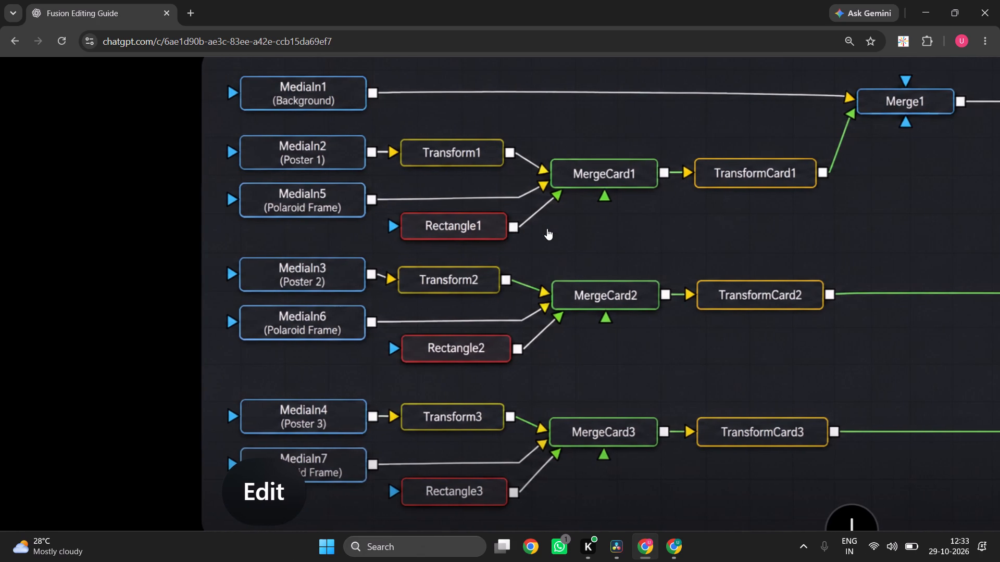
{"action": "key", "text": "alt+Tab"}
{"action": "left_click", "coordinate": [359, 290]}
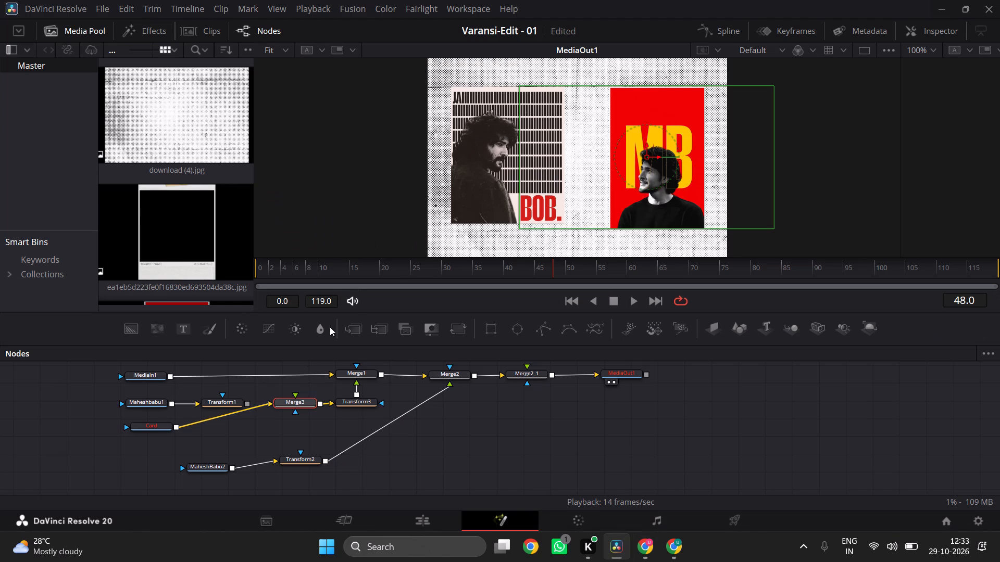
{"action": "left_click_drag", "start_coordinate": [218, 402], "coordinate": [211, 398]}
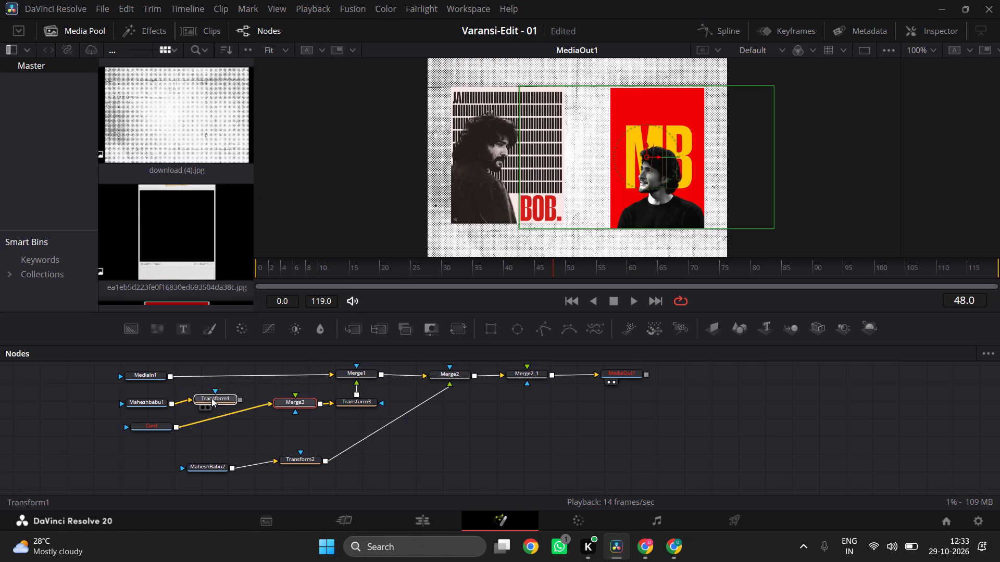
{"action": "left_click_drag", "start_coordinate": [211, 398], "coordinate": [212, 398]}
{"action": "left_click_drag", "start_coordinate": [286, 403], "coordinate": [278, 423]}
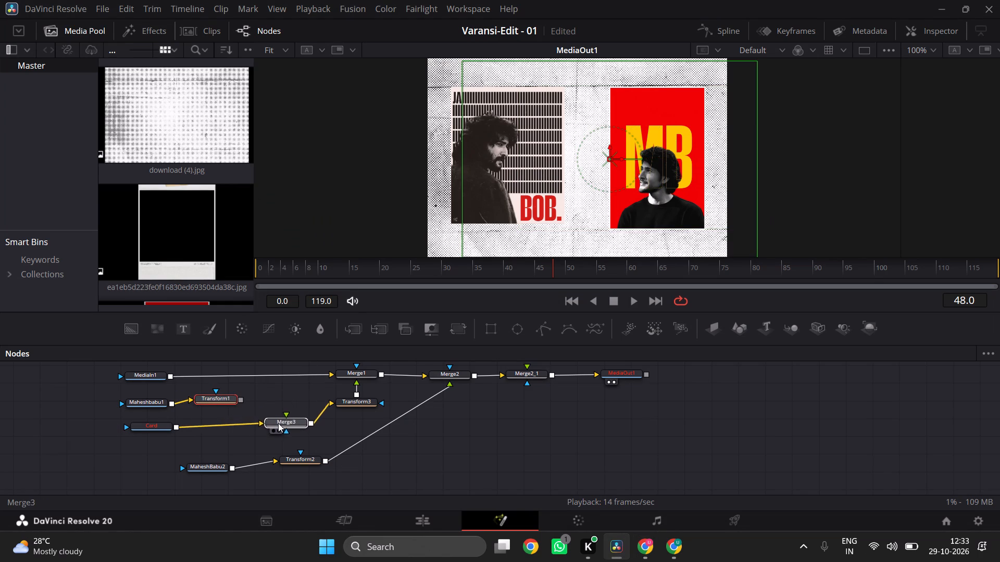
{"action": "left_click_drag", "start_coordinate": [278, 423], "coordinate": [274, 426]}
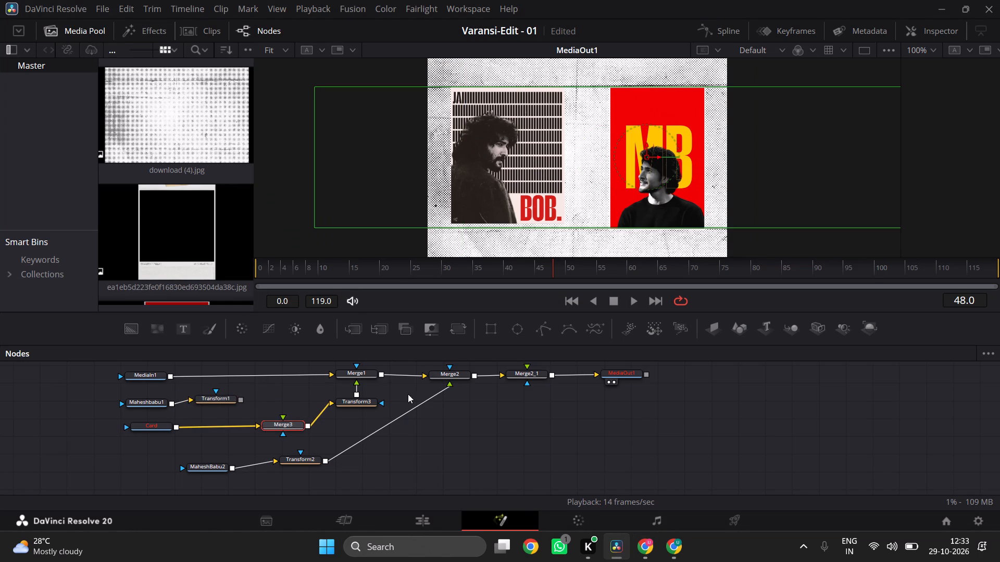
{"action": "left_click_drag", "start_coordinate": [355, 403], "coordinate": [361, 403]}
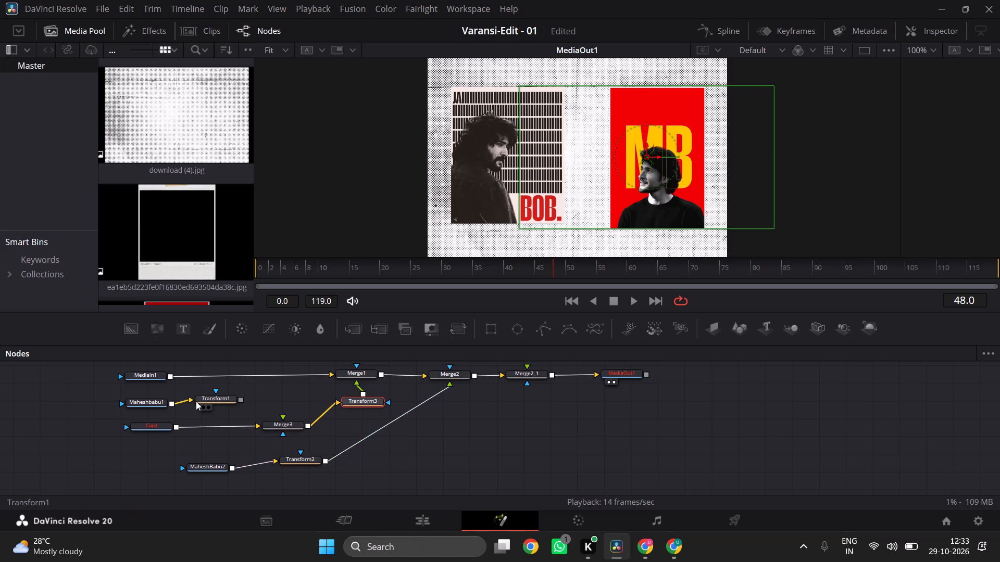
{"action": "left_click_drag", "start_coordinate": [205, 401], "coordinate": [216, 404]}
{"action": "left_click_drag", "start_coordinate": [216, 404], "coordinate": [216, 403]}
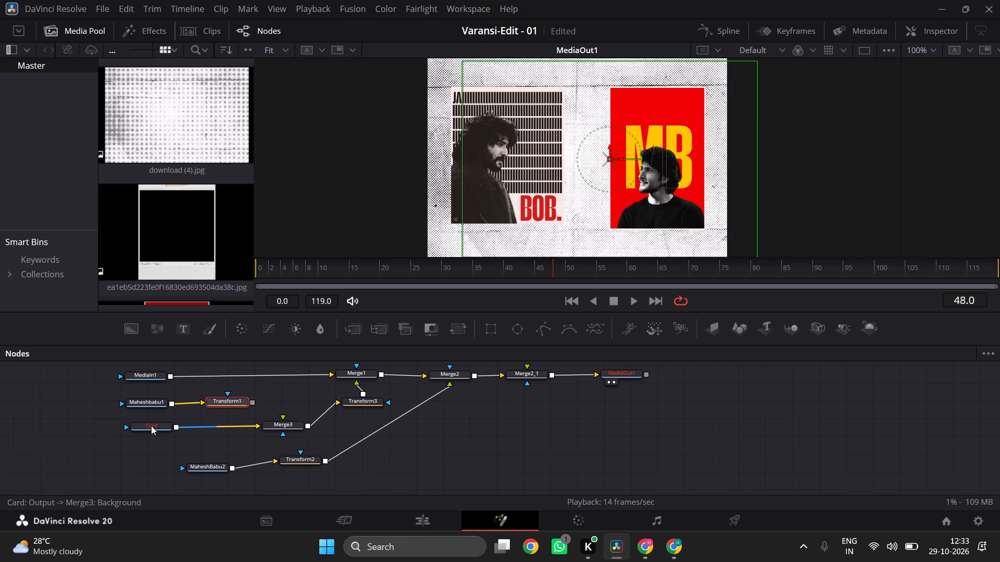
Select the Card node and compare its wiring with the Polaroid Frame branch in ChatGPT's diagram.
{"action": "left_click", "coordinate": [151, 426]}
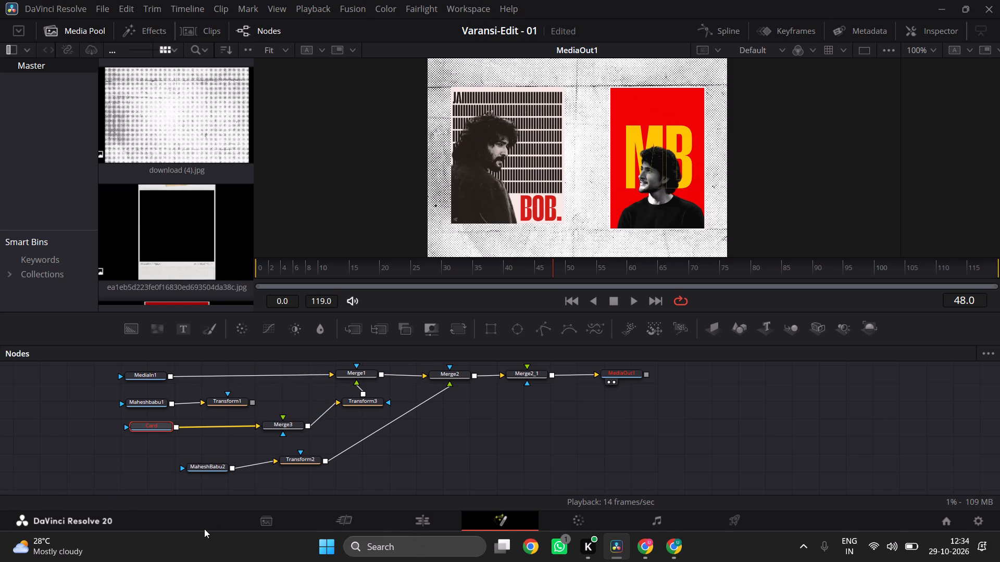
{"action": "key", "text": "alt+Tab"}
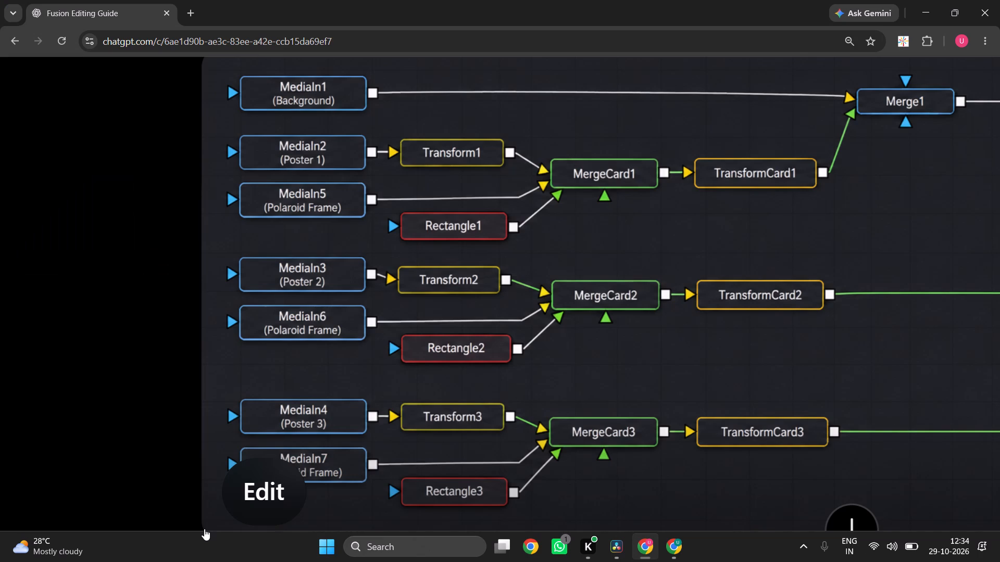
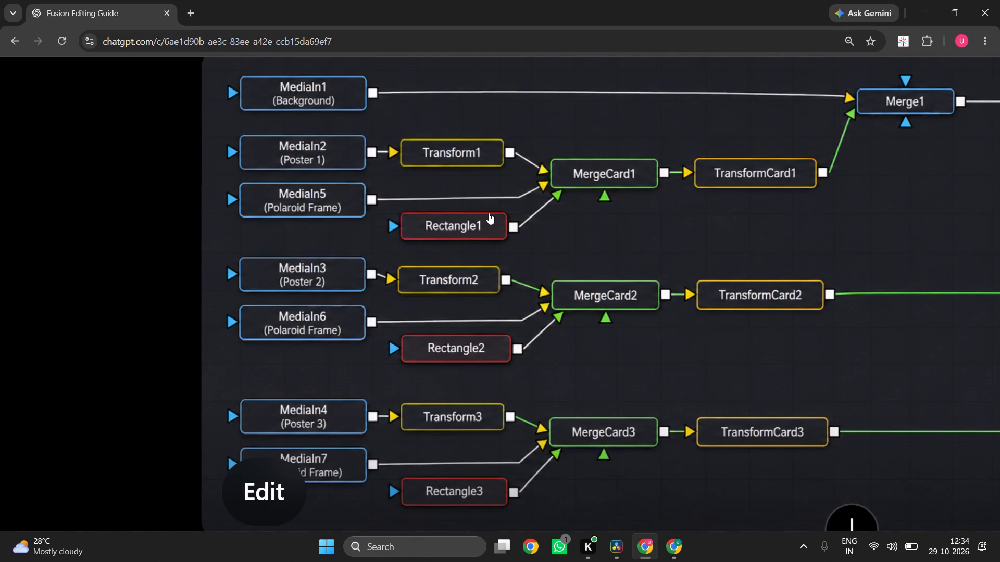
After checking ChatGPT's diagram, replace Card with Transform1 as Merge3's background input and line up Transform1 and Merge3 in Maheshbabu1's row.
{"action": "key", "text": "alt+Tab"}
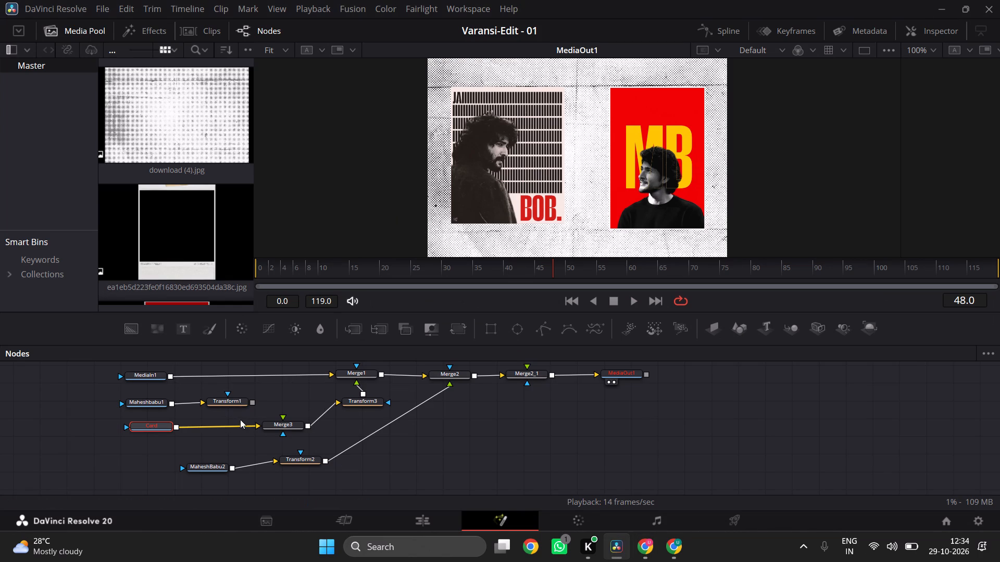
{"action": "key", "text": "alt+Tab"}
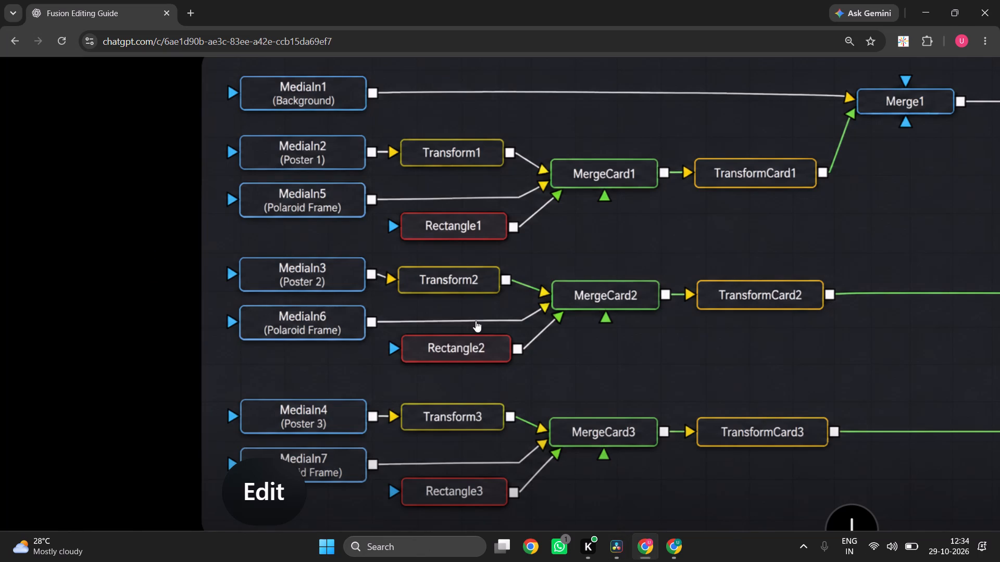
{"action": "key", "text": "alt+Tab"}
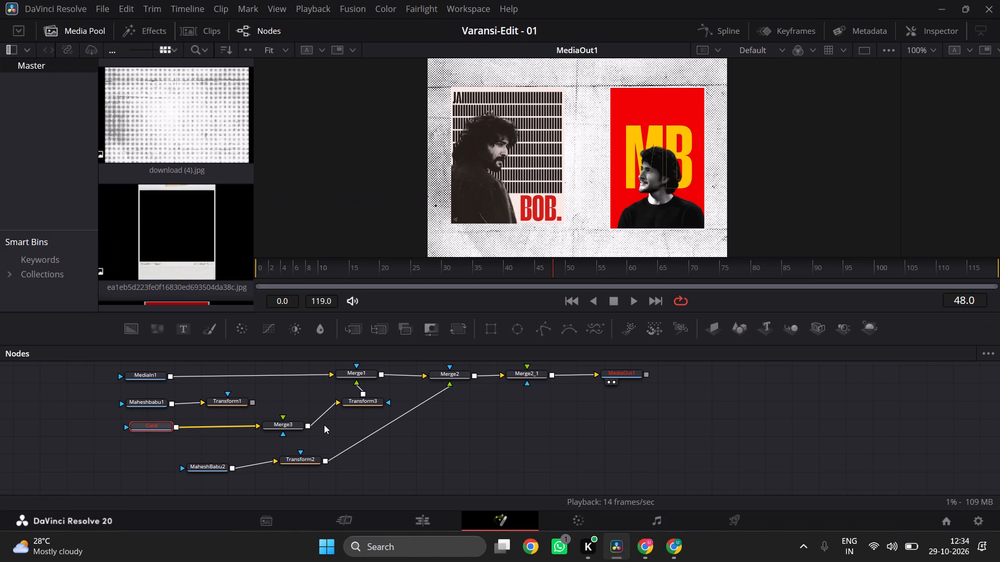
{"action": "left_click", "coordinate": [233, 426]}
{"action": "left_click_drag", "start_coordinate": [252, 403], "coordinate": [258, 424]}
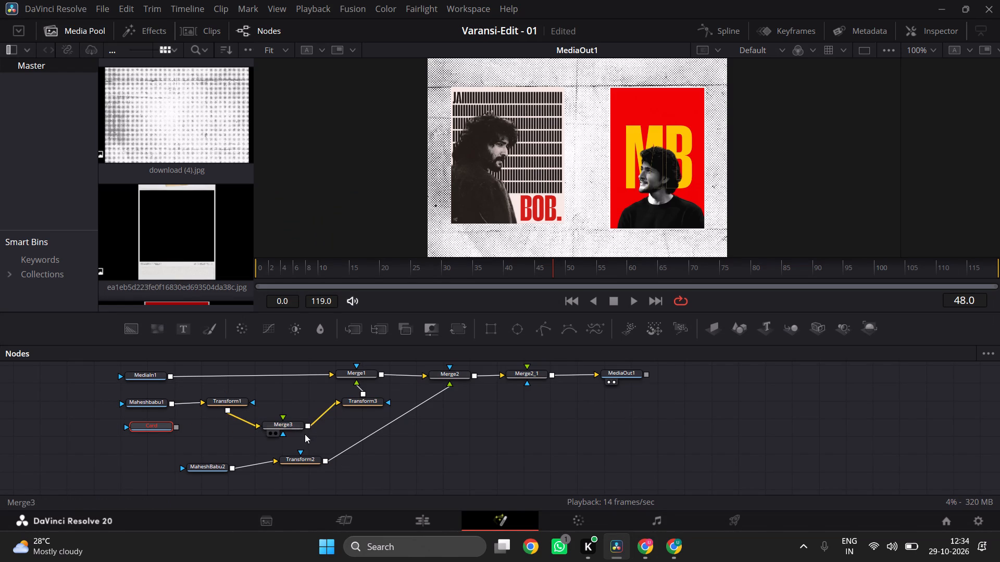
{"action": "left_click_drag", "start_coordinate": [227, 401], "coordinate": [212, 403]}
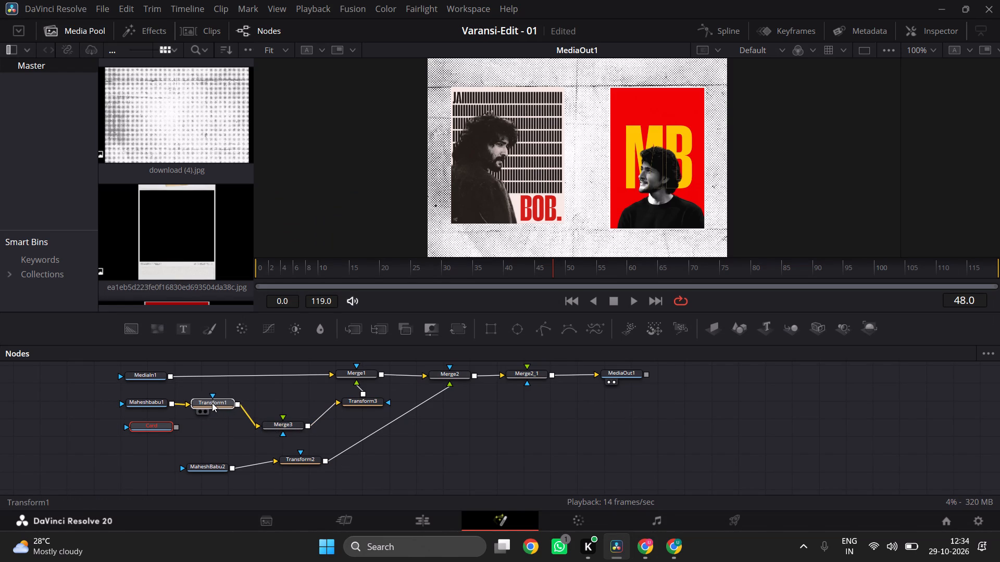
{"action": "left_click_drag", "start_coordinate": [276, 425], "coordinate": [286, 403]}
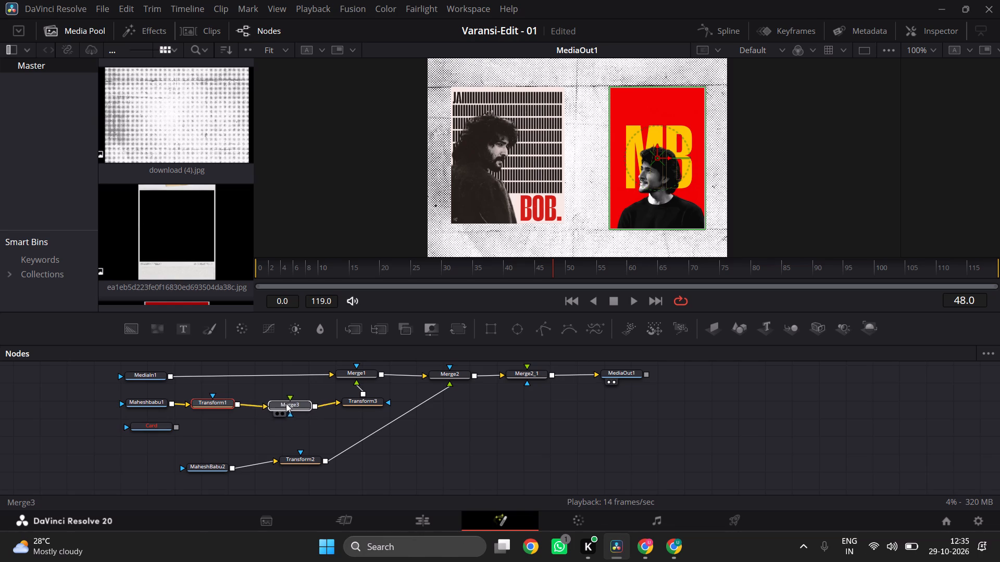
{"action": "left_click_drag", "start_coordinate": [286, 403], "coordinate": [286, 402]}
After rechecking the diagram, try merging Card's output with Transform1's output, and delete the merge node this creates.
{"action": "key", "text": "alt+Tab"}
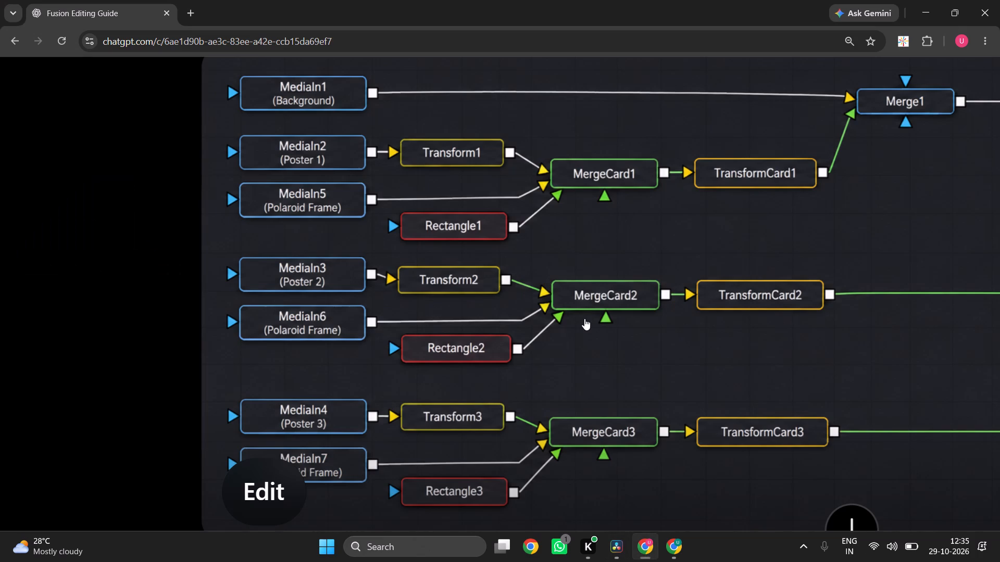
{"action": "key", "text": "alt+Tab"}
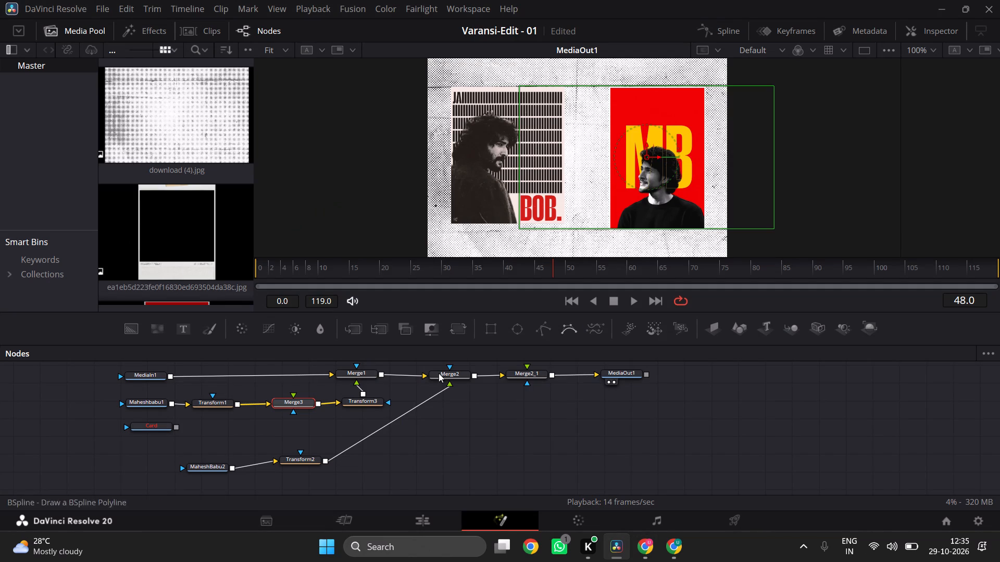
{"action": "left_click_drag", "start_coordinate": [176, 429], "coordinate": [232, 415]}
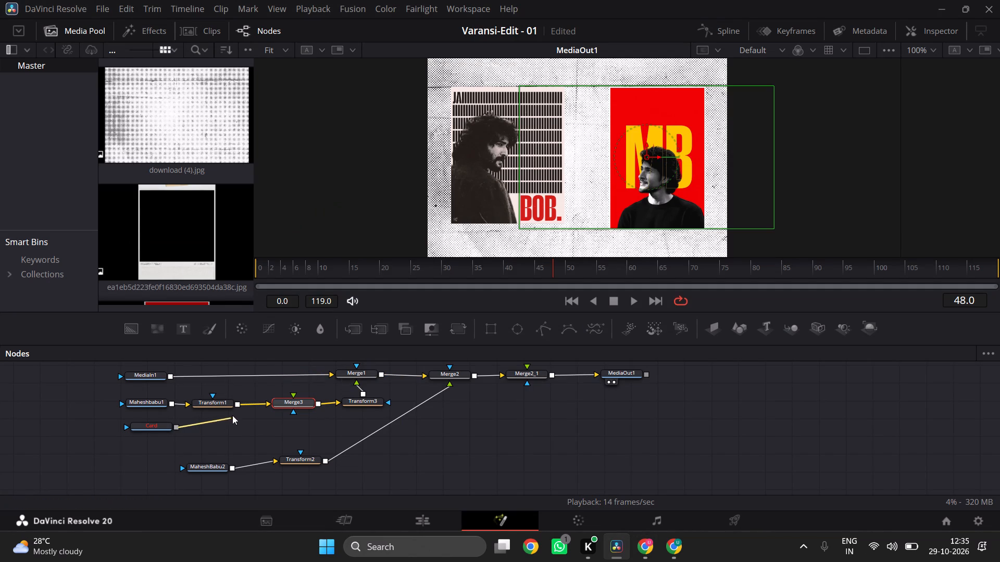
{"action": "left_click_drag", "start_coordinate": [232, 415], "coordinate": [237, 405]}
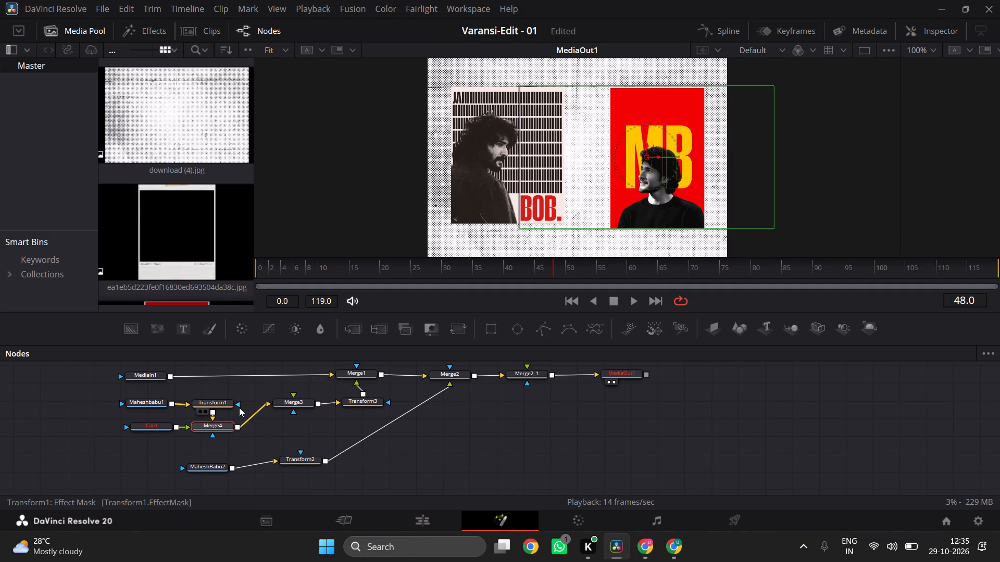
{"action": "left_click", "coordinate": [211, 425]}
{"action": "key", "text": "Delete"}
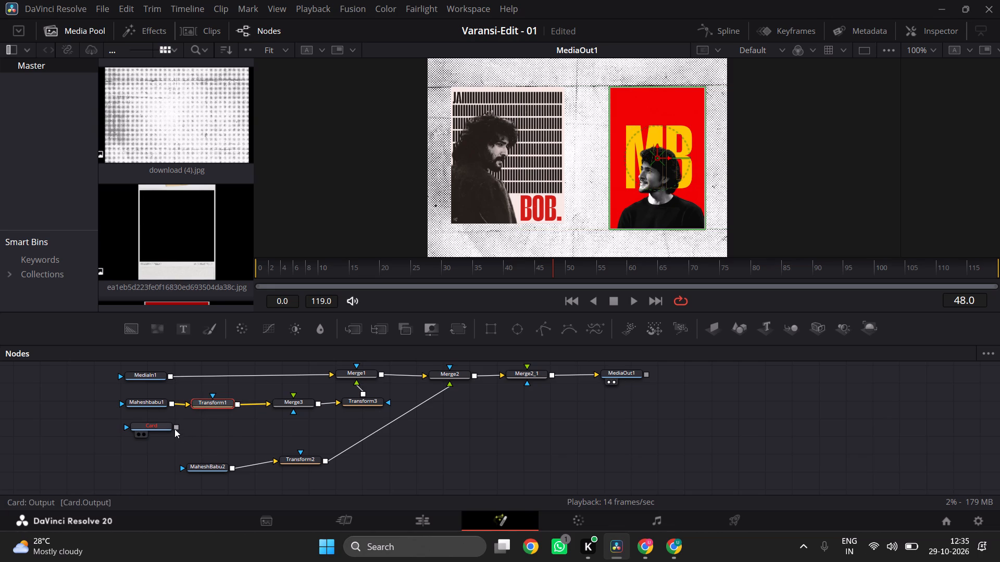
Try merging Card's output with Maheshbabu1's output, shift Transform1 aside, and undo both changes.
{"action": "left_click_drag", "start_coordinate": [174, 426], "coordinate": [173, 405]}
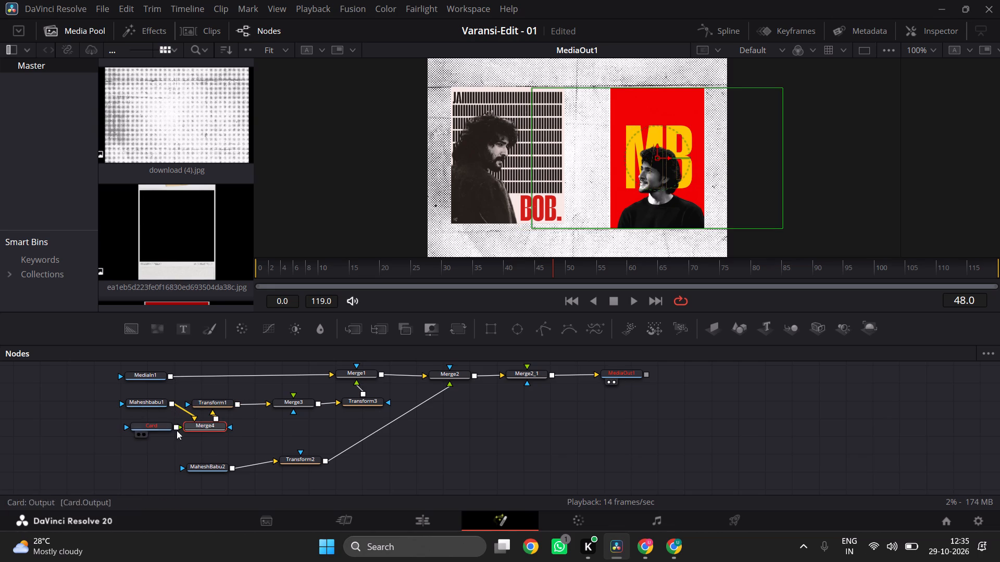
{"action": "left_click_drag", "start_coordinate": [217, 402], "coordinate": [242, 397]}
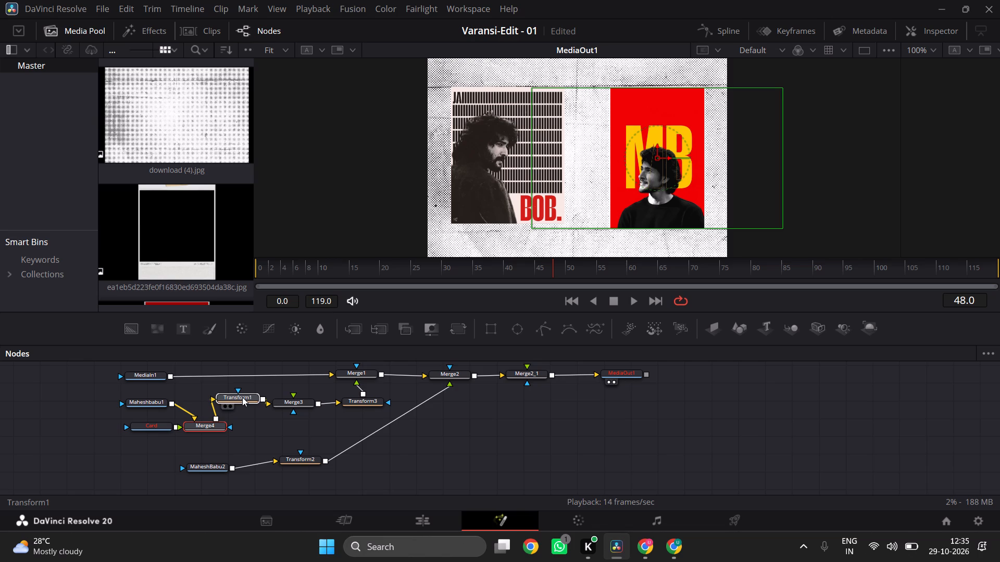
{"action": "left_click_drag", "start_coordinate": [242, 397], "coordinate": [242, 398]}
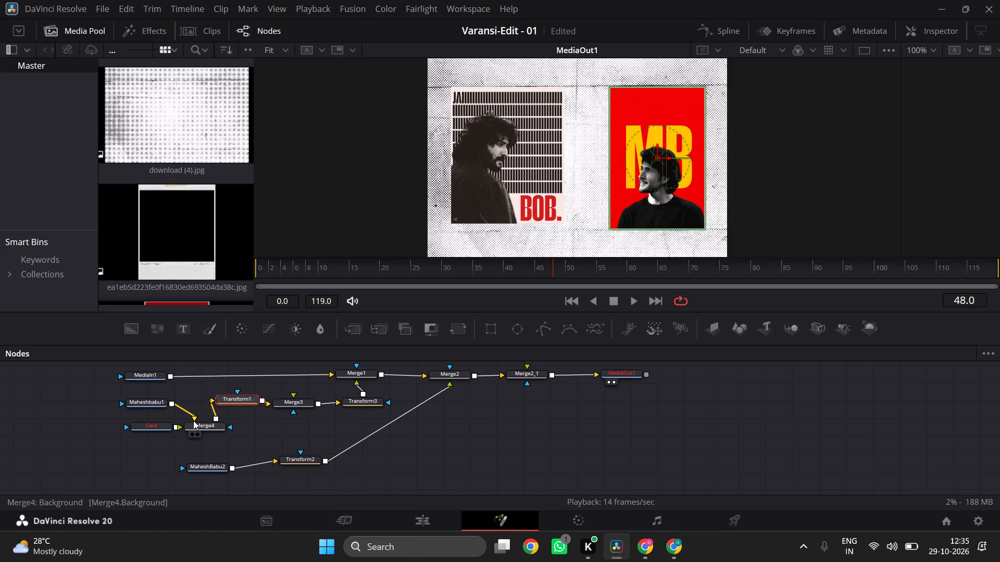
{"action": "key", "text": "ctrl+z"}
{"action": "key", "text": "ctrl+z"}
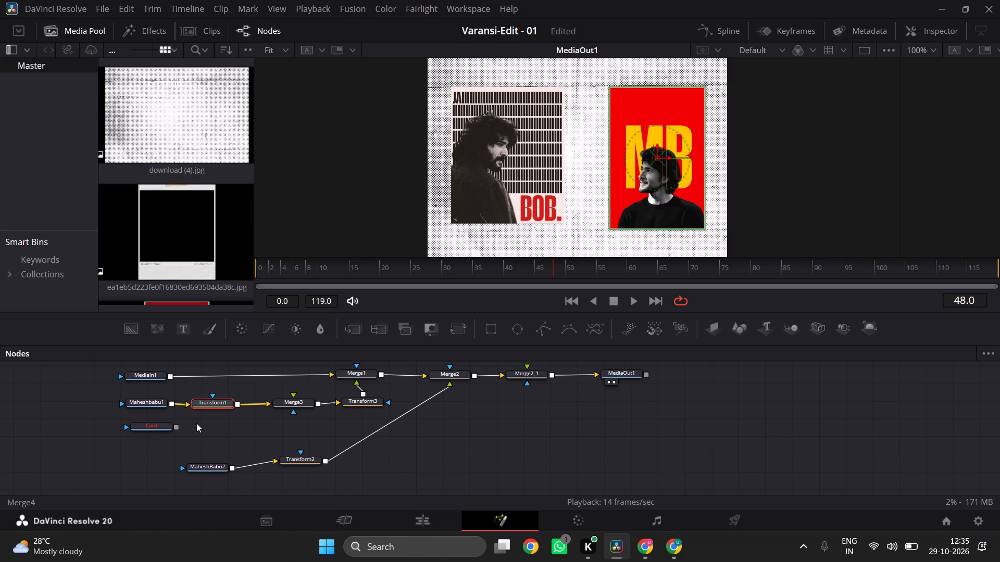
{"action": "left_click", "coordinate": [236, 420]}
Review the Poster 2 branch in ChatGPT's diagram and line up MaheshBabu2 and Transform2 in a row below Card.
{"action": "key", "text": "alt+Tab"}
{"action": "scroll", "coordinate": [407, 328], "scroll_direction": "left", "scroll_amount": 1}
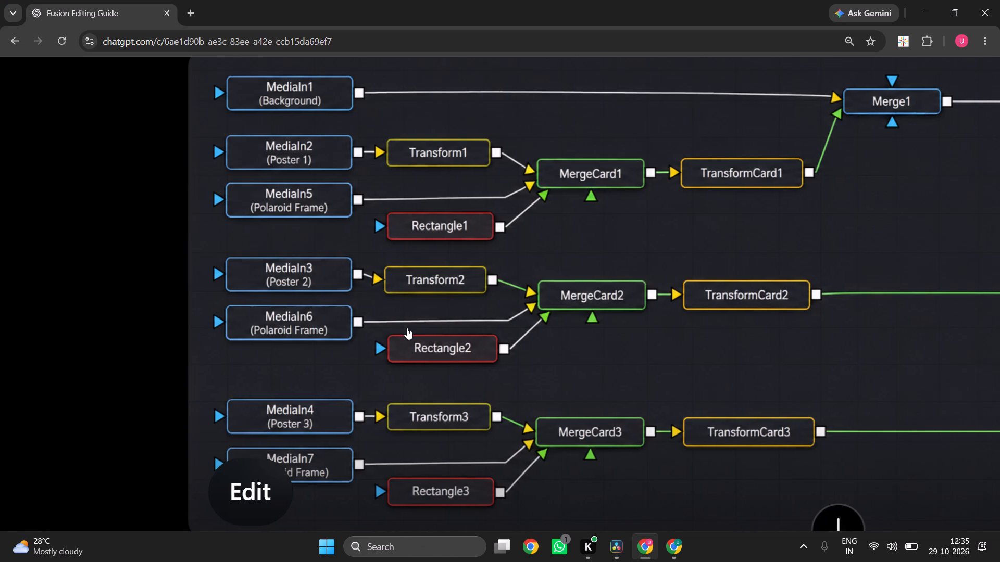
{"action": "scroll", "coordinate": [407, 328], "scroll_direction": "left", "scroll_amount": 1}
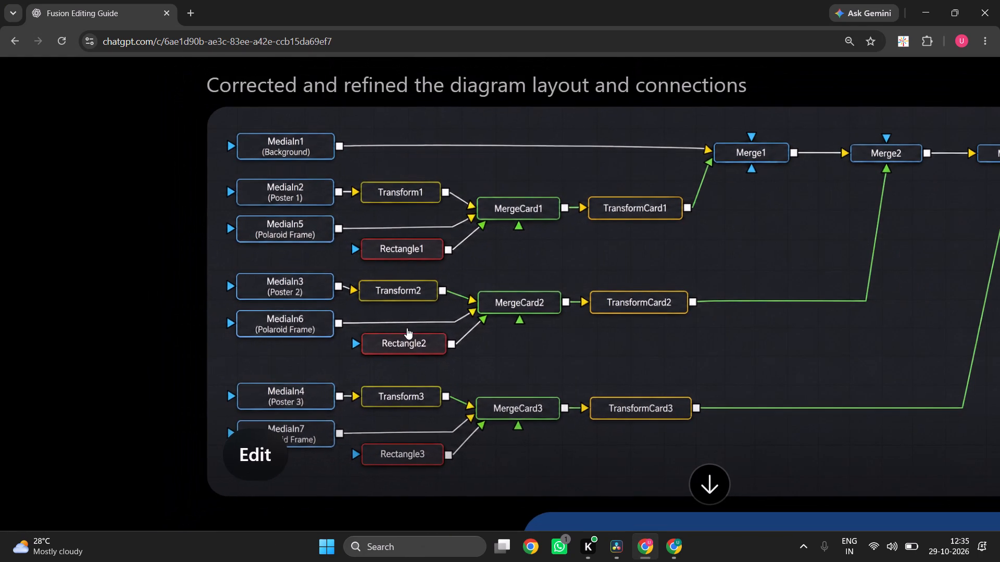
{"action": "scroll", "coordinate": [407, 328], "scroll_direction": "left", "scroll_amount": 1}
{"action": "key", "text": "alt+Tab"}
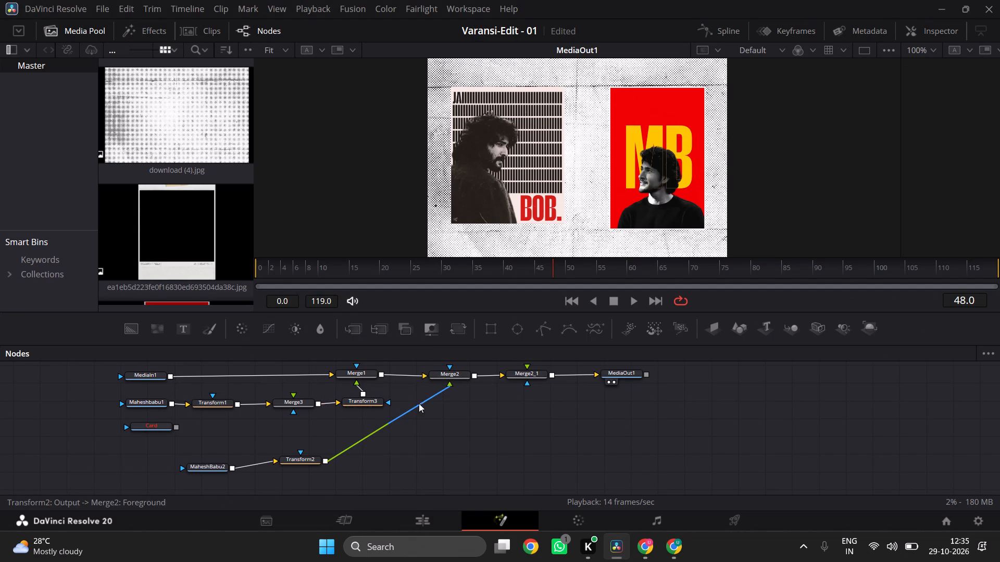
{"action": "left_click_drag", "start_coordinate": [206, 467], "coordinate": [153, 464]}
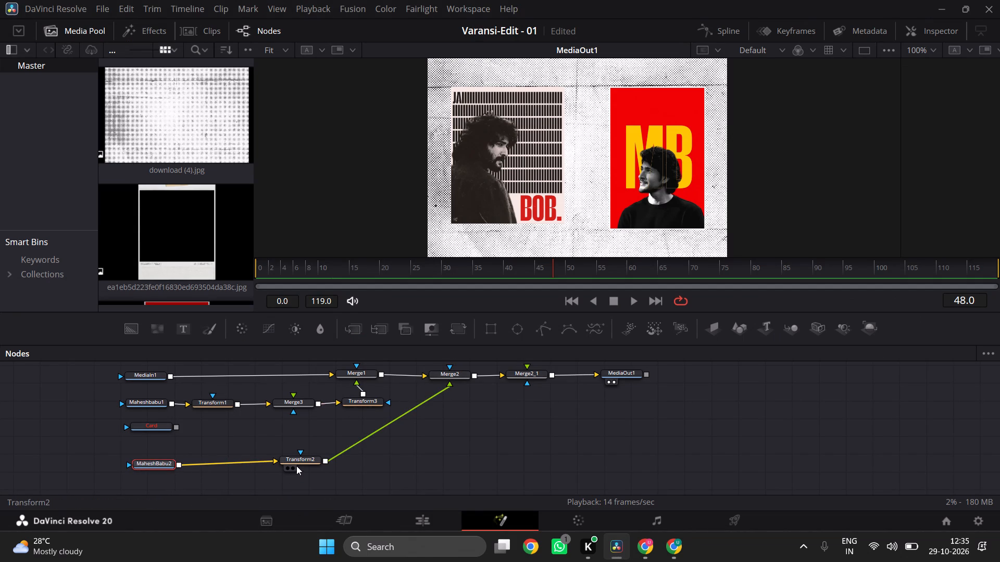
{"action": "left_click_drag", "start_coordinate": [301, 460], "coordinate": [220, 464]}
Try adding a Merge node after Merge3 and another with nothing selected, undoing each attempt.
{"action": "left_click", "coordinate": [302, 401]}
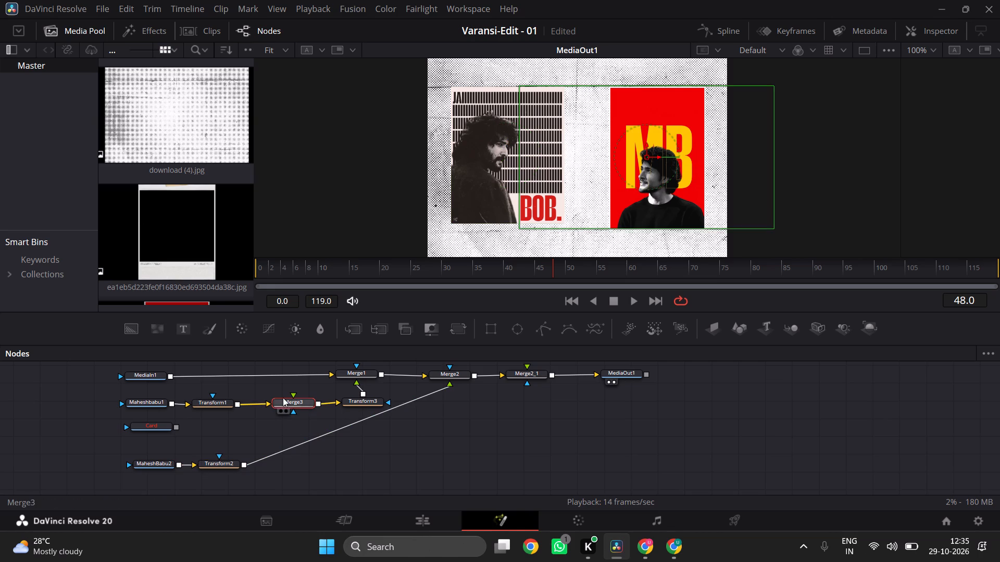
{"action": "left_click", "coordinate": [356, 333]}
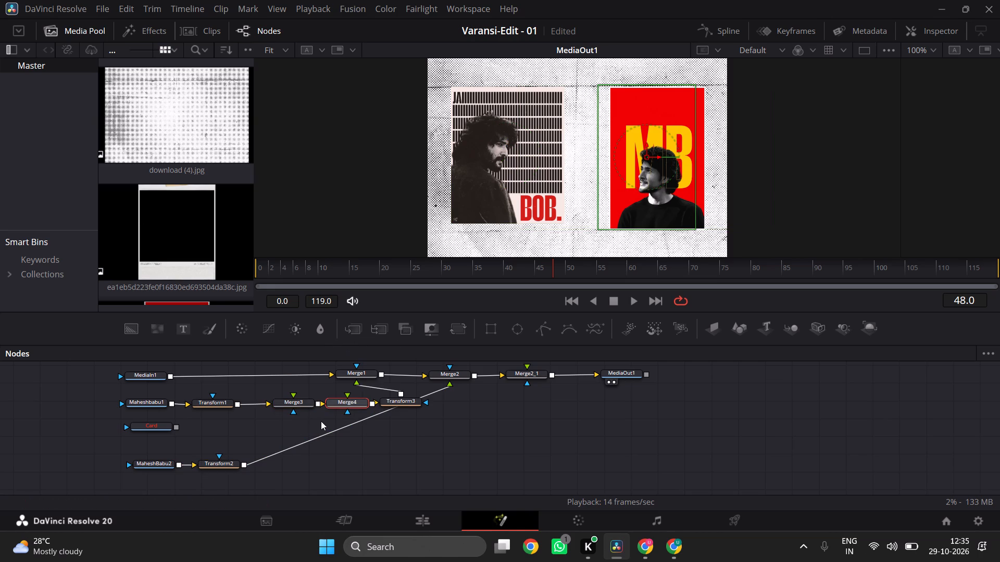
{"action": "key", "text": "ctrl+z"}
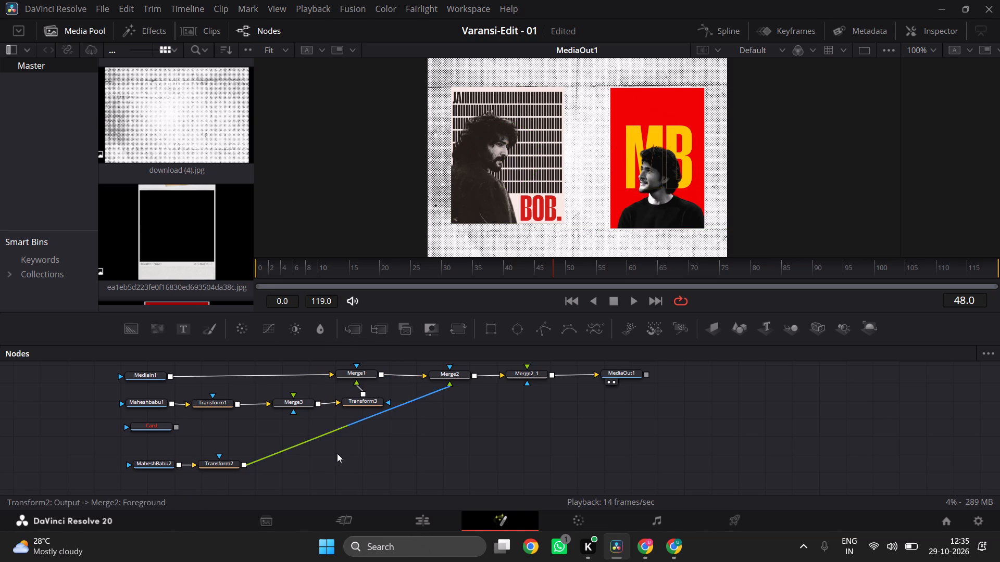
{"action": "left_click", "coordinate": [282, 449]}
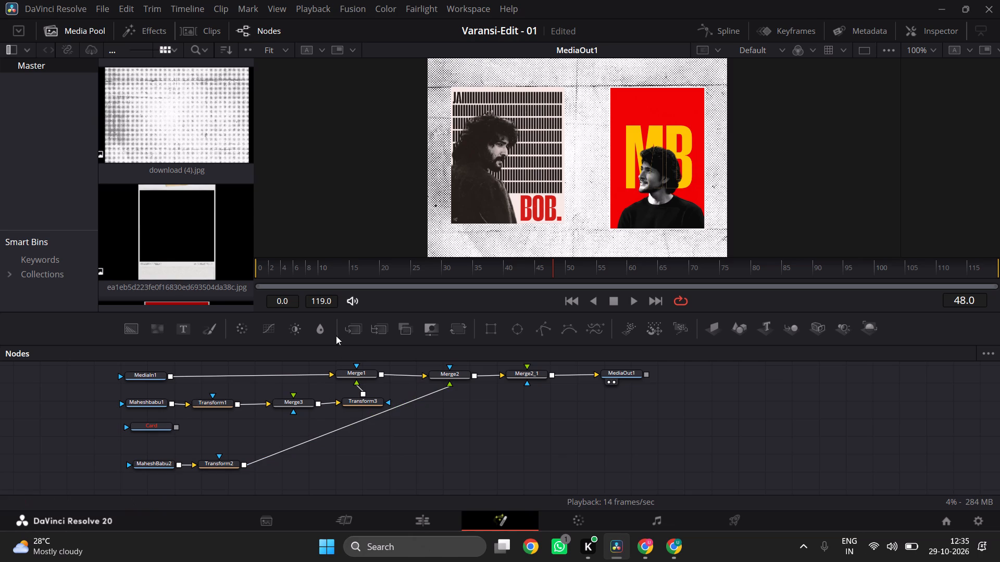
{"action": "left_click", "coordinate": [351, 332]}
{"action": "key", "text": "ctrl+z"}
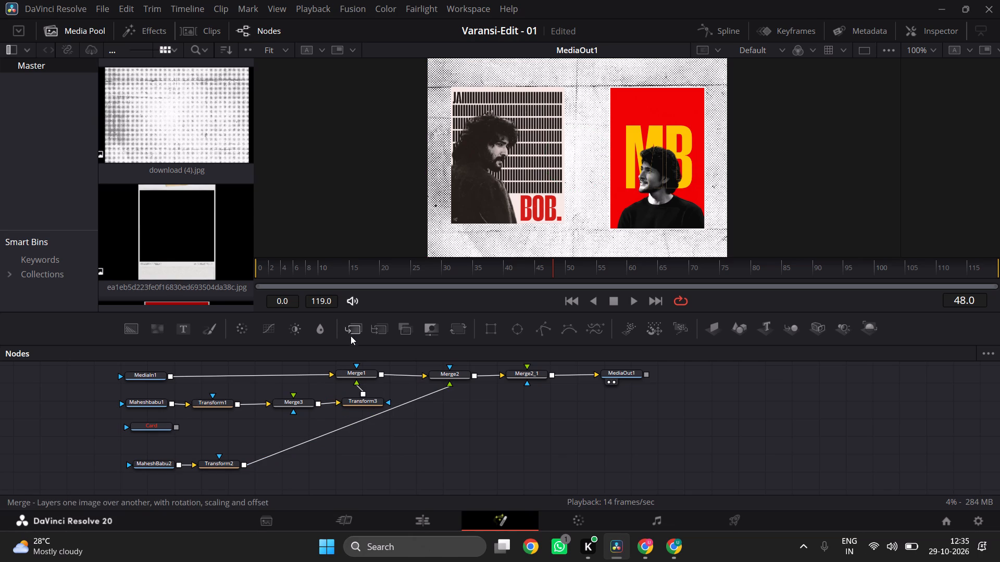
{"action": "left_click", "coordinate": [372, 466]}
Straighten Transform3 below Merge1 and disconnect Transform2's output from Merge2's foreground input.
{"action": "left_click", "coordinate": [359, 401]}
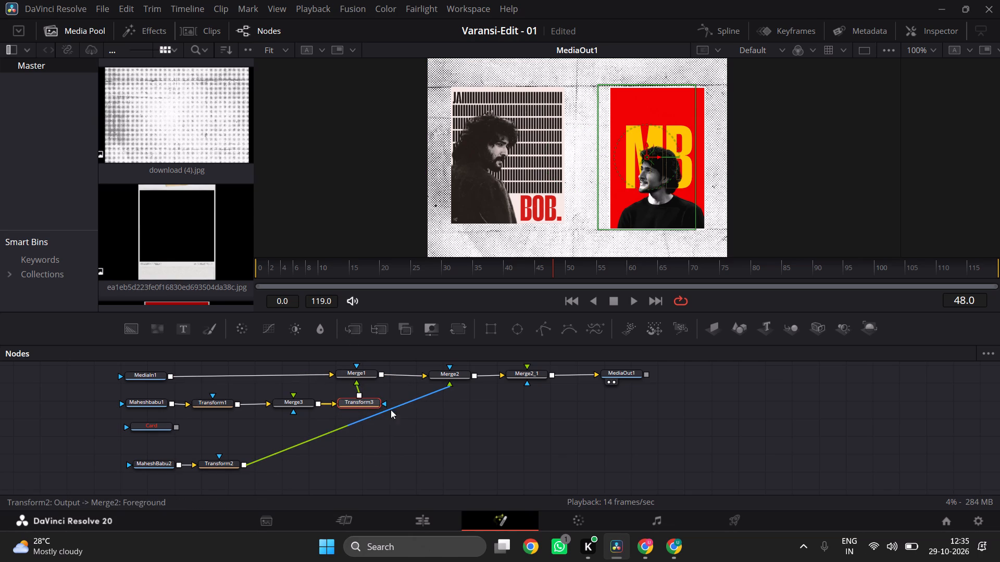
{"action": "left_click", "coordinate": [431, 394]}
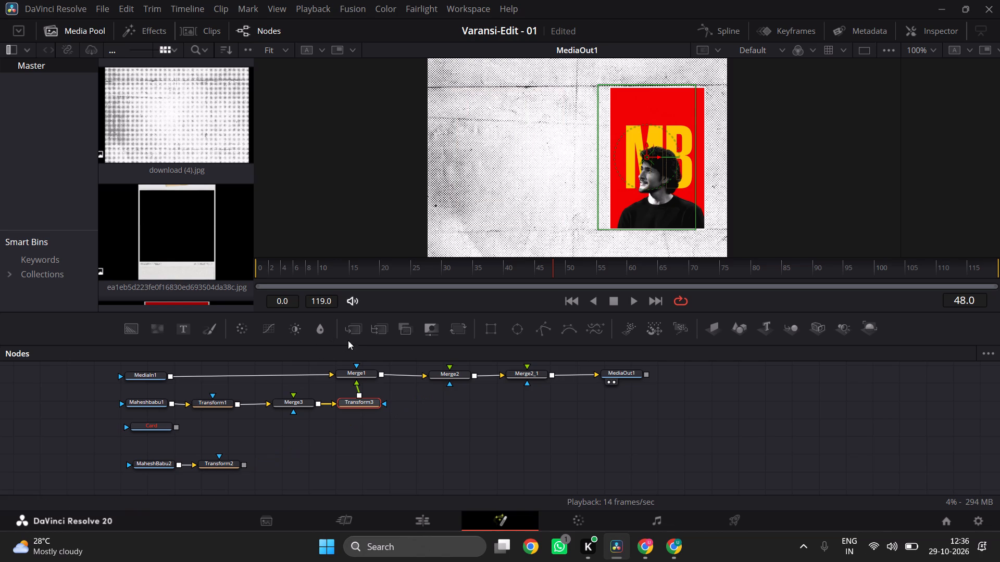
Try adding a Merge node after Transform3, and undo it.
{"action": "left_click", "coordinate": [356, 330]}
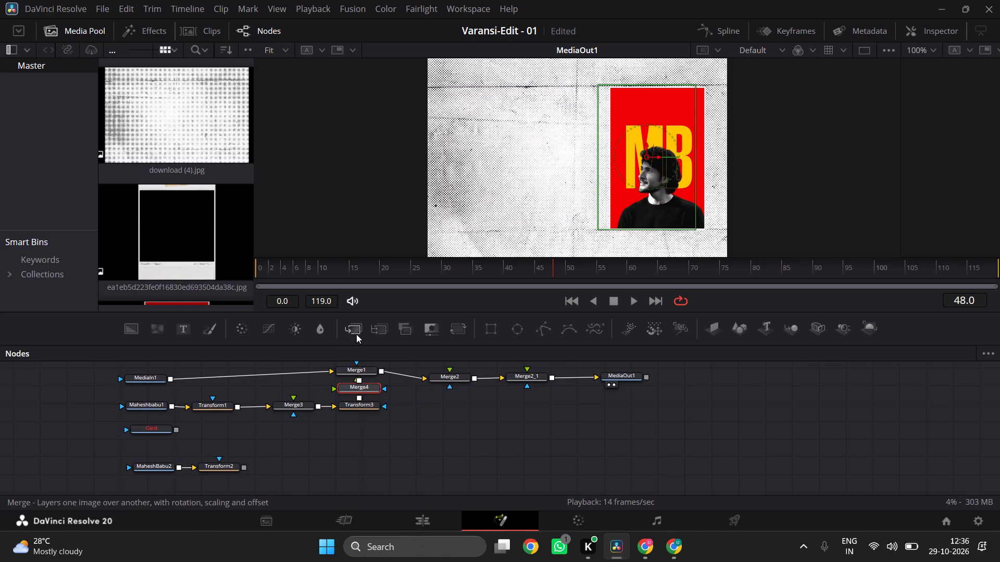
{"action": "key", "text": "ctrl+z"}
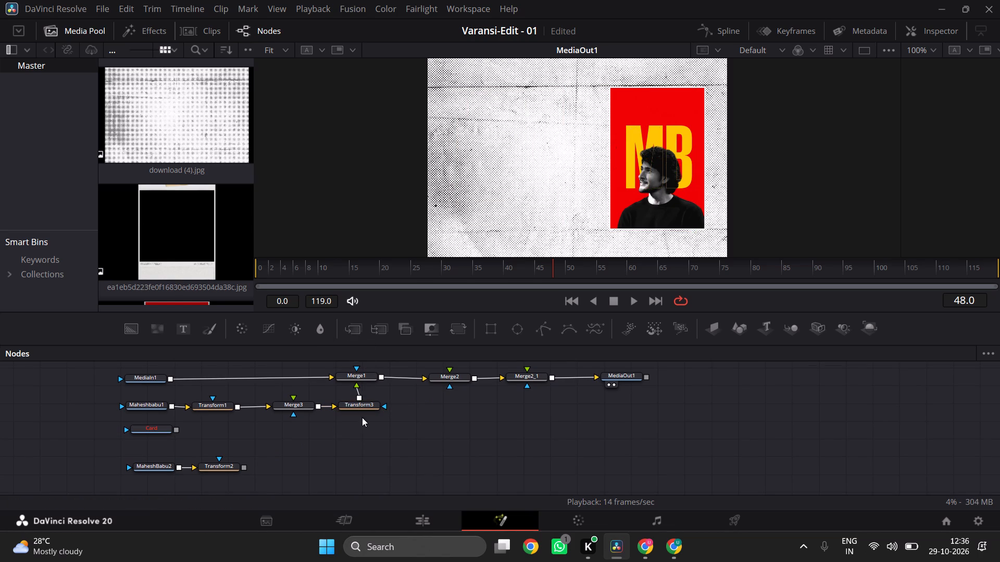
Place an unconnected Merge node beside Transform2 and connect Transform2's output to its background input.
{"action": "left_click_drag", "start_coordinate": [360, 337], "coordinate": [301, 466]}
{"action": "left_click_drag", "start_coordinate": [301, 466], "coordinate": [297, 466]}
{"action": "left_click_drag", "start_coordinate": [243, 467], "coordinate": [270, 466]}
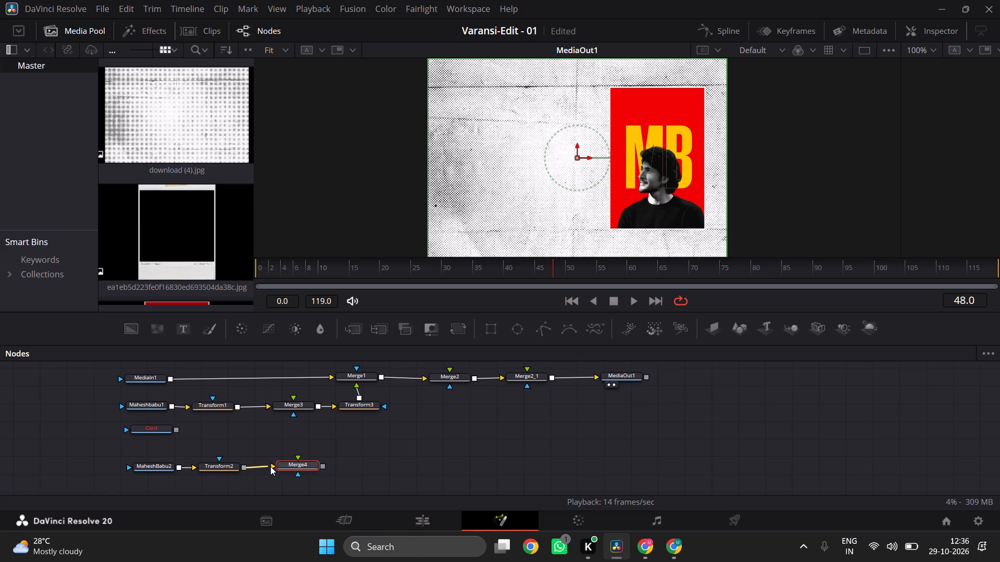
{"action": "left_click_drag", "start_coordinate": [270, 466], "coordinate": [274, 466]}
Add a Transform node after the new Merge node in MaheshBabu2's row and connect its output to Merge2's foreground input.
{"action": "left_click_drag", "start_coordinate": [460, 335], "coordinate": [369, 463]}
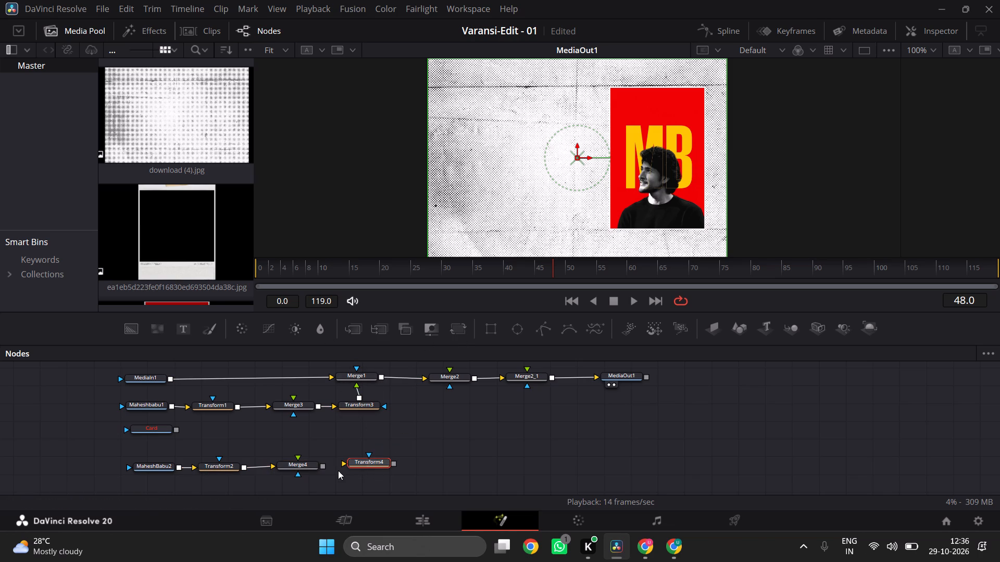
{"action": "left_click_drag", "start_coordinate": [324, 464], "coordinate": [343, 462]}
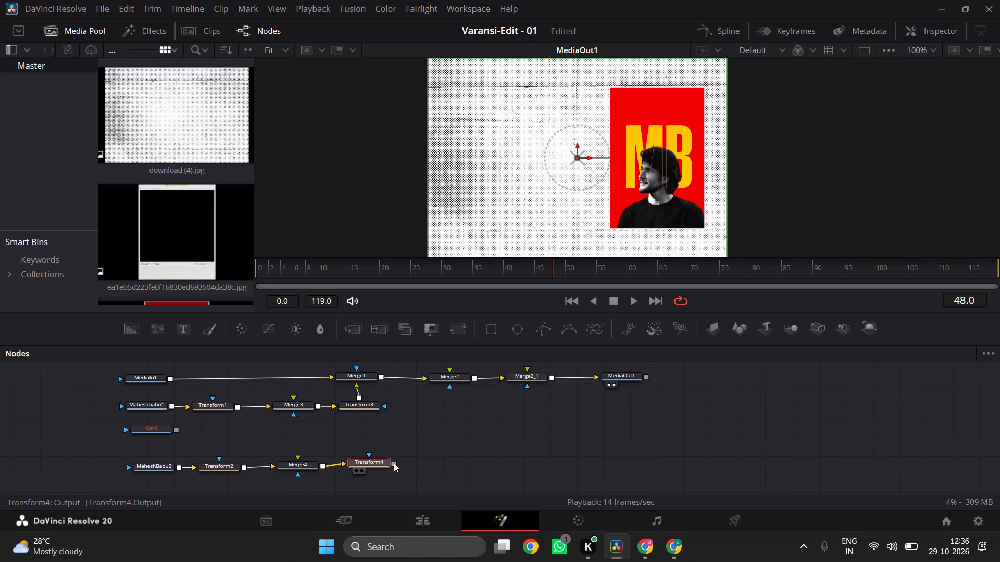
{"action": "left_click_drag", "start_coordinate": [394, 463], "coordinate": [447, 369]}
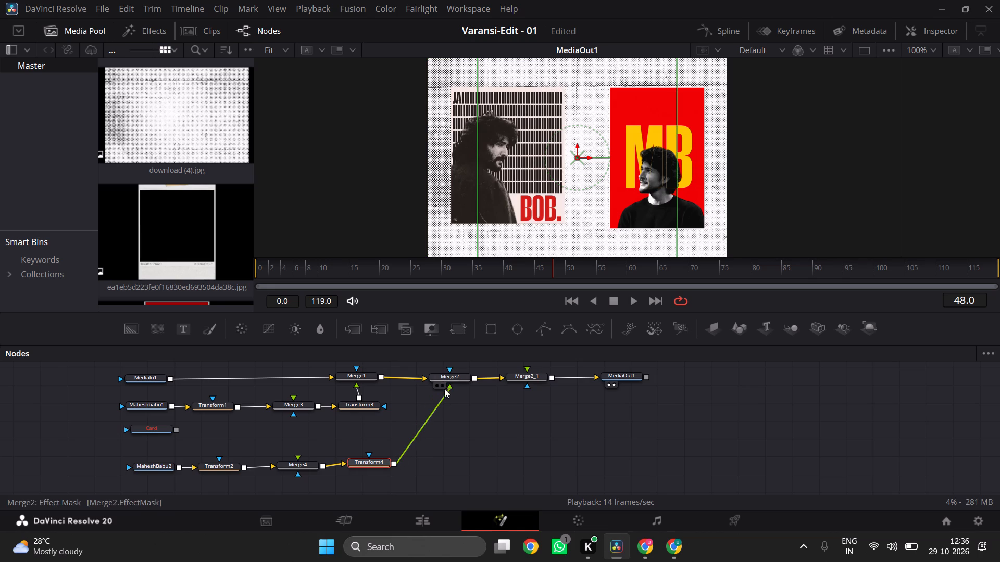
Use Transform4 to shift the BOB poster slightly farther from the red MB poster.
{"action": "left_click", "coordinate": [803, 219]}
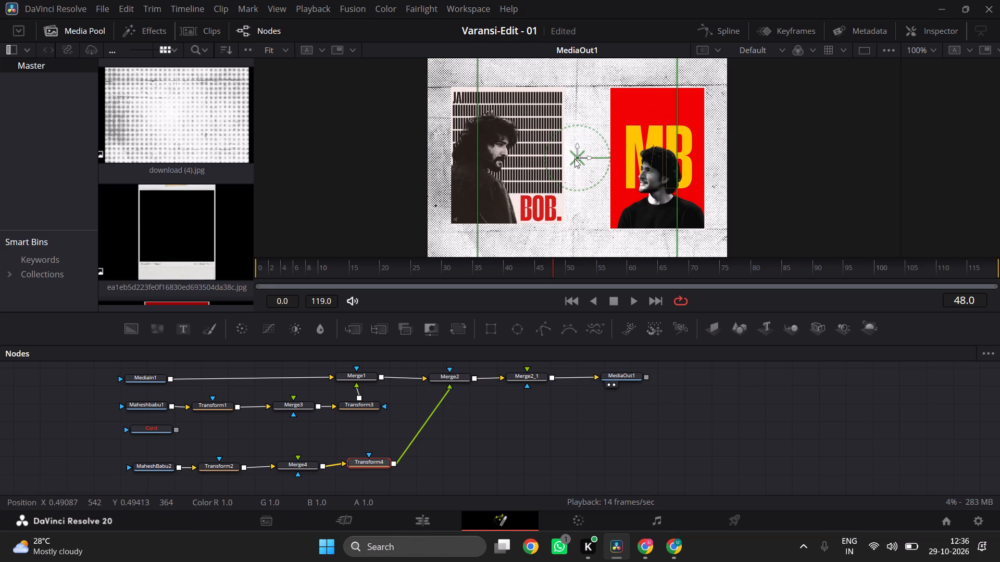
{"action": "left_click_drag", "start_coordinate": [574, 159], "coordinate": [566, 157]}
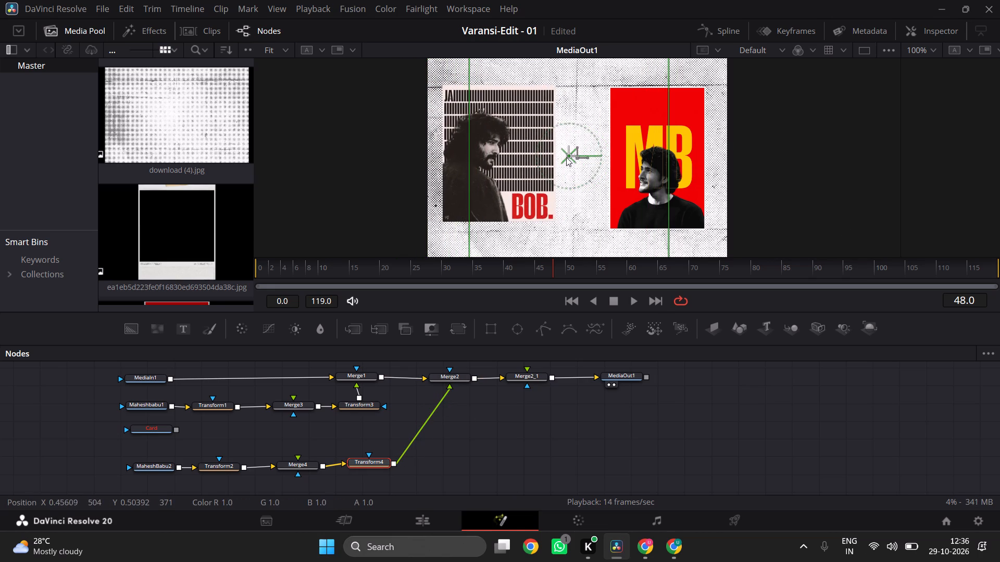
{"action": "left_click_drag", "start_coordinate": [566, 157], "coordinate": [567, 158]}
{"action": "left_click", "coordinate": [670, 69]}
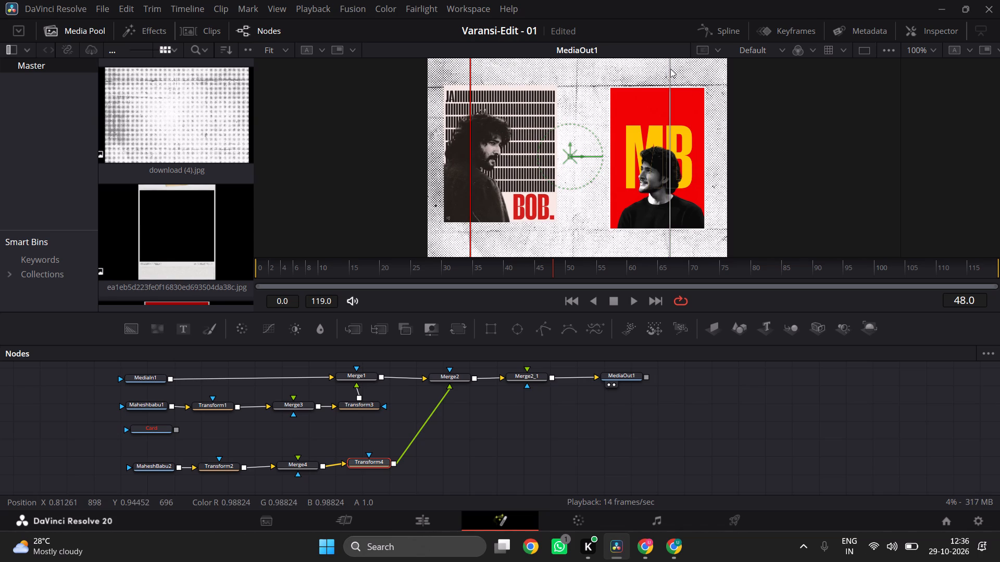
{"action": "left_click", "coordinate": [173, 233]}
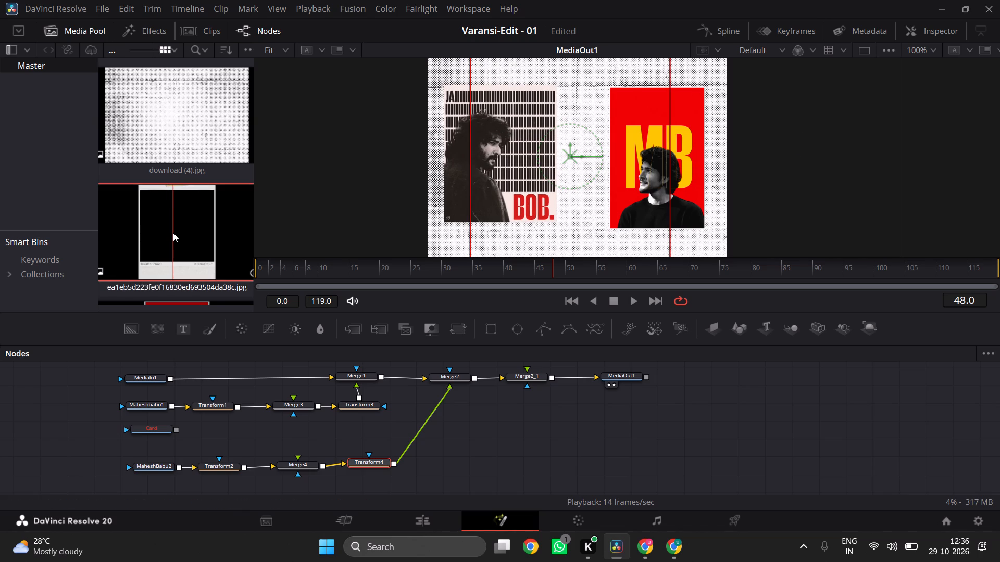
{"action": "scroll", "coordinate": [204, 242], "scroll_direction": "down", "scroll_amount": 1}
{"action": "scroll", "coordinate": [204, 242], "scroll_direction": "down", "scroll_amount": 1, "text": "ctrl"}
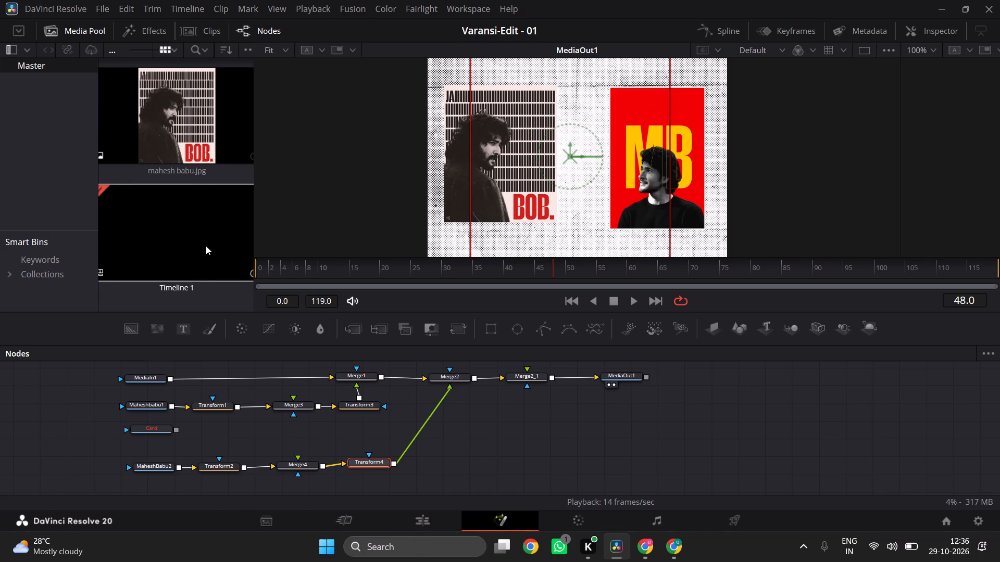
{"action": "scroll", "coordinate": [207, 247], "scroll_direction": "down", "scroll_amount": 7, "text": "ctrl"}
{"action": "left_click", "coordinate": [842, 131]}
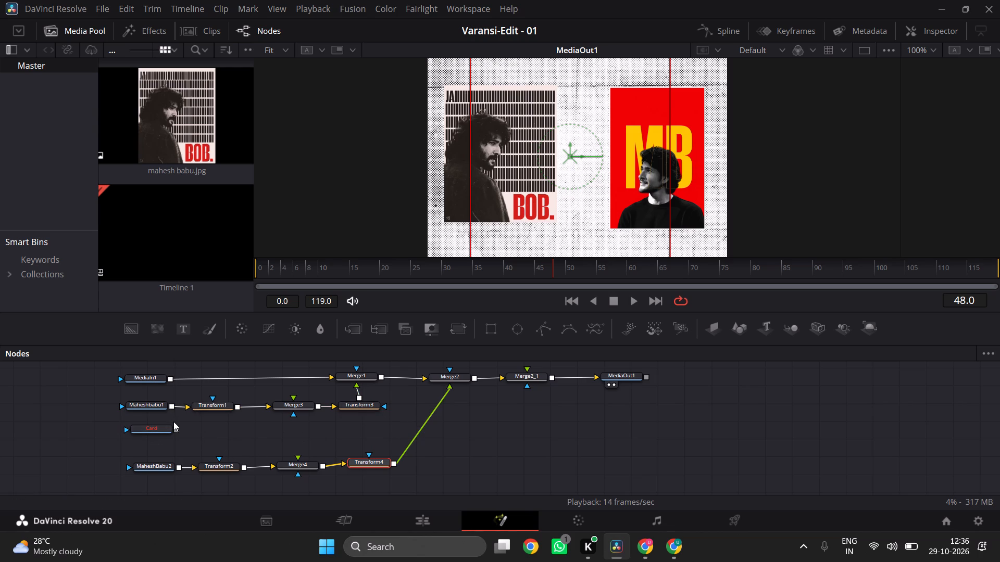
Following the ChatGPT diagram, add an unconnected Rectangle mask node between the Card node and MaheshBabu2's row.
{"action": "key", "text": "alt+Tab"}
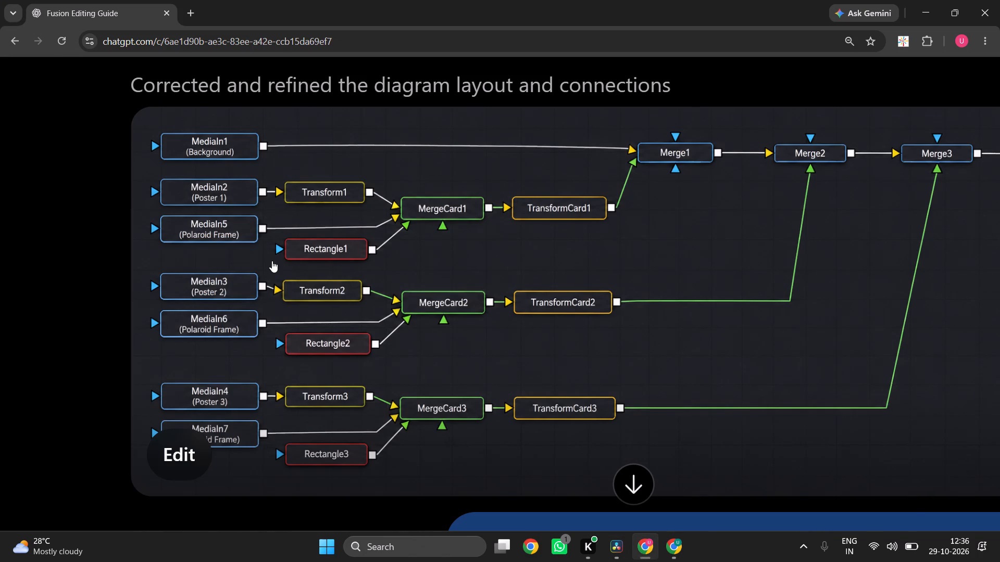
{"action": "key", "text": "alt+Tab"}
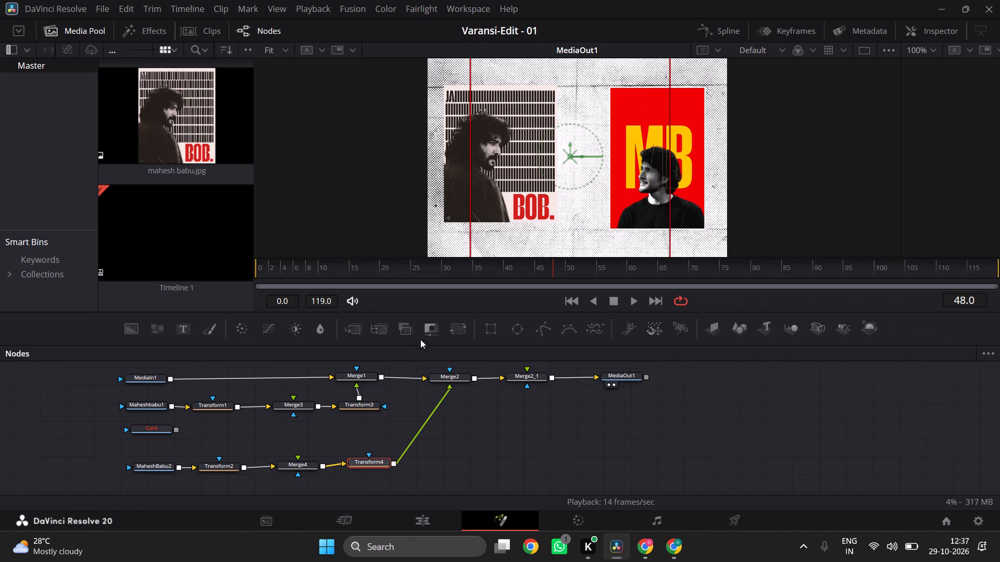
{"action": "left_click_drag", "start_coordinate": [494, 325], "coordinate": [240, 441]}
{"action": "left_click_drag", "start_coordinate": [240, 441], "coordinate": [189, 442]}
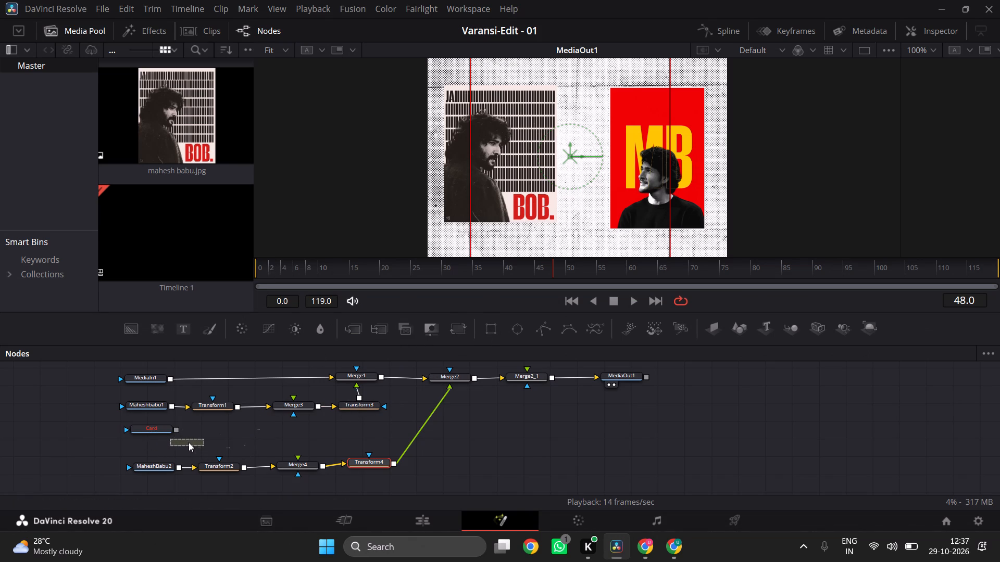
{"action": "left_click", "coordinate": [192, 443]}
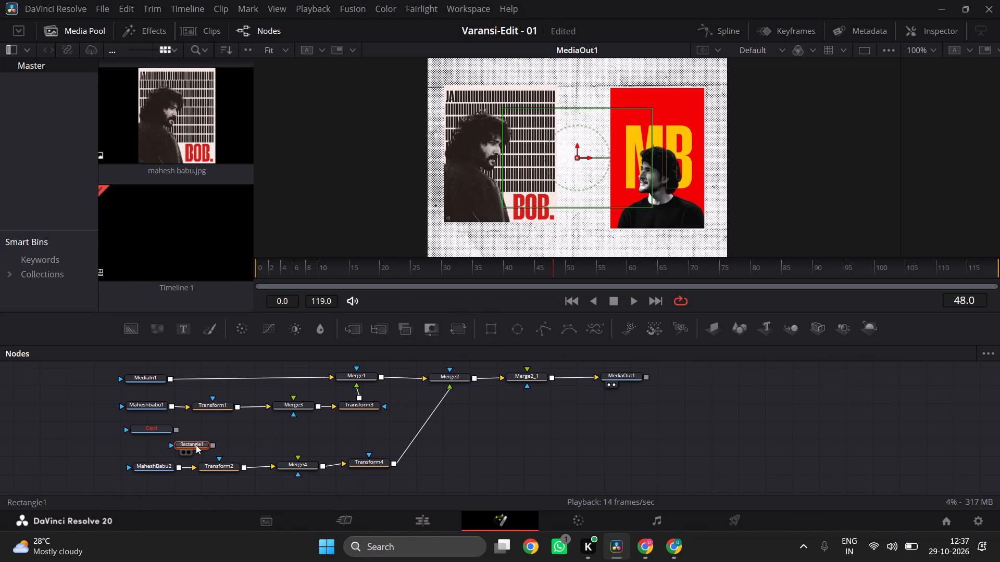
Check the diagram's rectangle wiring in Chrome and connect Rectangle1's output to Merge3's foreground input in DaVinci Resolve.
{"action": "key", "text": "alt+Tab"}
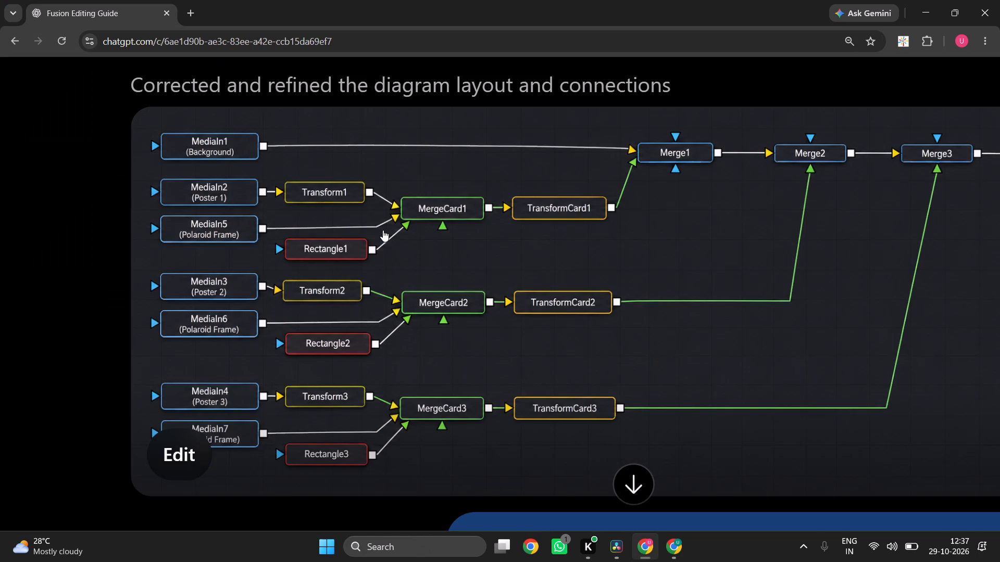
{"action": "key", "text": "alt+Tab"}
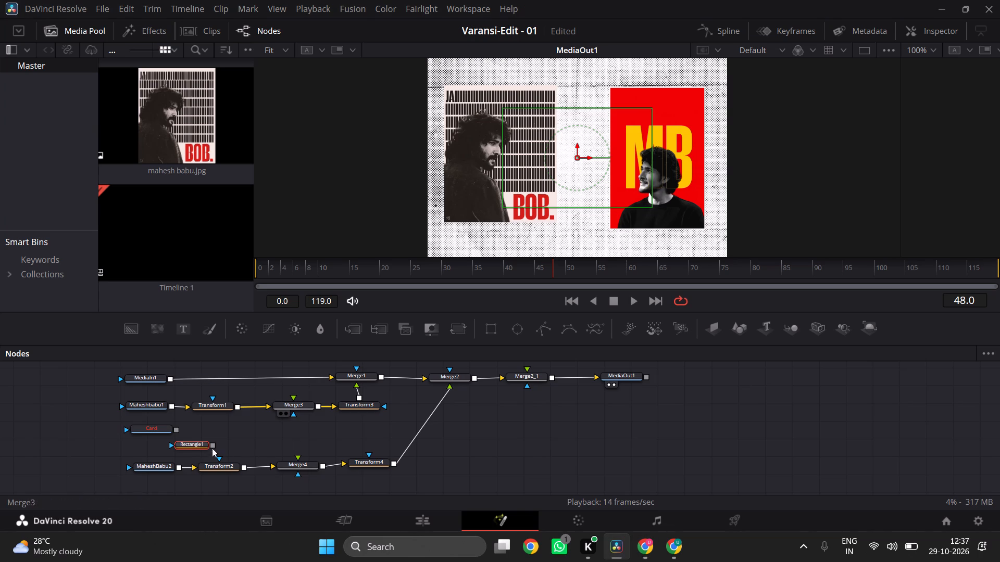
{"action": "left_click_drag", "start_coordinate": [213, 443], "coordinate": [290, 399]}
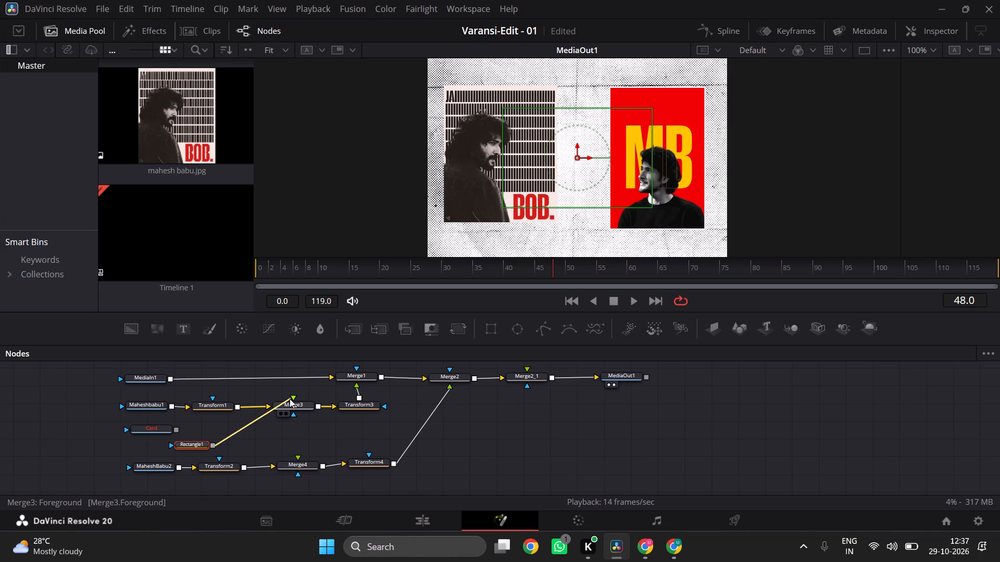
{"action": "left_click_drag", "start_coordinate": [290, 399], "coordinate": [293, 397]}
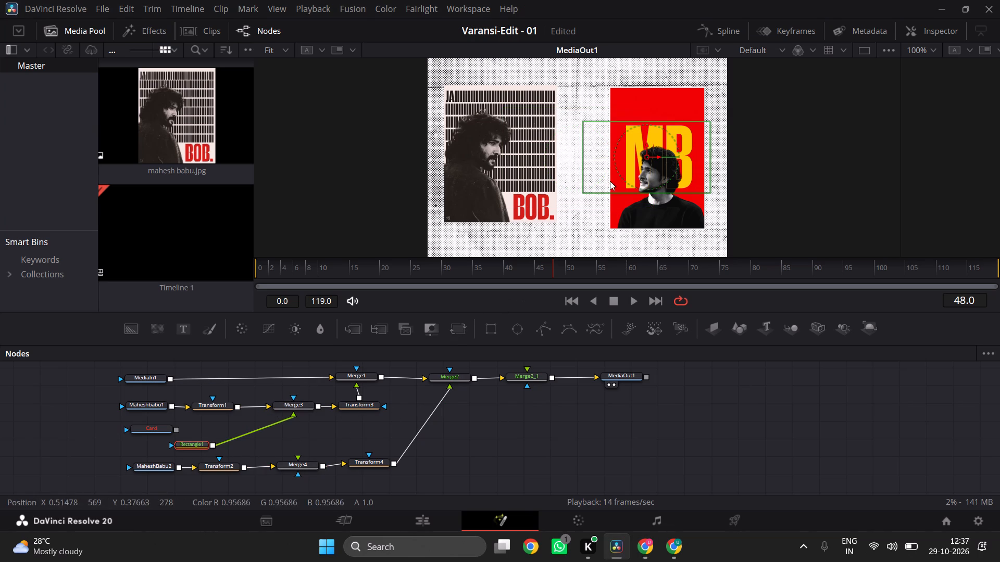
Move Rectangle1's white shape off the MB poster to the centre of the frame, between the two posters.
{"action": "left_click", "coordinate": [575, 157]}
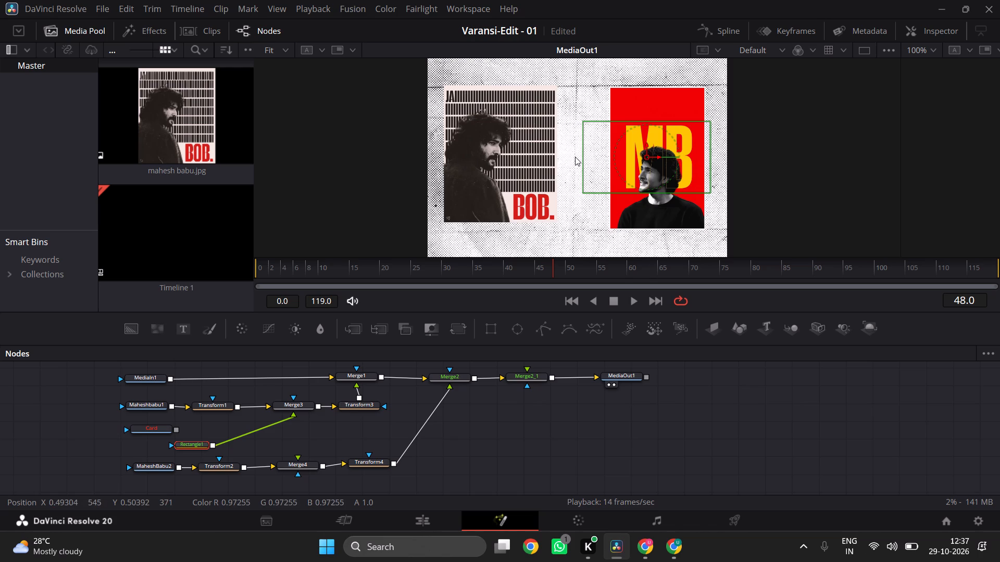
{"action": "left_click_drag", "start_coordinate": [657, 157], "coordinate": [597, 225]}
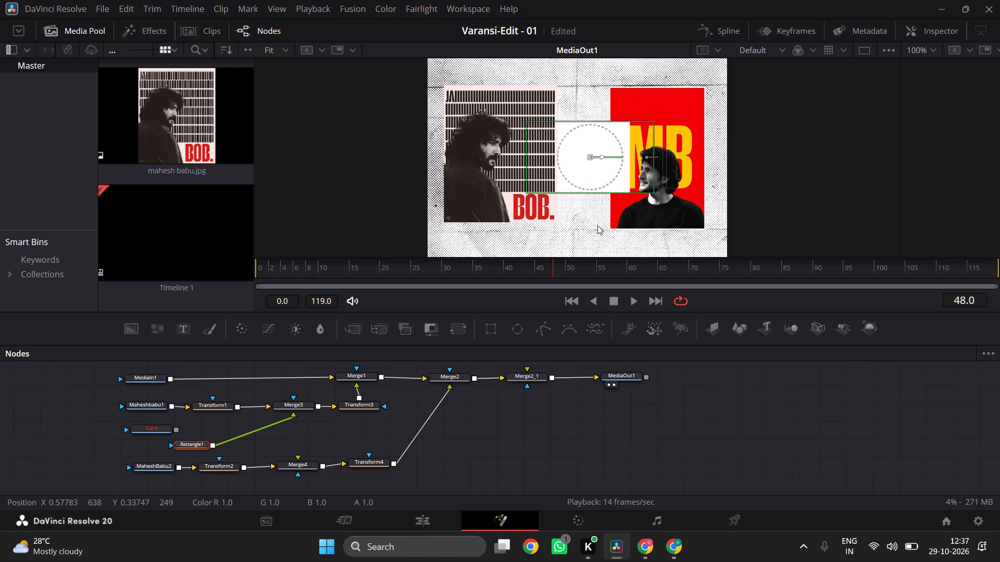
{"action": "left_click_drag", "start_coordinate": [597, 225], "coordinate": [582, 142]}
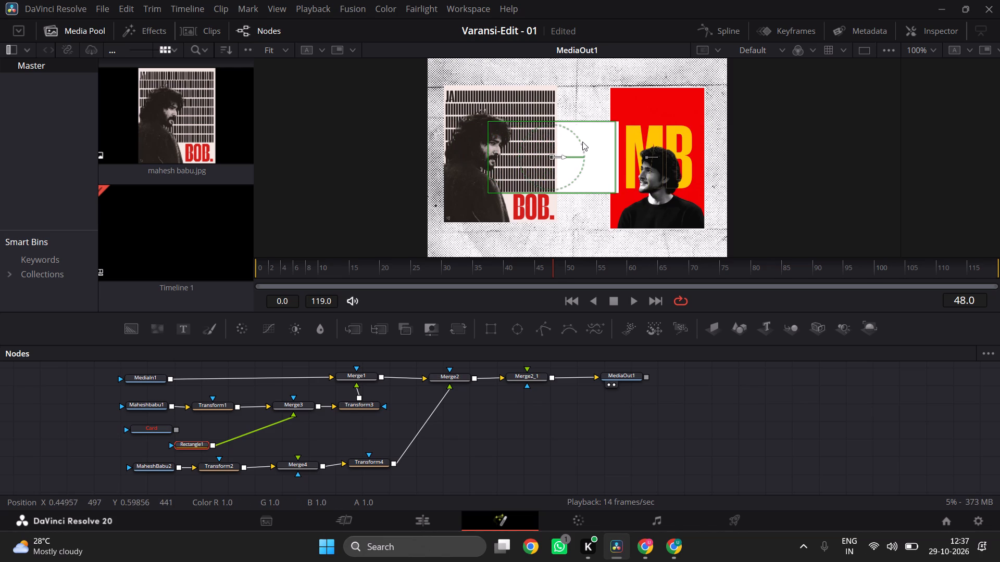
{"action": "left_click_drag", "start_coordinate": [582, 142], "coordinate": [586, 143]}
{"action": "left_click", "coordinate": [589, 217]}
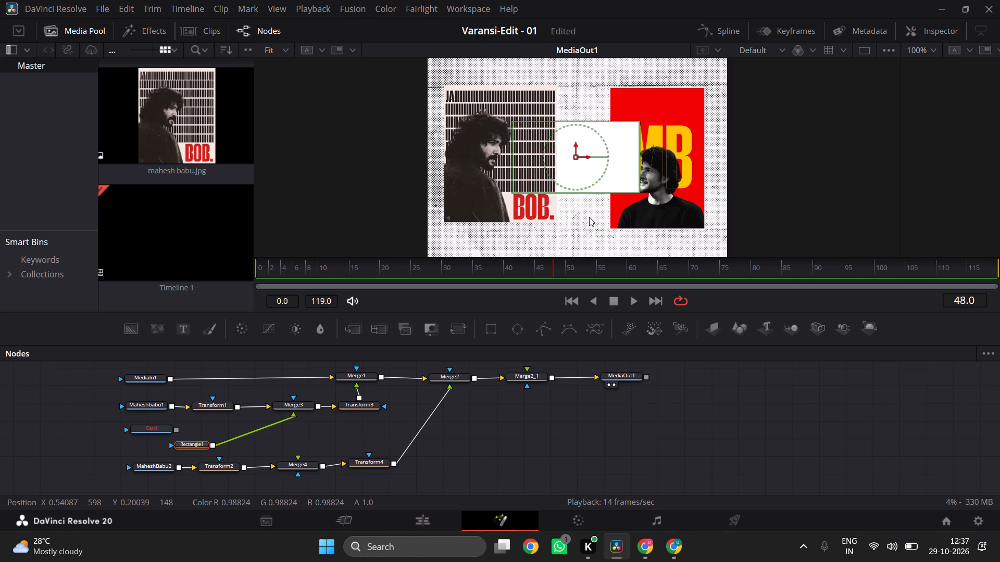
{"action": "left_click", "coordinate": [795, 148]}
{"action": "left_click_drag", "start_coordinate": [596, 157], "coordinate": [590, 128]}
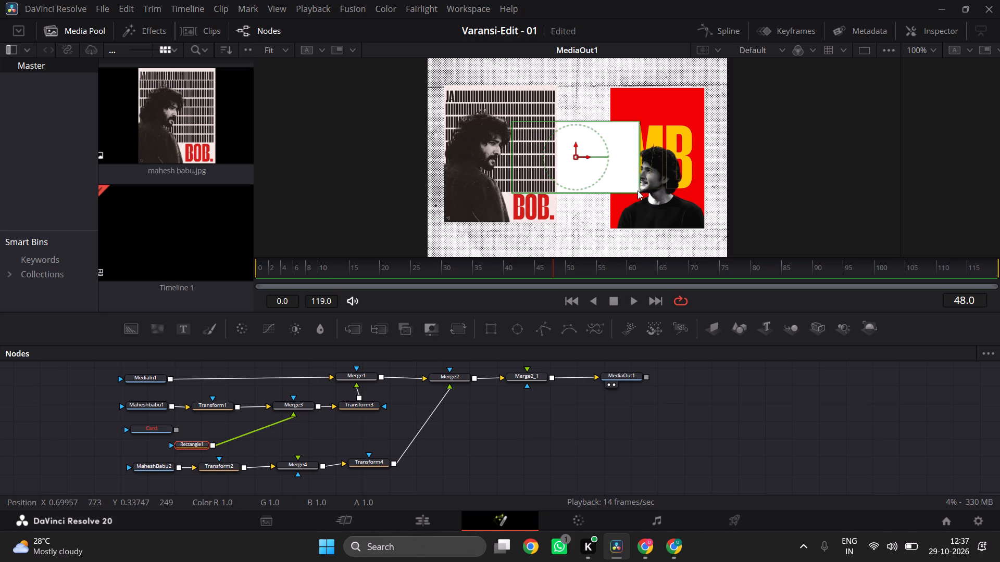
Enlarge Rectangle1 into a nearly square card shape, slightly wider and taller than the BOB poster.
{"action": "left_click_drag", "start_coordinate": [639, 190], "coordinate": [666, 248]}
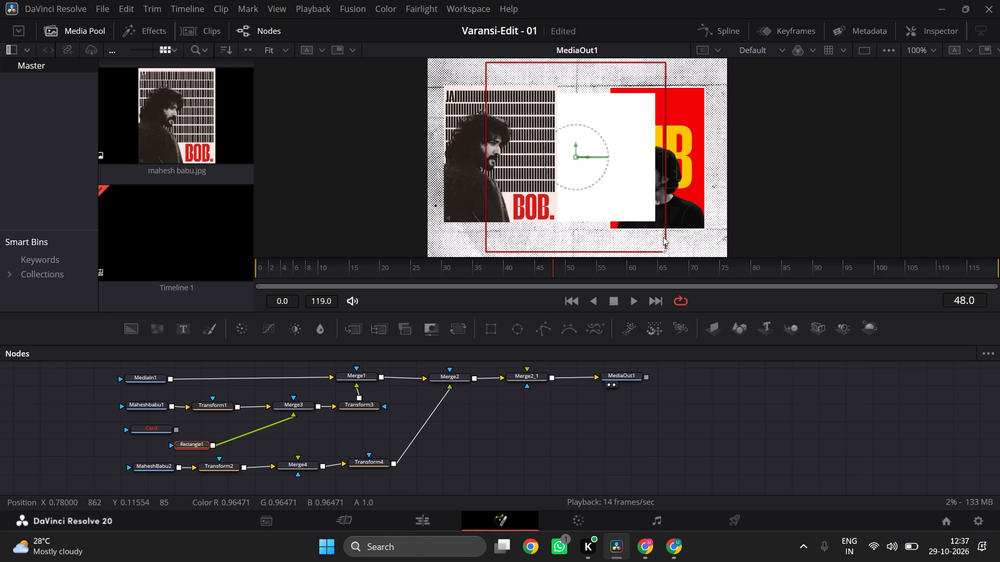
{"action": "left_click", "coordinate": [627, 176]}
{"action": "left_click_drag", "start_coordinate": [627, 176], "coordinate": [655, 181]}
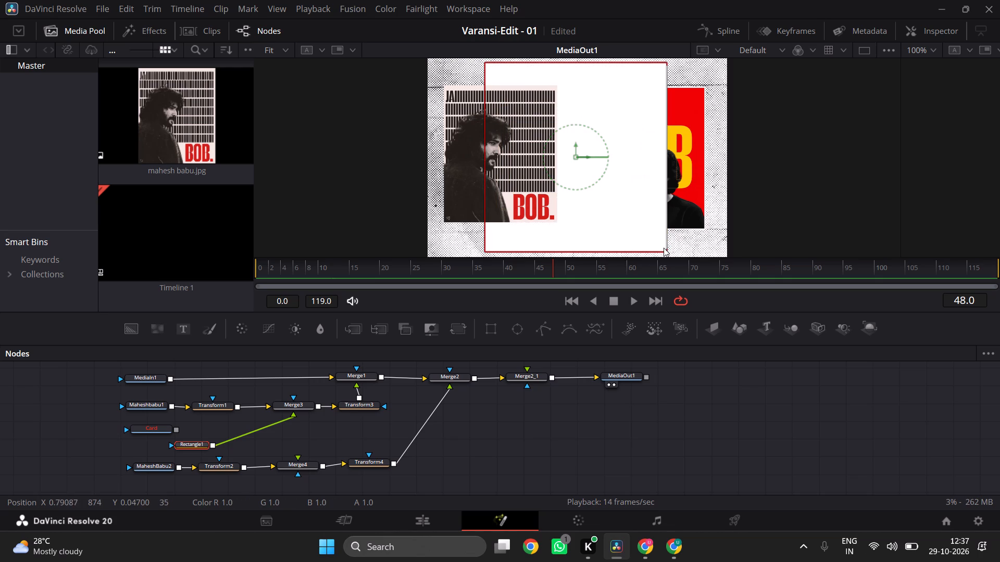
{"action": "left_click_drag", "start_coordinate": [668, 250], "coordinate": [649, 228]}
Move Rectangle1 behind the BOB poster so the white card forms a border around it.
{"action": "left_click_drag", "start_coordinate": [603, 202], "coordinate": [546, 197]}
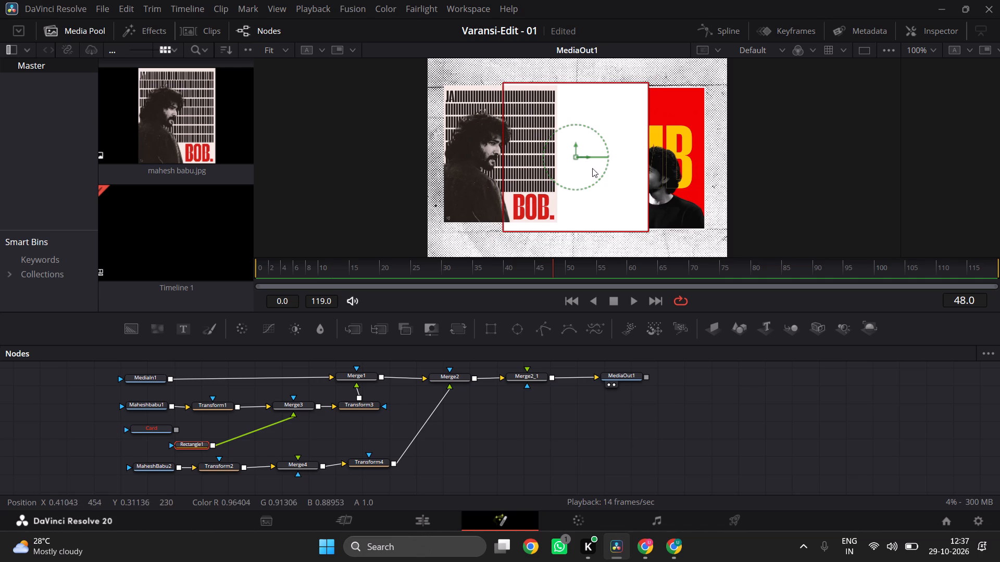
{"action": "left_click_drag", "start_coordinate": [576, 155], "coordinate": [507, 152]}
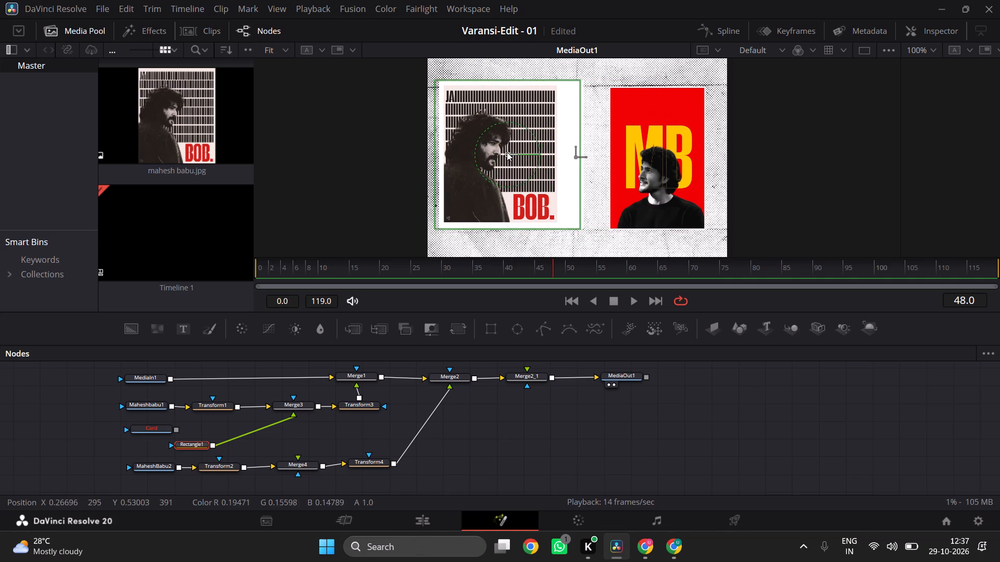
{"action": "left_click_drag", "start_coordinate": [507, 152], "coordinate": [503, 152]}
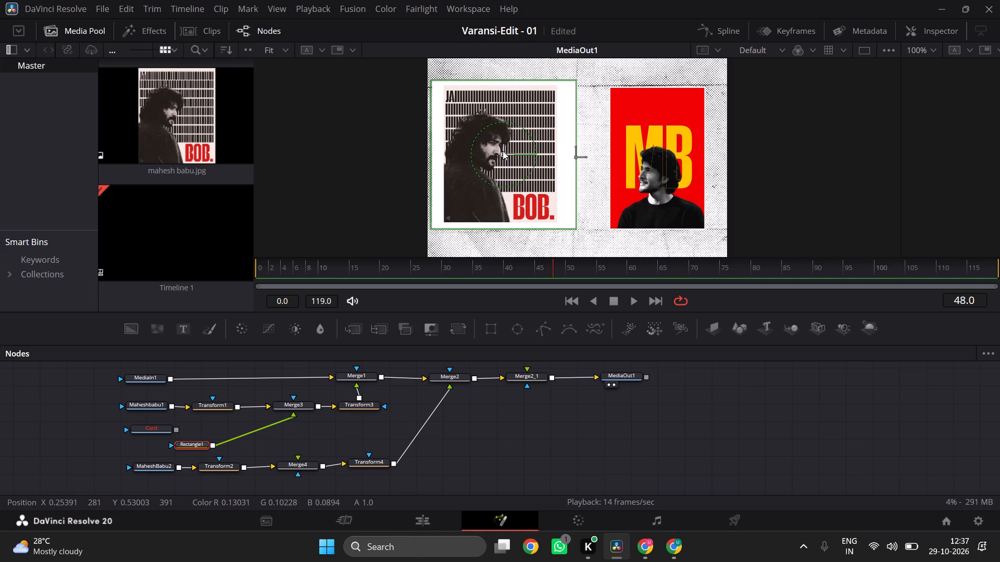
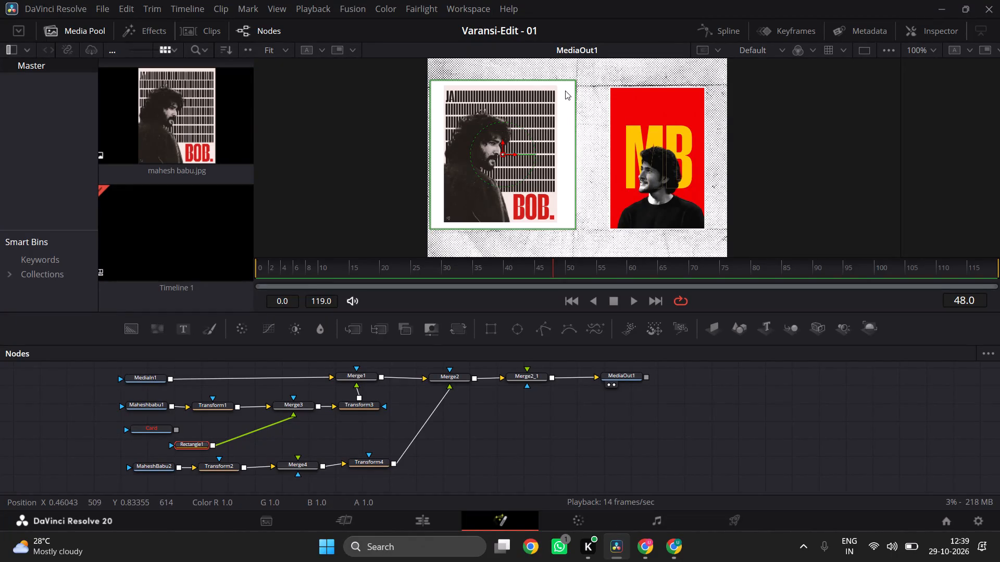
Shift Rectangle1's white card slightly towards the frame's centre and resize it to about 0.49 wide and 0.99 high.
{"action": "left_click_drag", "start_coordinate": [564, 90], "coordinate": [516, 75]}
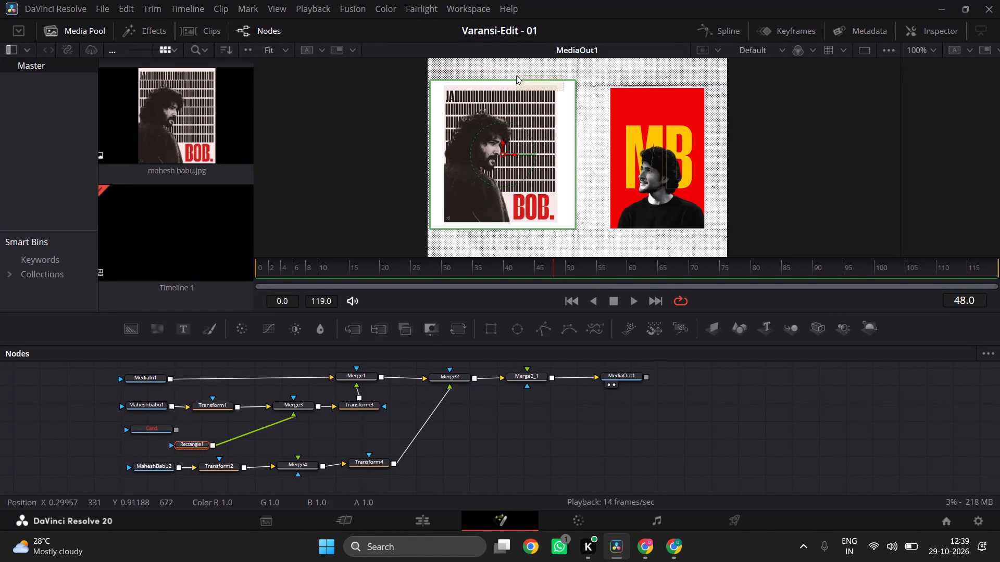
{"action": "left_click_drag", "start_coordinate": [516, 75], "coordinate": [515, 76]}
{"action": "left_click_drag", "start_coordinate": [514, 78], "coordinate": [515, 70]}
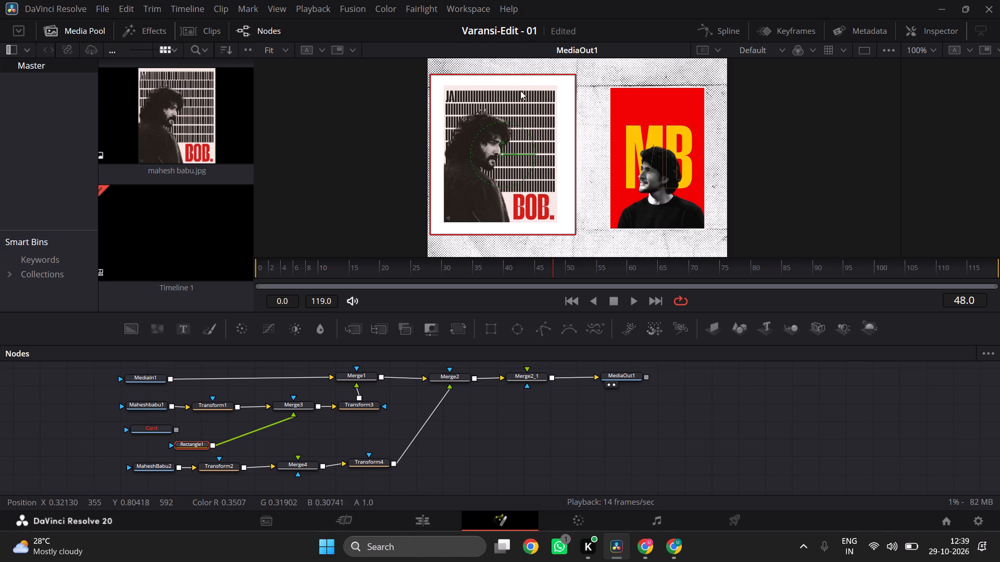
{"action": "left_click_drag", "start_coordinate": [502, 76], "coordinate": [521, 77]}
{"action": "left_click_drag", "start_coordinate": [509, 81], "coordinate": [518, 83]}
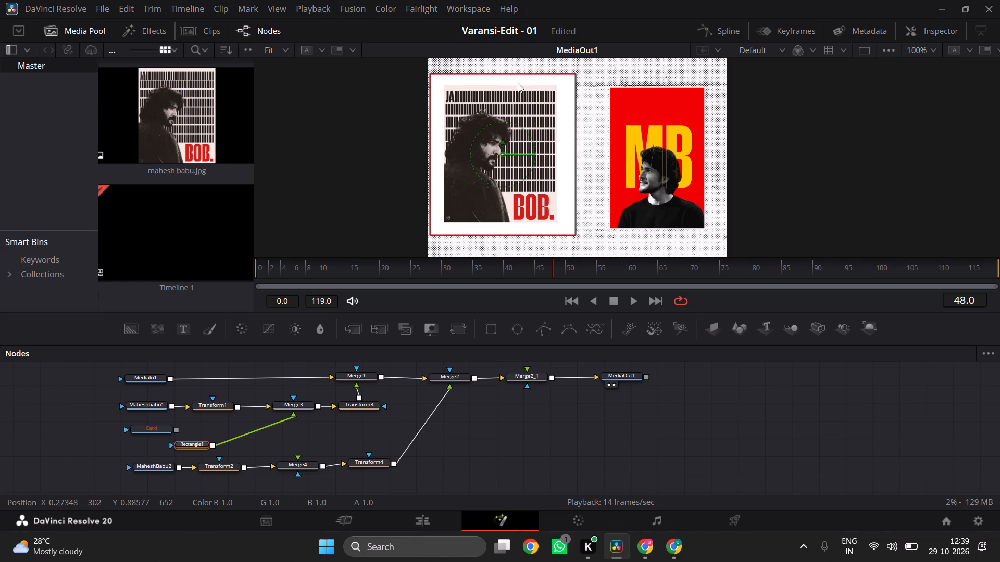
{"action": "left_click_drag", "start_coordinate": [518, 83], "coordinate": [529, 83]}
{"action": "left_click_drag", "start_coordinate": [504, 153], "coordinate": [511, 160]}
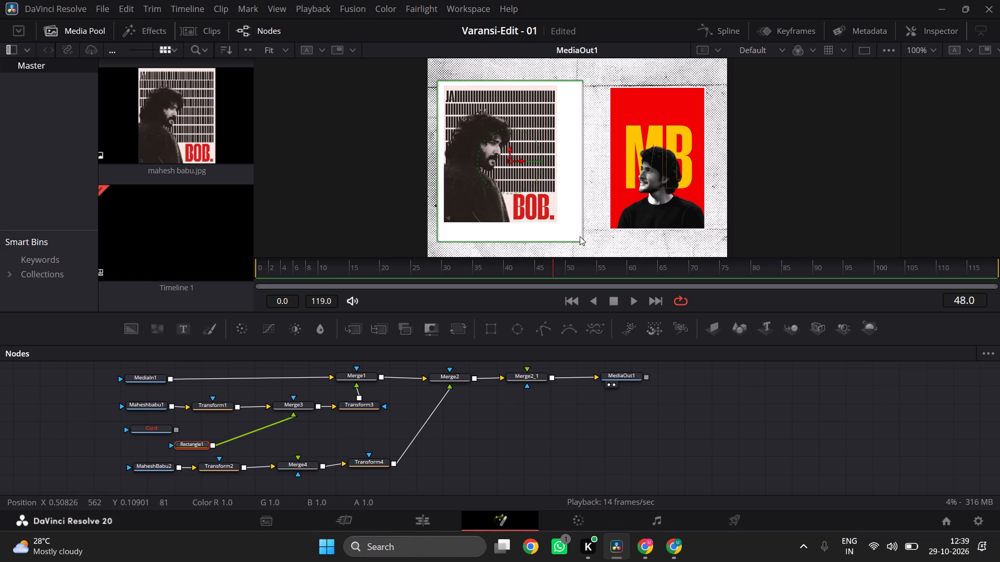
{"action": "left_click_drag", "start_coordinate": [581, 240], "coordinate": [571, 228]}
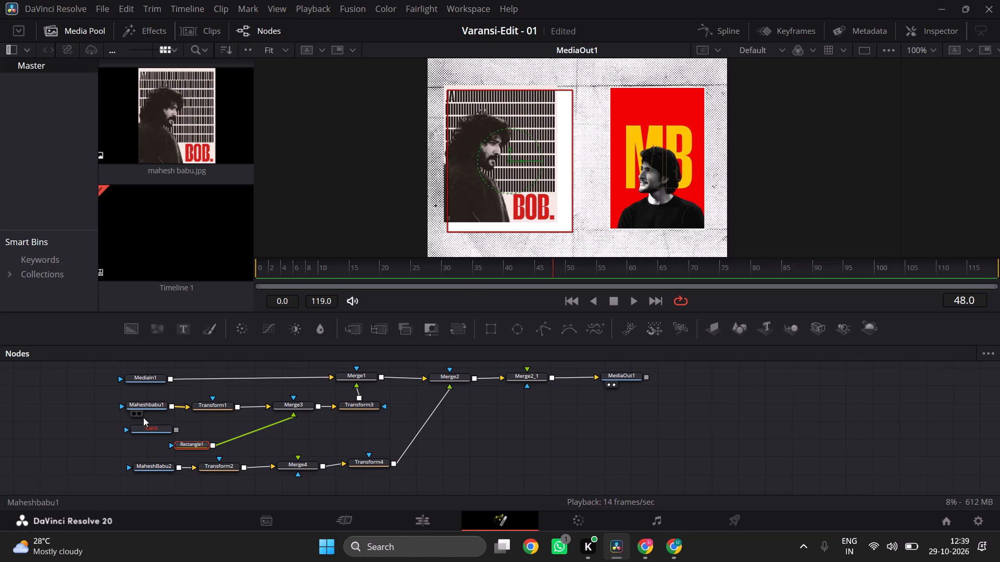
Move the BOB poster onto the white card using Transform2.
{"action": "left_click", "coordinate": [157, 463]}
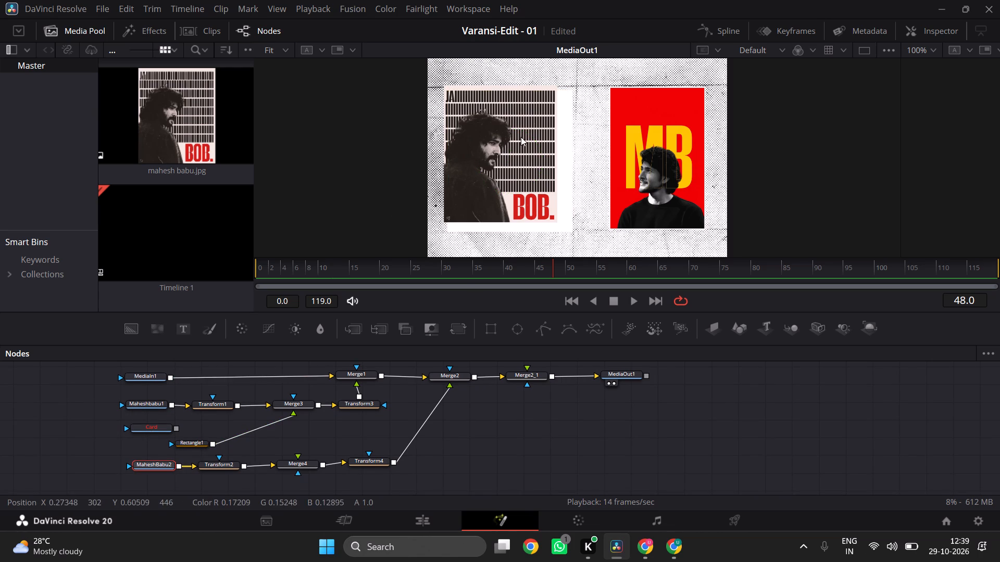
{"action": "left_click", "coordinate": [512, 162]}
{"action": "left_click_drag", "start_coordinate": [512, 162], "coordinate": [531, 163]}
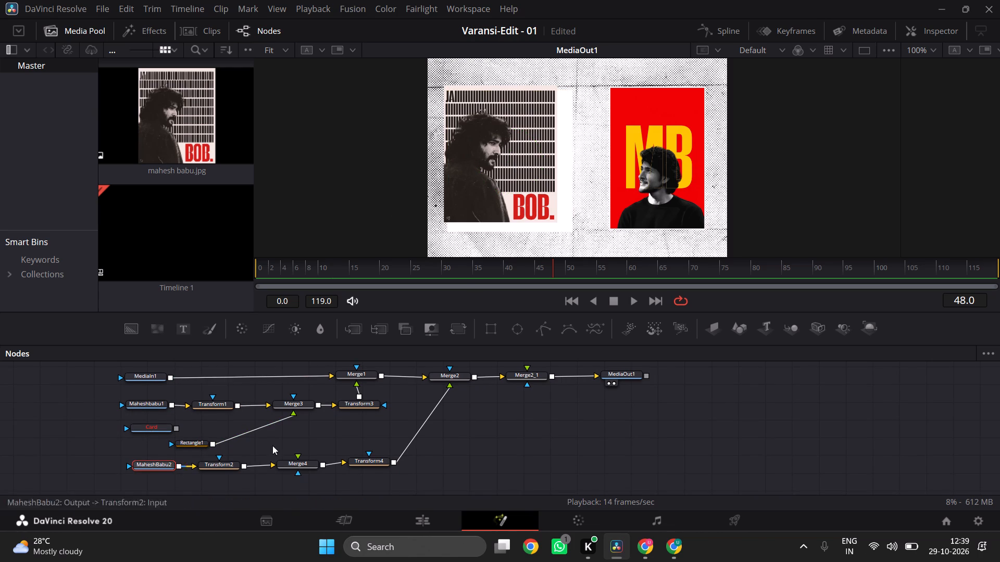
{"action": "left_click", "coordinate": [226, 467]}
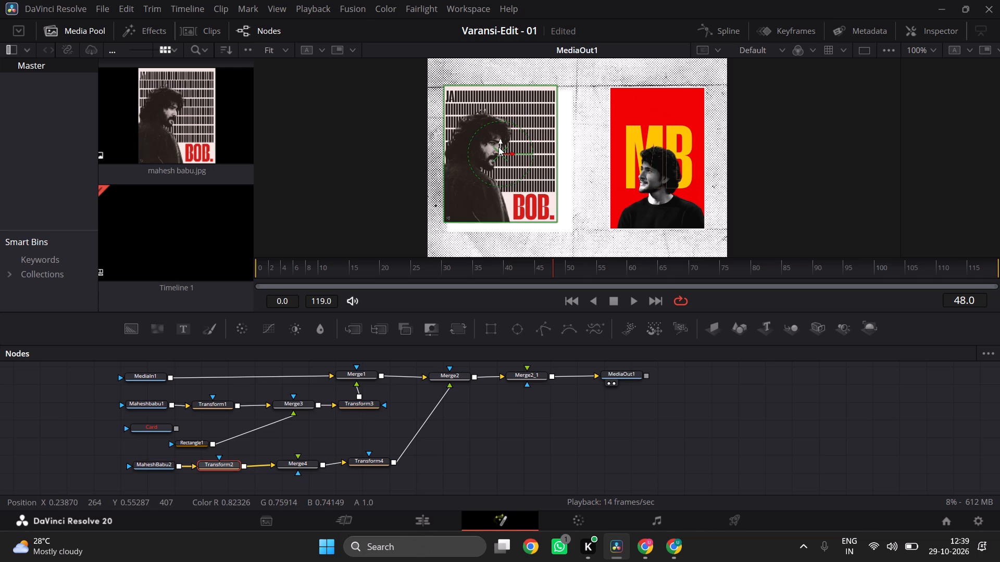
{"action": "left_click_drag", "start_coordinate": [501, 155], "coordinate": [513, 157]}
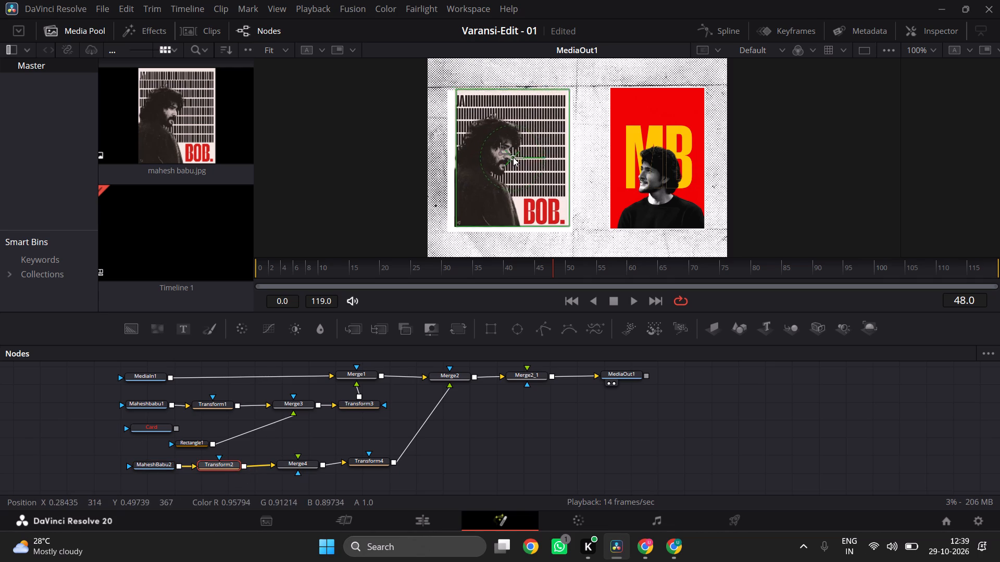
{"action": "left_click_drag", "start_coordinate": [513, 157], "coordinate": [509, 161]}
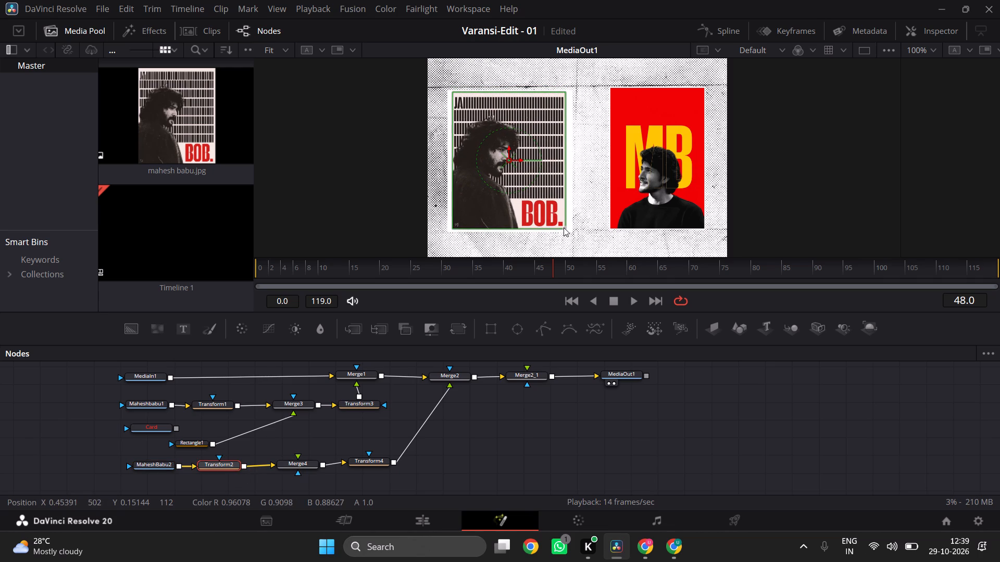
Shrink the BOB poster to a size of about 0.465 and reposition it slightly lower within the white card.
{"action": "left_click_drag", "start_coordinate": [564, 227], "coordinate": [554, 217]}
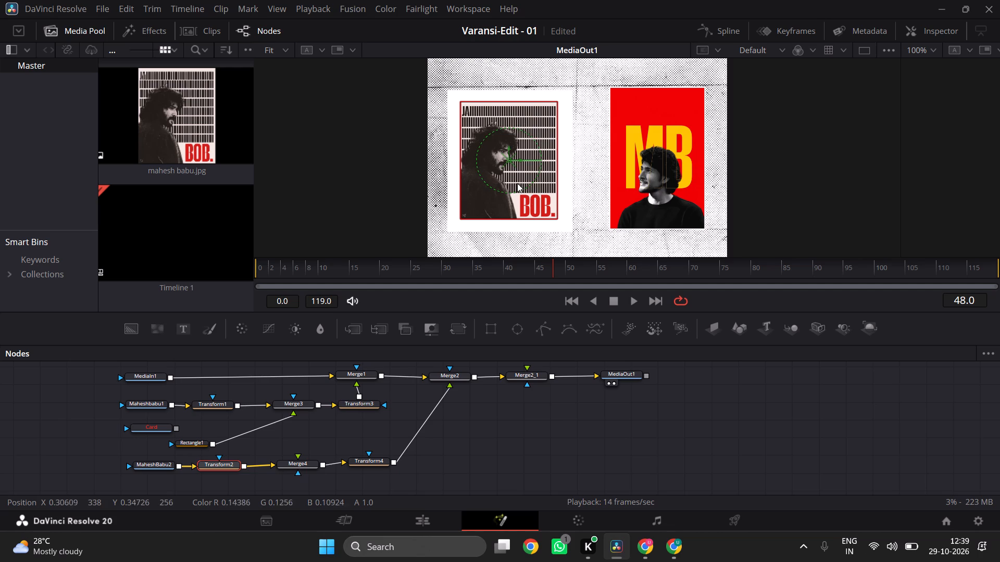
{"action": "left_click_drag", "start_coordinate": [517, 183], "coordinate": [531, 184]}
{"action": "left_click_drag", "start_coordinate": [509, 159], "coordinate": [513, 159]}
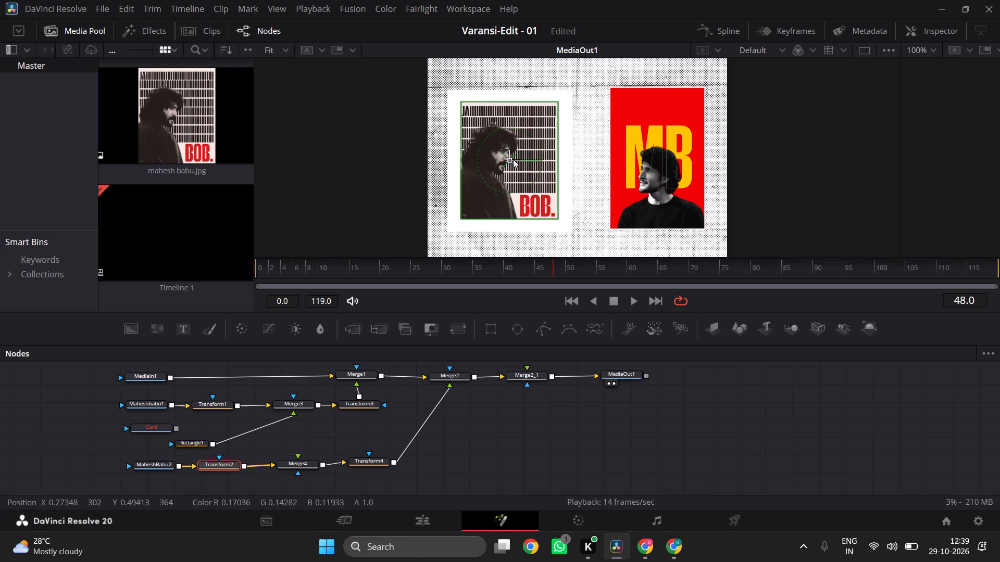
{"action": "left_click_drag", "start_coordinate": [513, 159], "coordinate": [510, 163]}
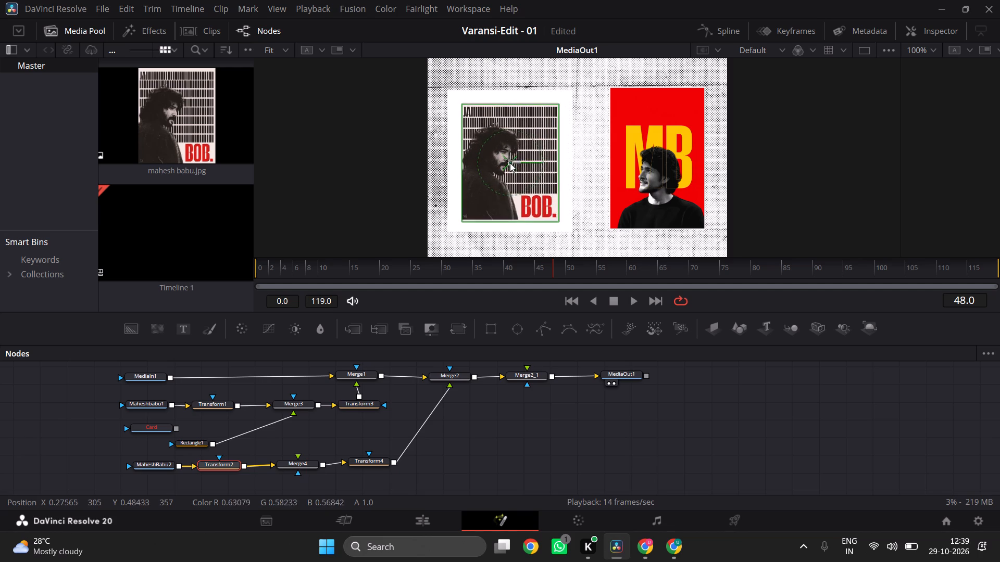
{"action": "left_click_drag", "start_coordinate": [510, 163], "coordinate": [510, 167]}
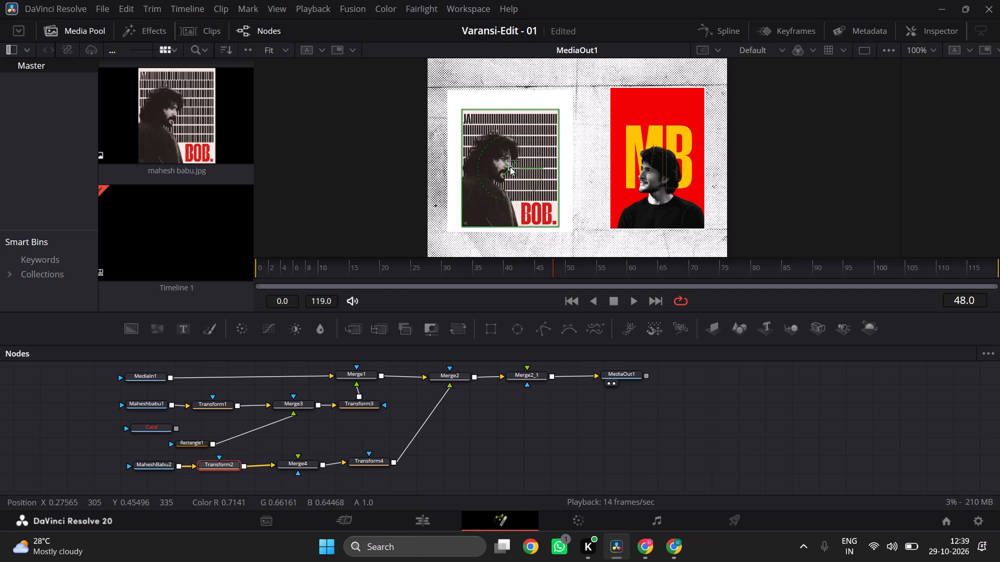
{"action": "left_click_drag", "start_coordinate": [510, 167], "coordinate": [509, 167]}
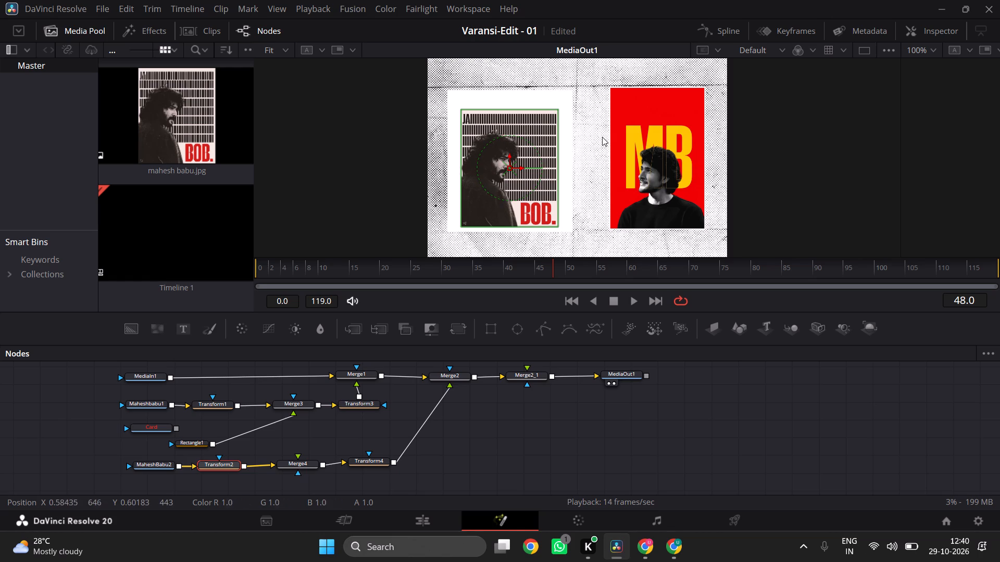
{"action": "left_click", "coordinate": [509, 167]}
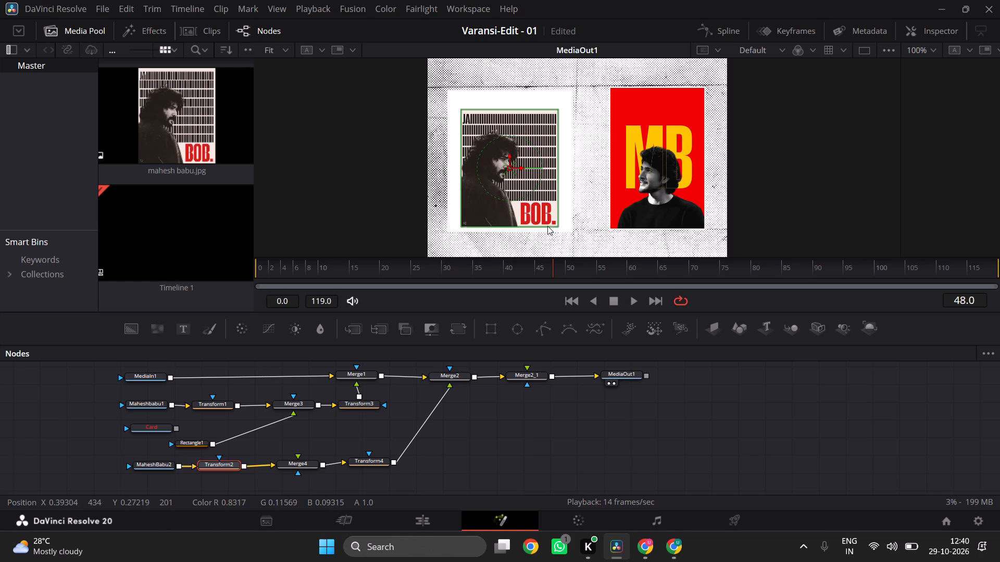
{"action": "left_click", "coordinate": [556, 227]}
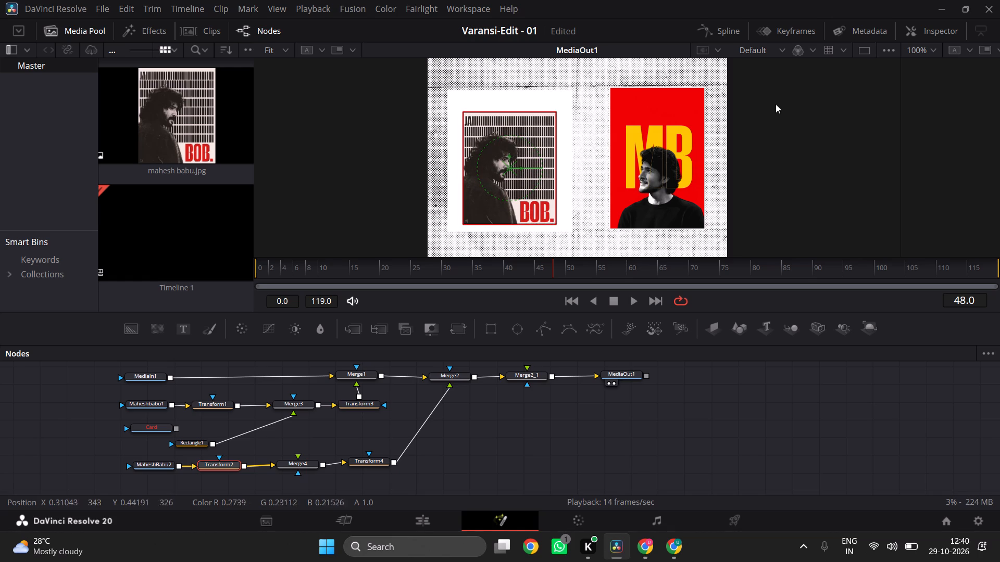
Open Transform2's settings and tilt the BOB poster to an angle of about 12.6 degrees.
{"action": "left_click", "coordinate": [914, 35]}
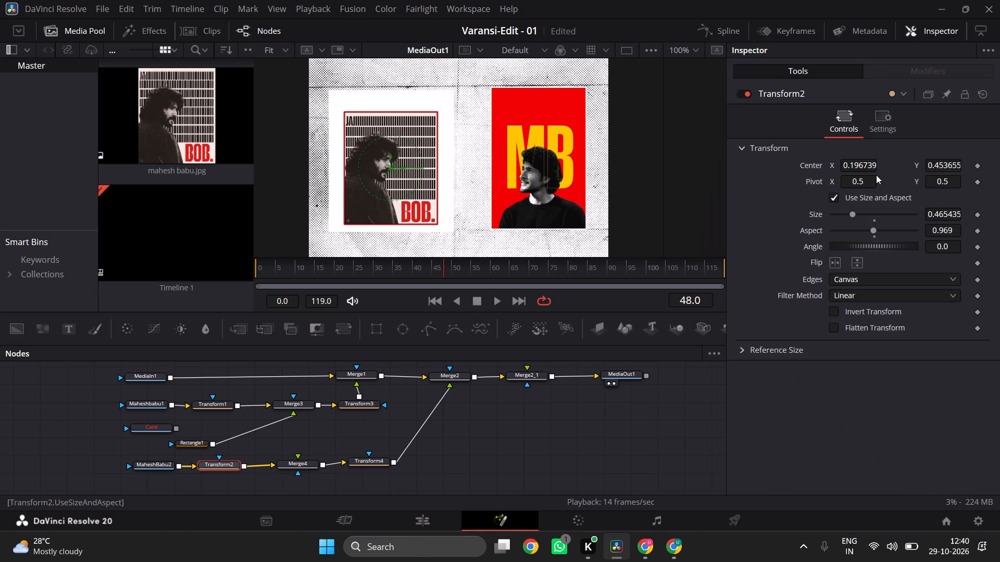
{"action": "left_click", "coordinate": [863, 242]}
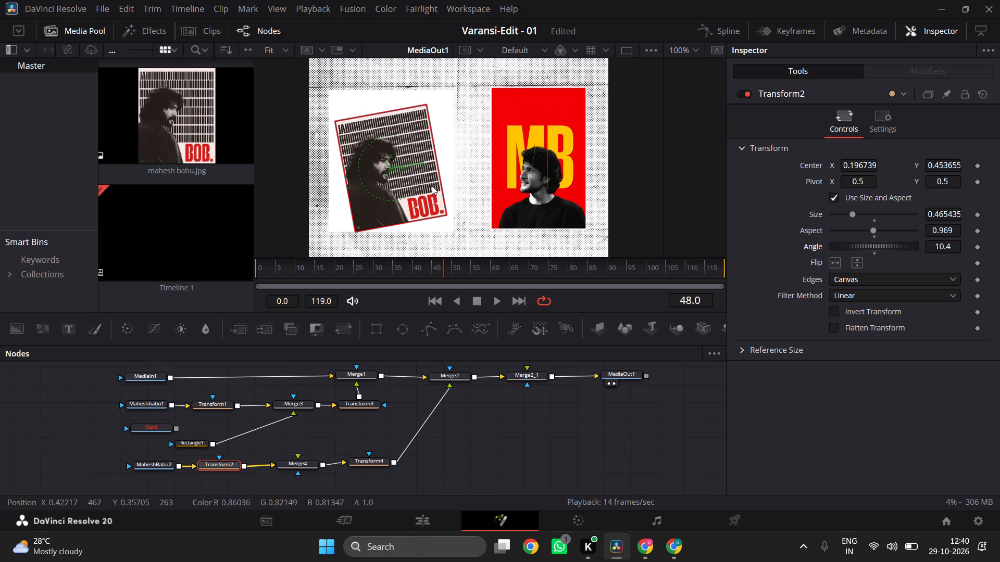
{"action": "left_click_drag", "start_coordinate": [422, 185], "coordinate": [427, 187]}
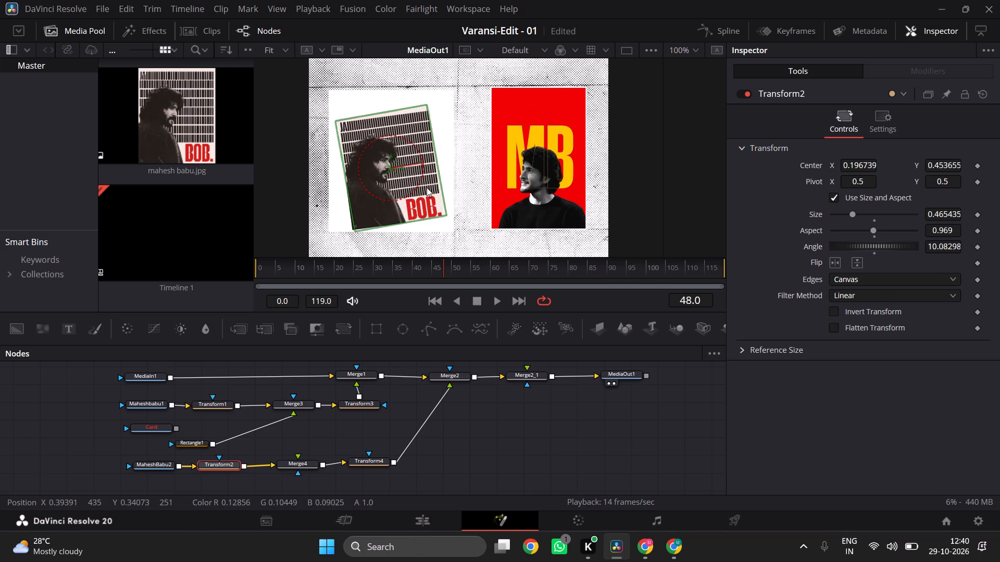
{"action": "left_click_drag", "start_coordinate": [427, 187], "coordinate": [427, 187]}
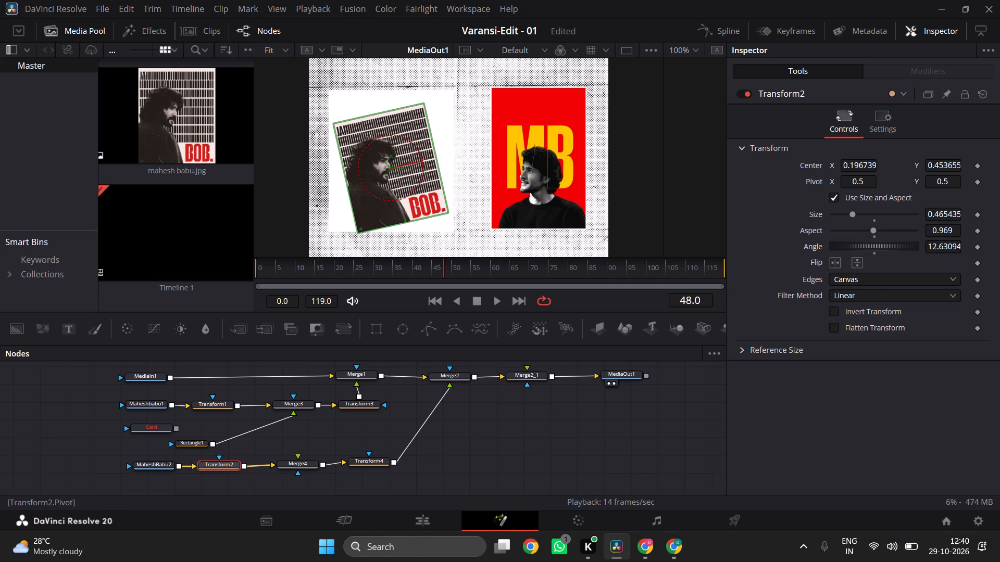
Move the BOB poster towards the MB poster, to a centre of about X 0.265 and Y 0.475.
{"action": "left_click_drag", "start_coordinate": [391, 167], "coordinate": [406, 165]}
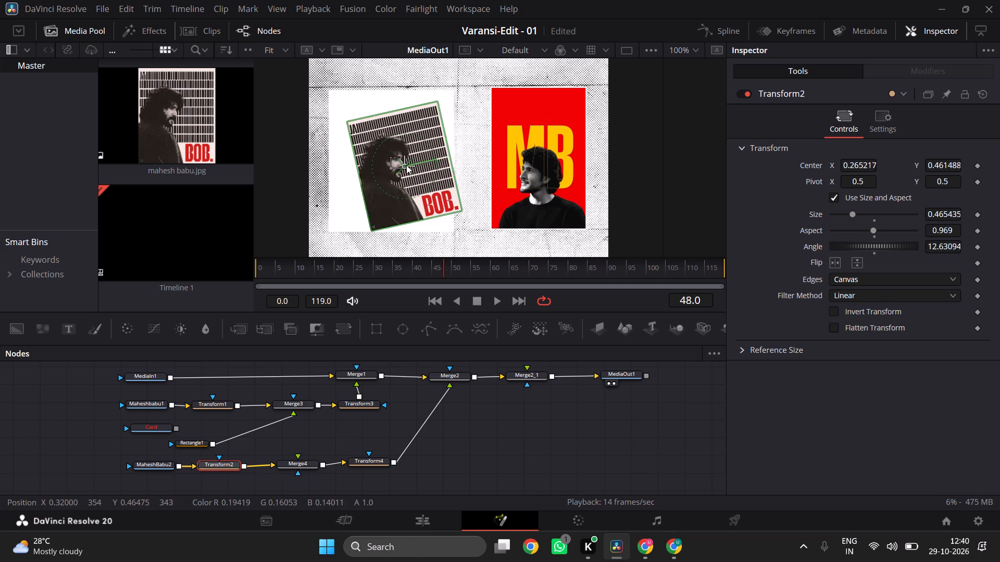
{"action": "left_click_drag", "start_coordinate": [406, 165], "coordinate": [406, 161]}
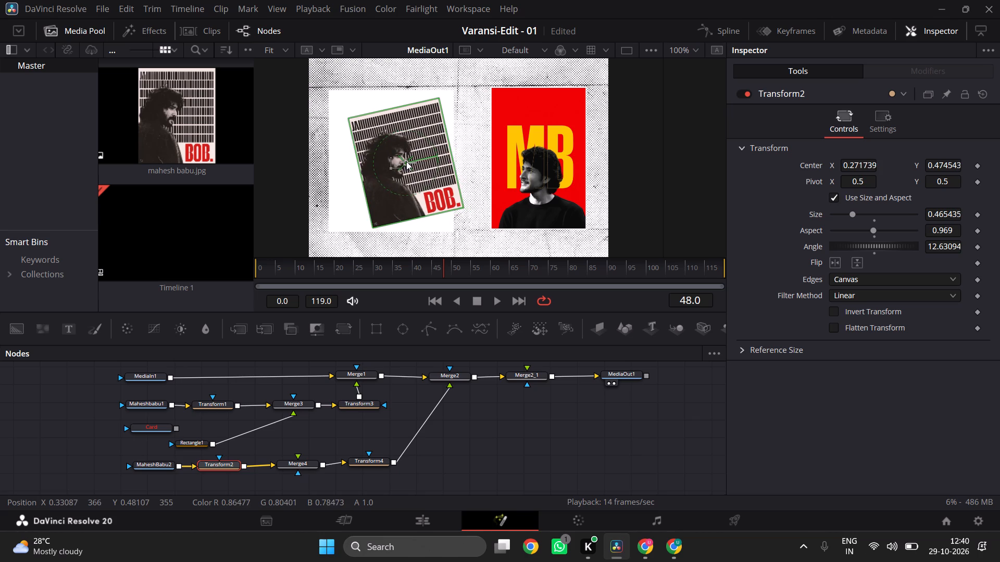
{"action": "left_click_drag", "start_coordinate": [406, 161], "coordinate": [405, 162]}
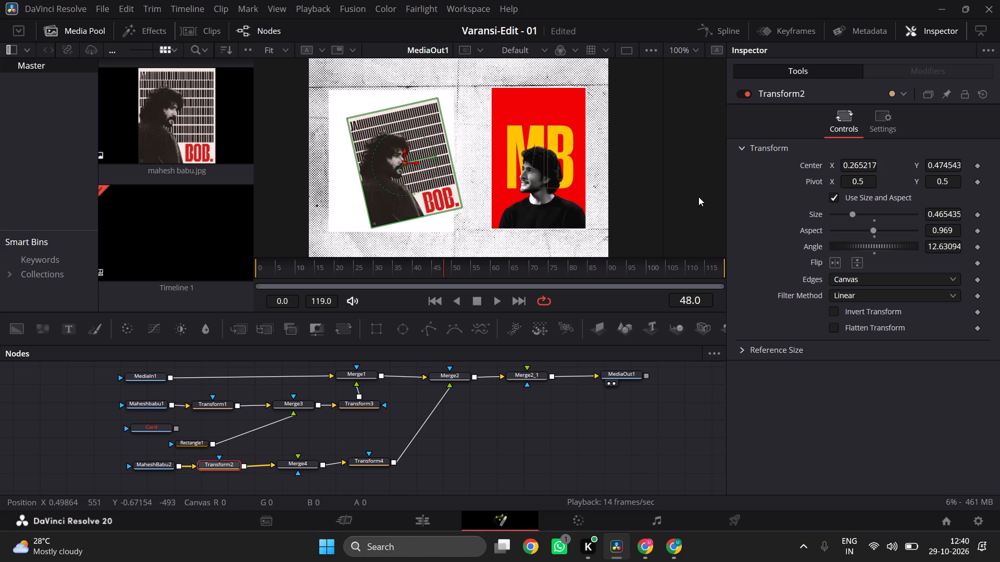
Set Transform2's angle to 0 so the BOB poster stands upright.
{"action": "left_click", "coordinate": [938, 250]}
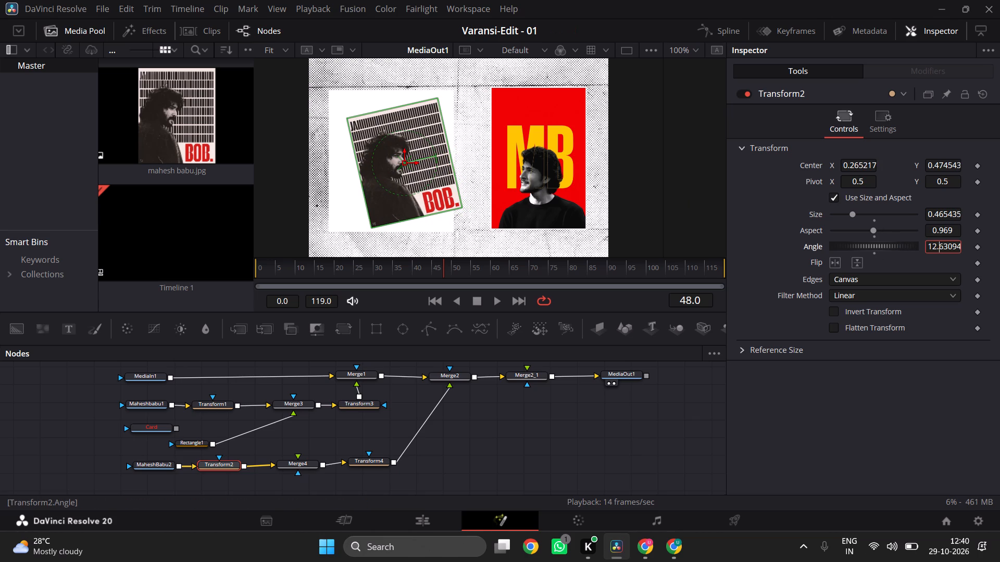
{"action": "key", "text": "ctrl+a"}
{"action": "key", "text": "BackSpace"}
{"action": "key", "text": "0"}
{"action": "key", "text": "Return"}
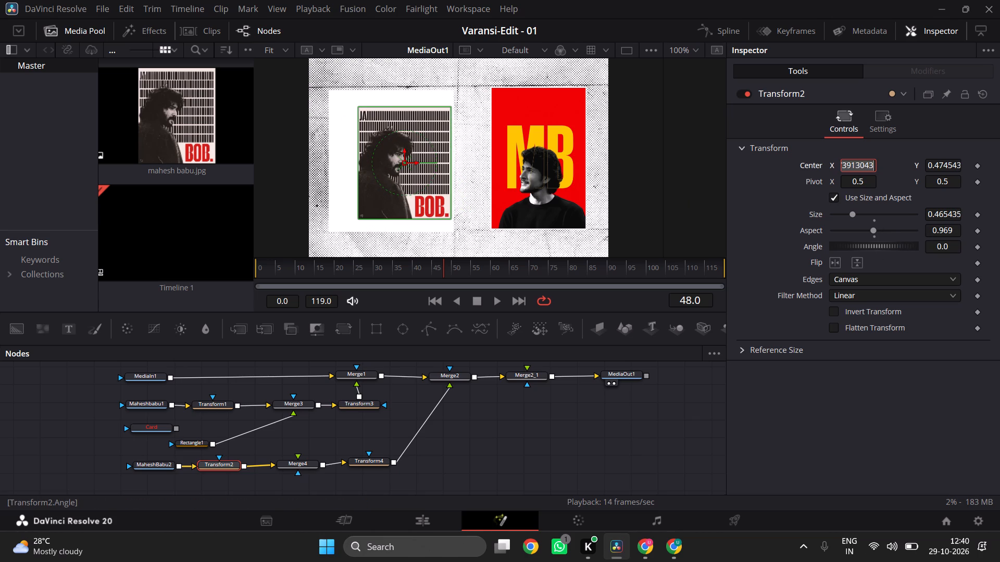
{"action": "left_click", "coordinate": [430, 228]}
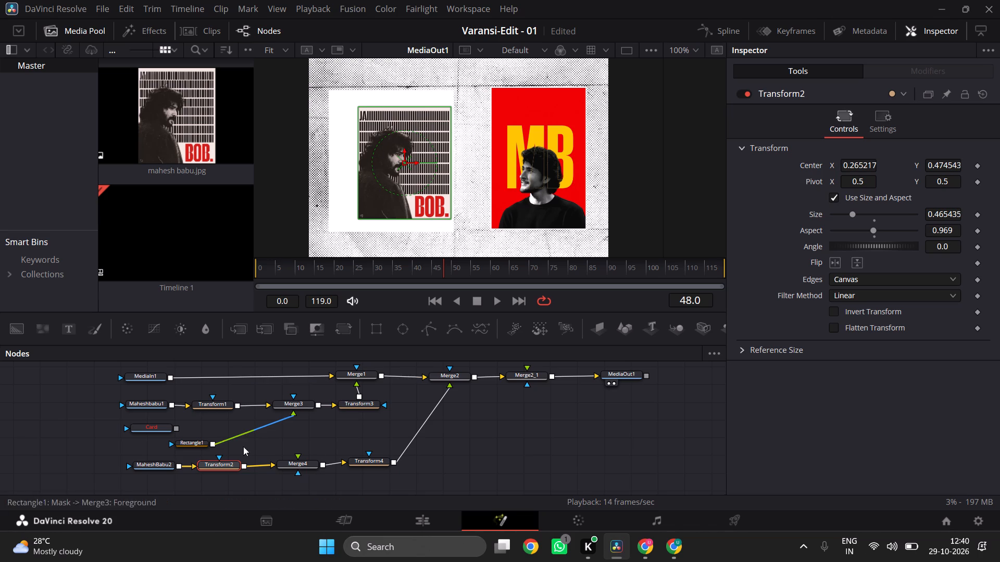
Move Rectangle1's white card behind the BOB poster, to a centre of about X 0.025 and Y 0.509.
{"action": "left_click", "coordinate": [138, 431]}
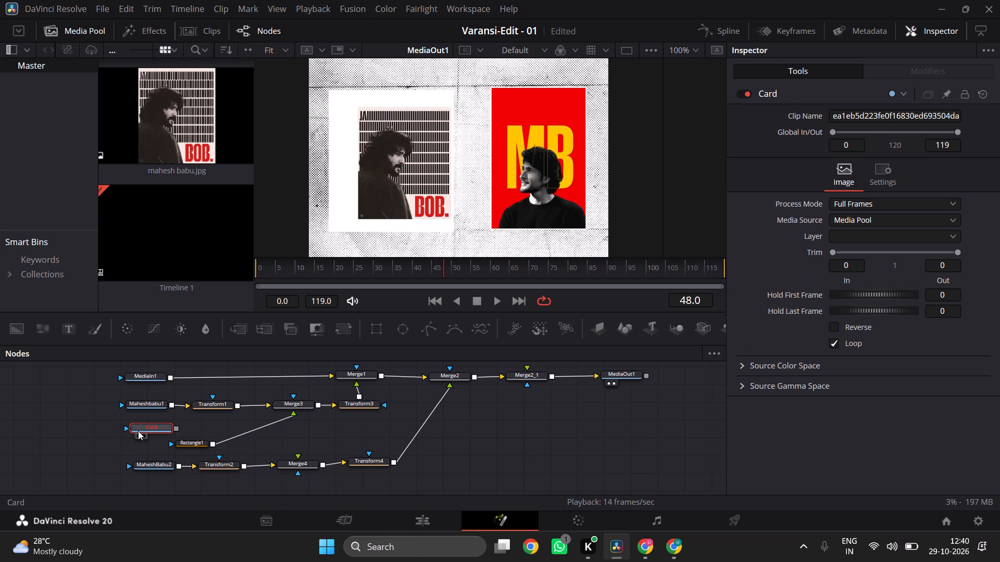
{"action": "left_click", "coordinate": [197, 440]}
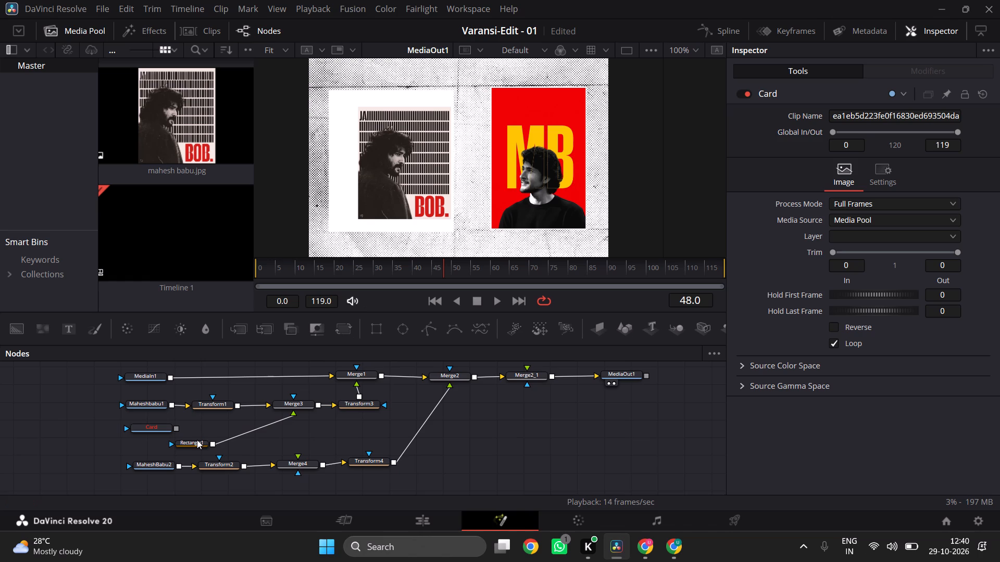
{"action": "left_click", "coordinate": [201, 443]}
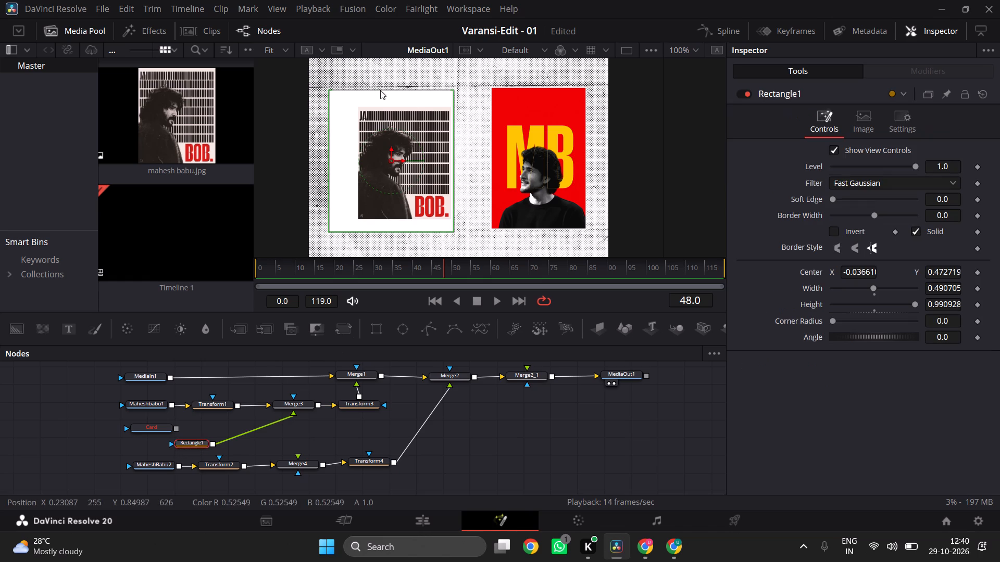
{"action": "left_click_drag", "start_coordinate": [390, 94], "coordinate": [415, 95]}
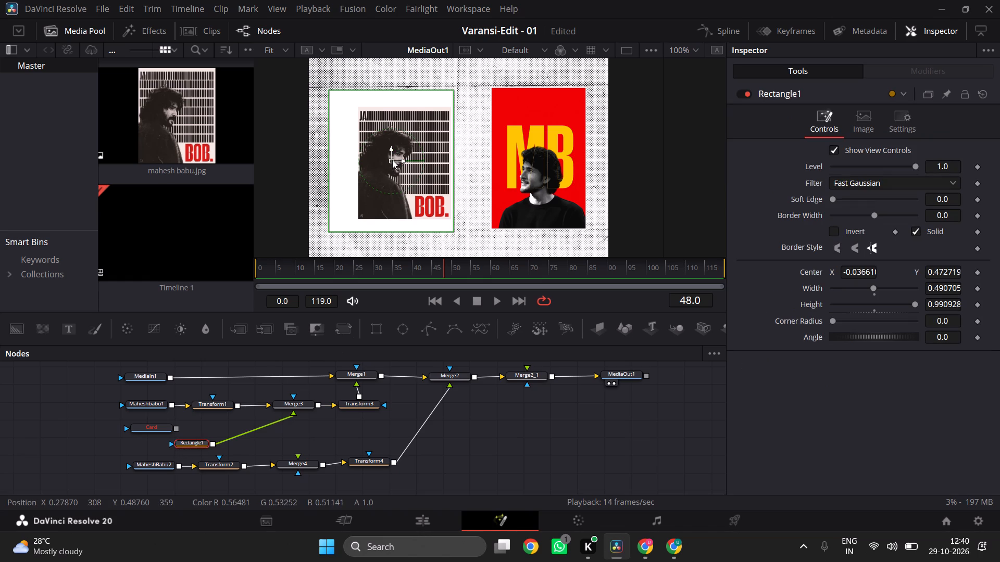
{"action": "left_click_drag", "start_coordinate": [392, 160], "coordinate": [407, 161]}
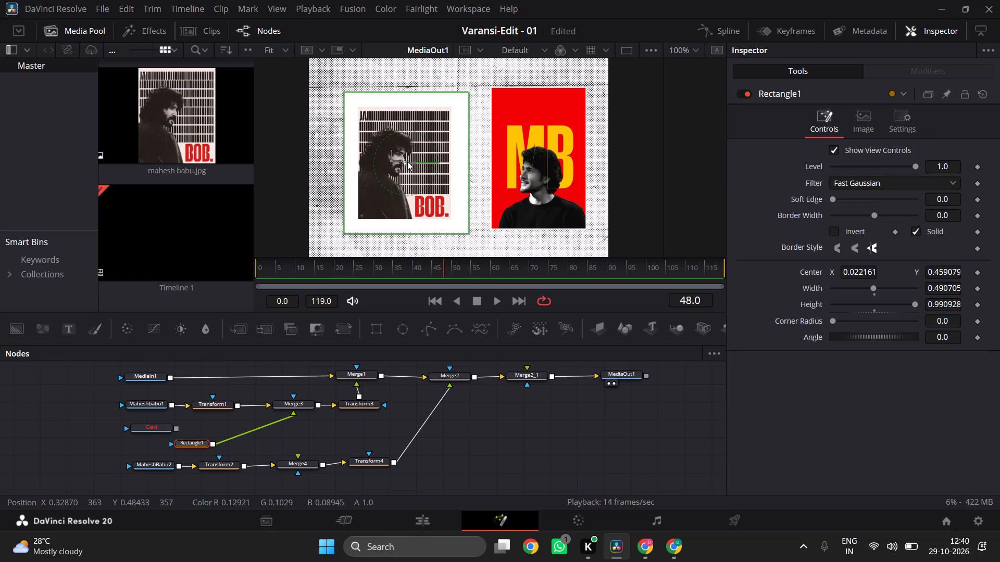
{"action": "left_click_drag", "start_coordinate": [407, 161], "coordinate": [407, 162]}
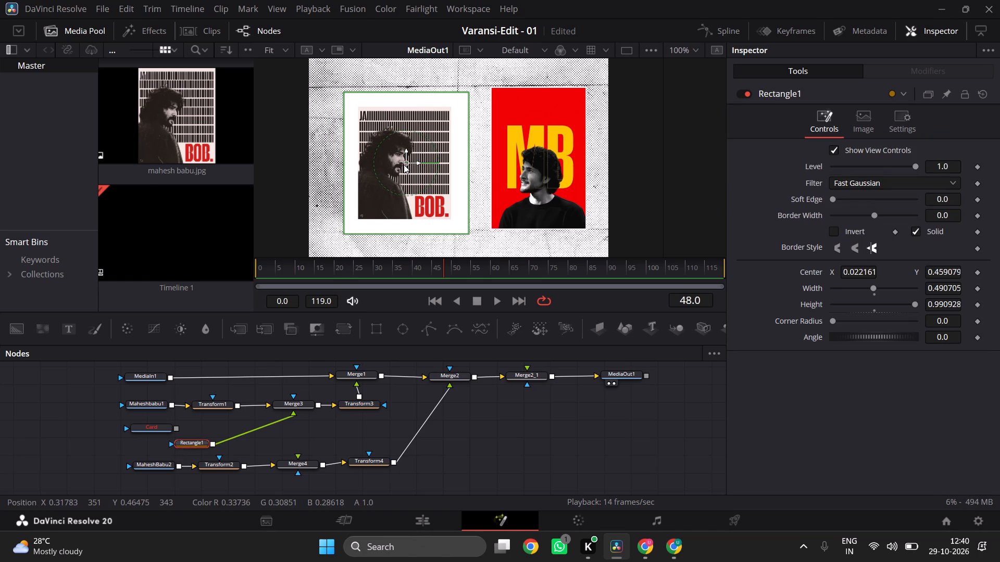
{"action": "left_click_drag", "start_coordinate": [404, 164], "coordinate": [405, 157]}
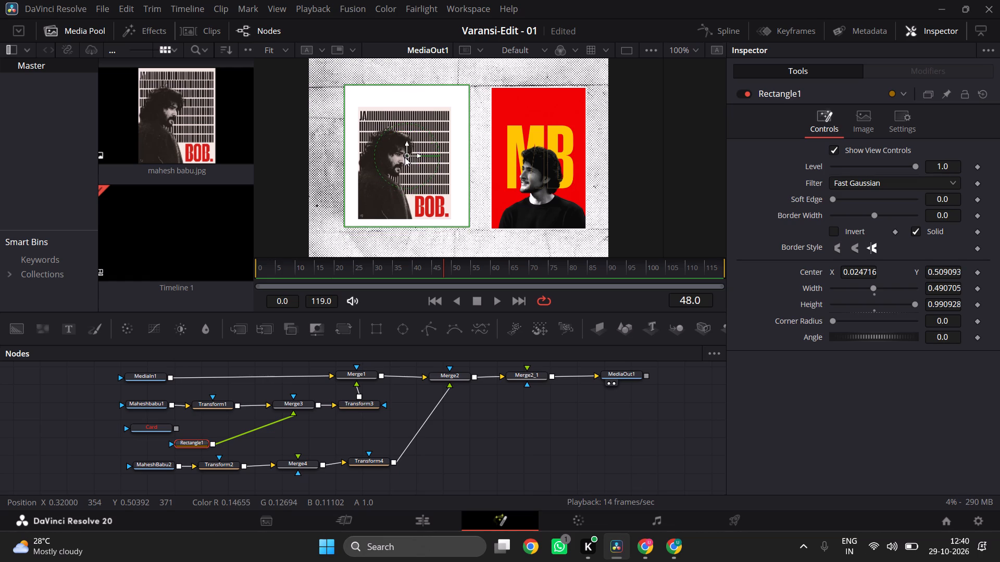
Resize Rectangle1's white card behind the BOB poster to a width of about 0.467 and a height of about 0.932.
{"action": "left_click_drag", "start_coordinate": [468, 85], "coordinate": [467, 89]}
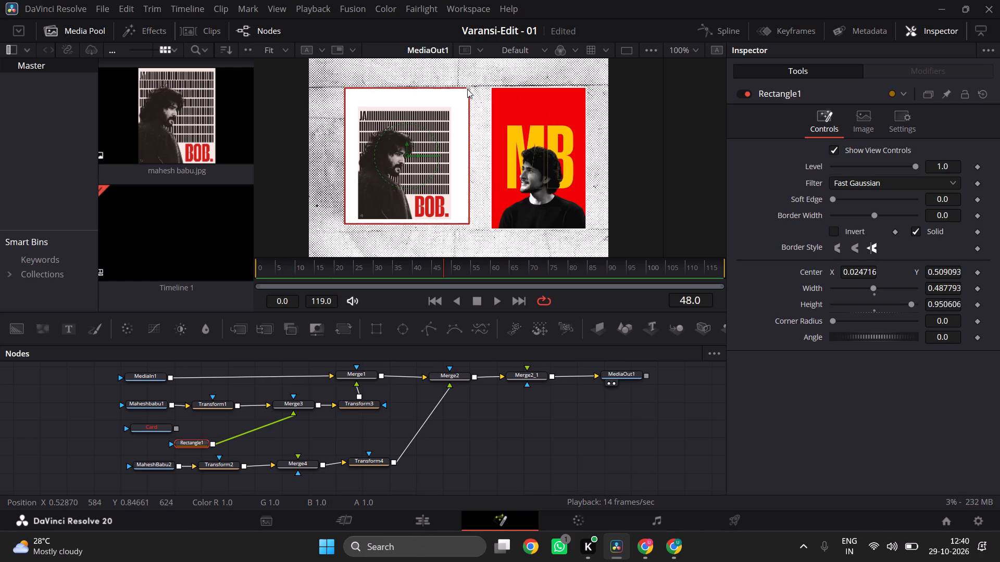
{"action": "left_click_drag", "start_coordinate": [467, 89], "coordinate": [465, 94]}
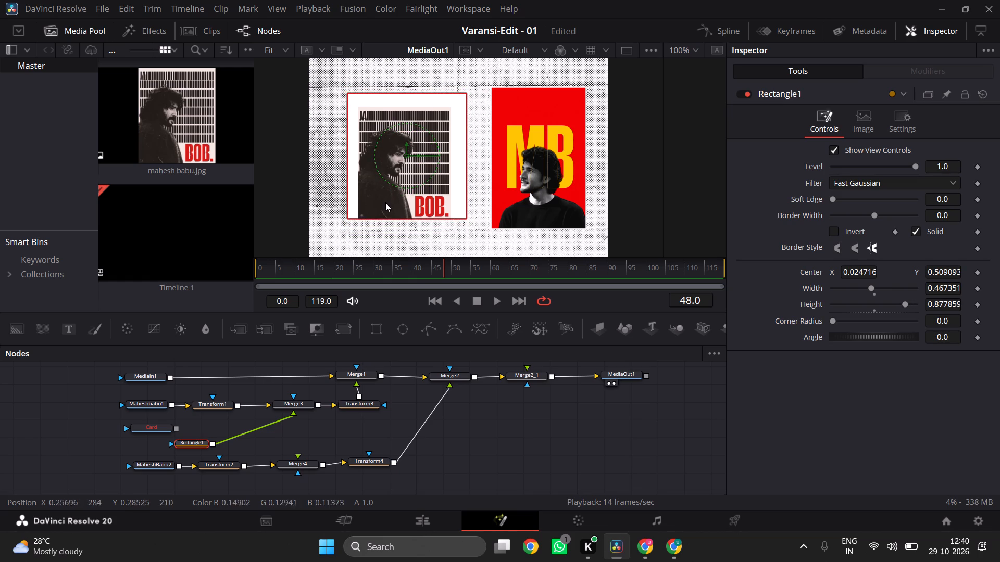
{"action": "left_click_drag", "start_coordinate": [415, 94], "coordinate": [415, 99]}
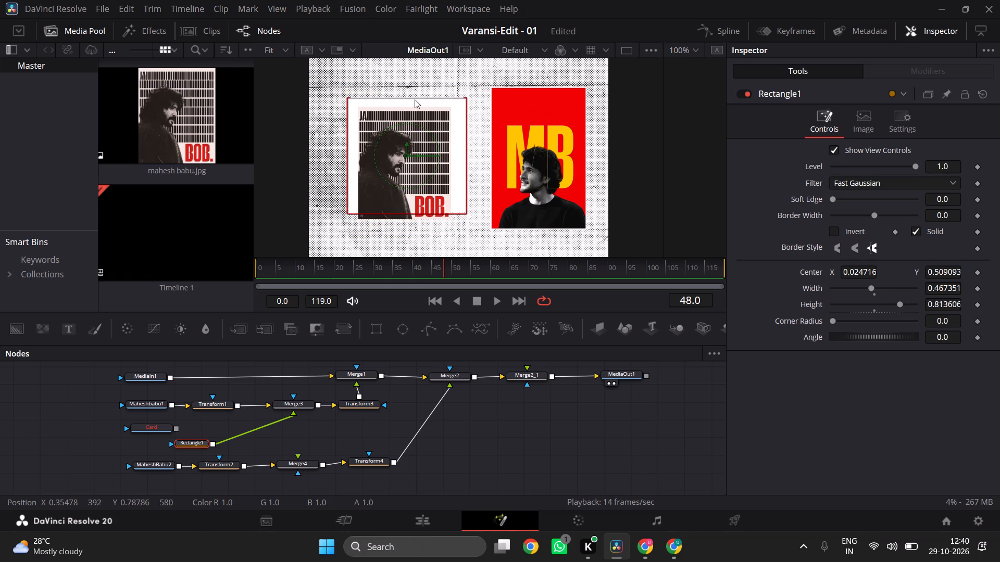
{"action": "left_click_drag", "start_coordinate": [415, 99], "coordinate": [419, 91]}
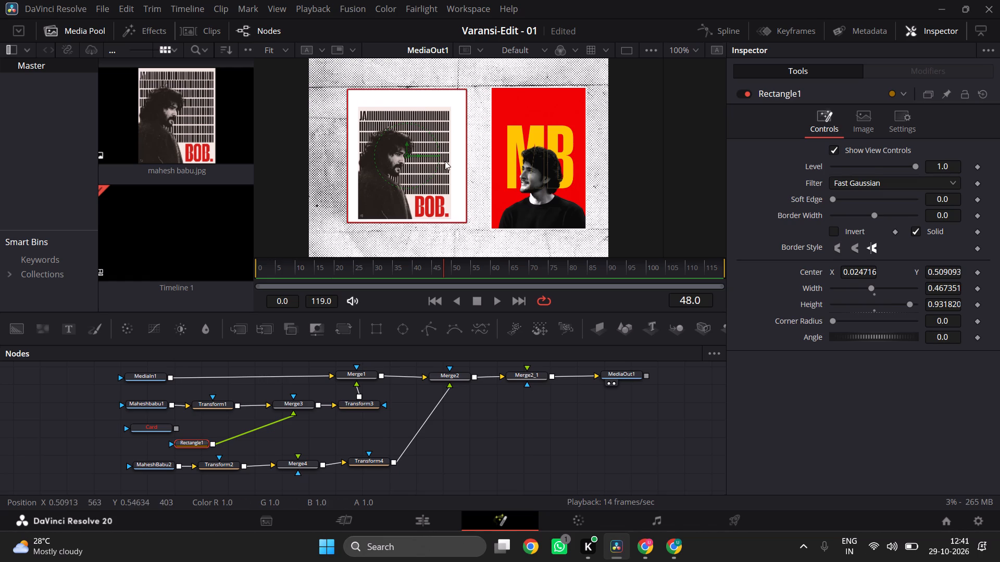
Move Rectangle1's white card to a centre of about X 0.017 and Y 0.495 behind the BOB poster.
{"action": "left_click_drag", "start_coordinate": [407, 152], "coordinate": [407, 156]}
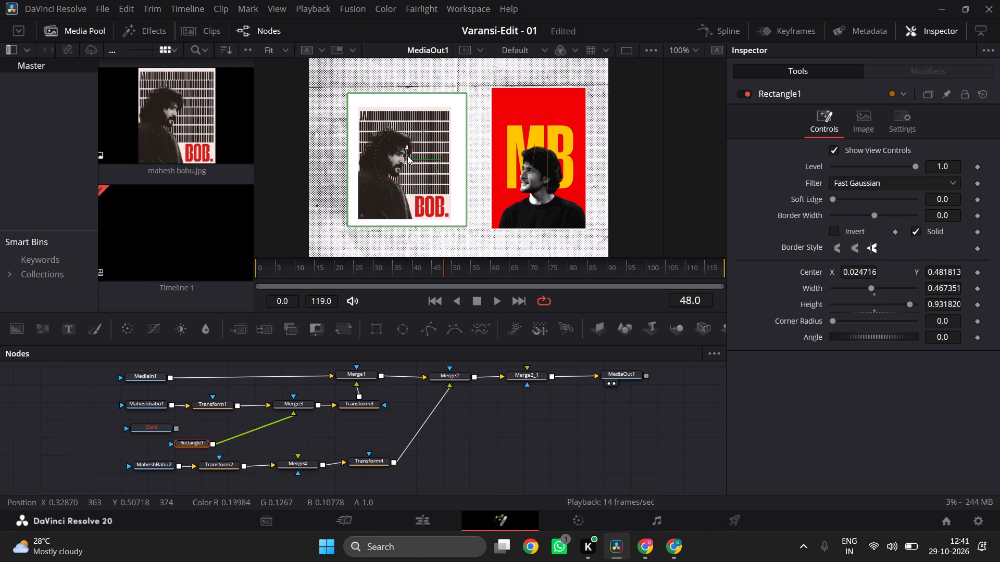
{"action": "left_click_drag", "start_coordinate": [407, 156], "coordinate": [411, 155]}
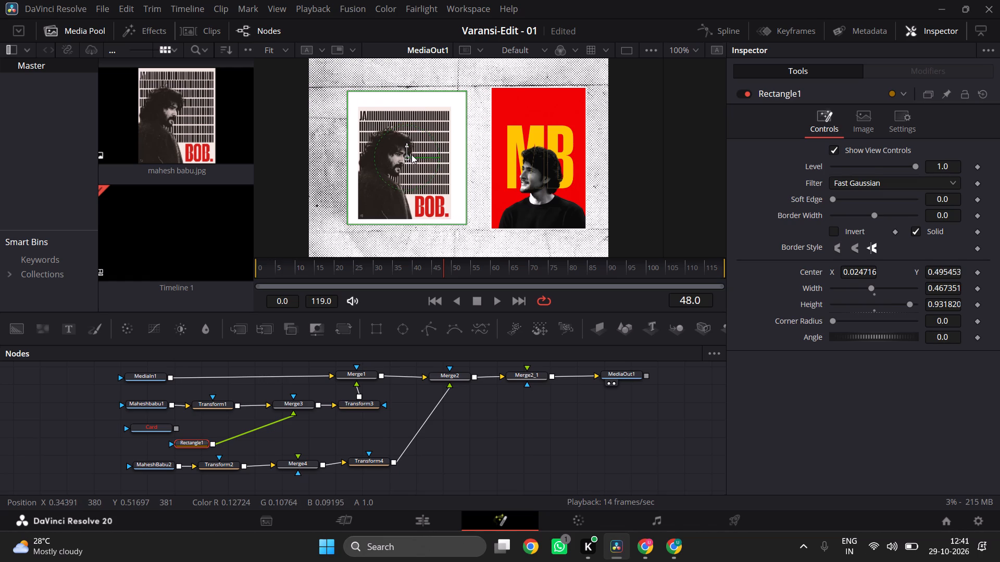
{"action": "left_click_drag", "start_coordinate": [411, 155], "coordinate": [402, 155]}
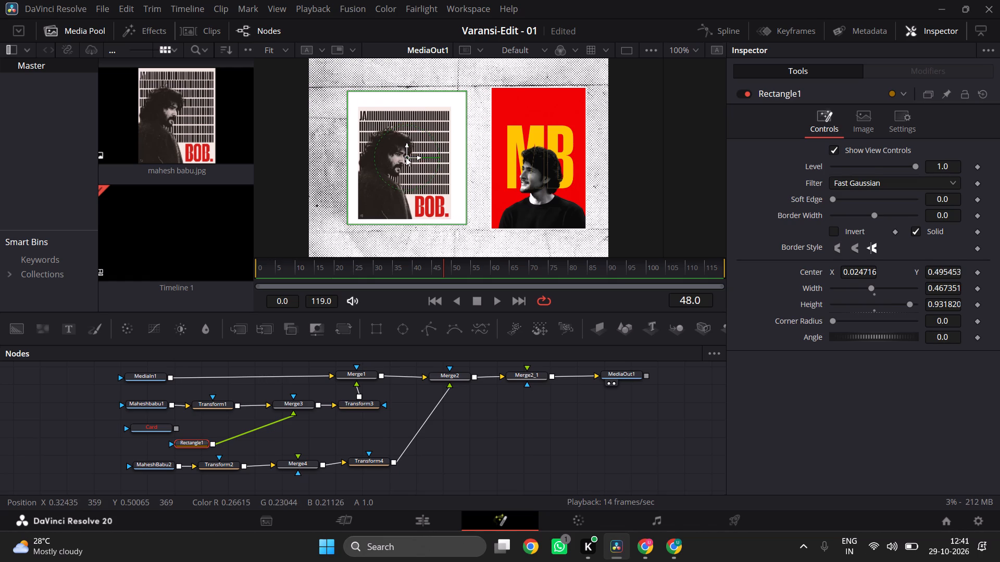
{"action": "left_click", "coordinate": [406, 157]}
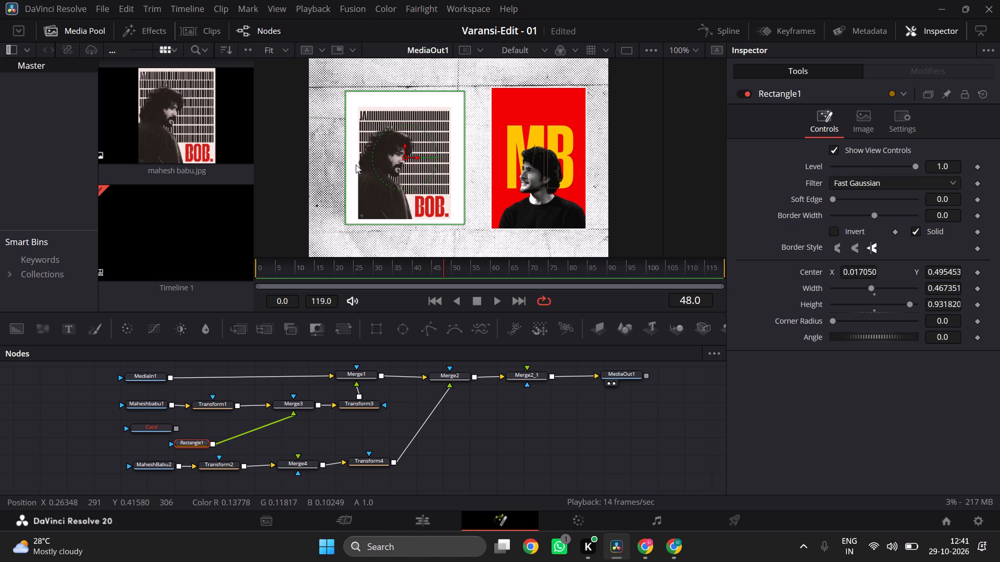
Narrow Rectangle1's white card to a width of about 0.431 so its side margins around the BOB poster shrink.
{"action": "left_click_drag", "start_coordinate": [344, 154], "coordinate": [347, 154]}
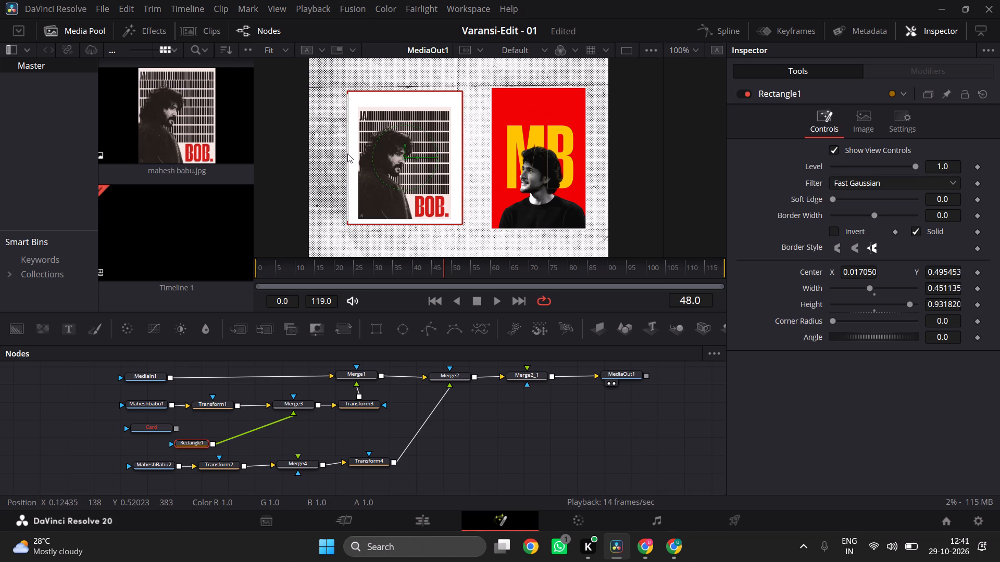
{"action": "left_click_drag", "start_coordinate": [347, 154], "coordinate": [349, 154]}
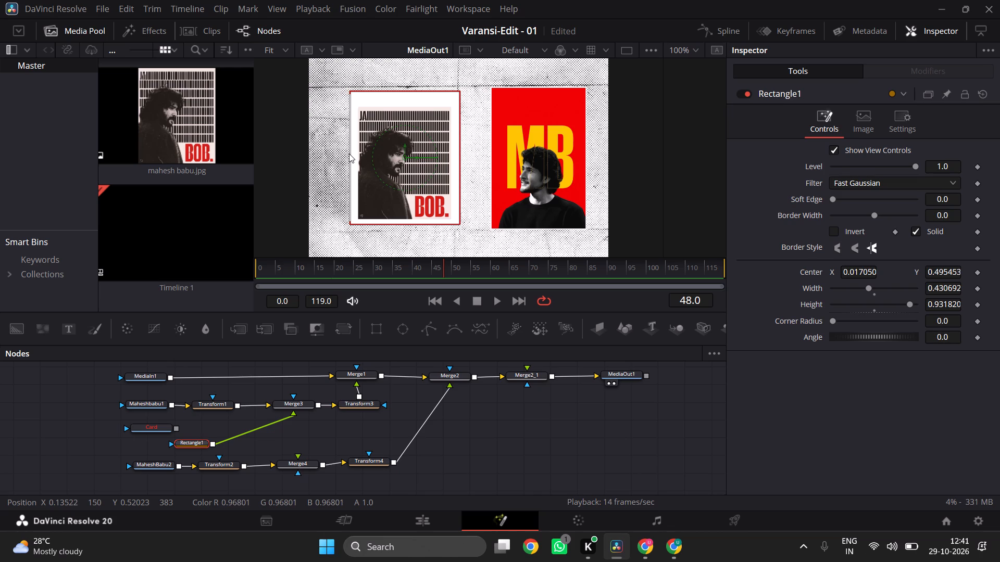
{"action": "left_click", "coordinate": [397, 94]}
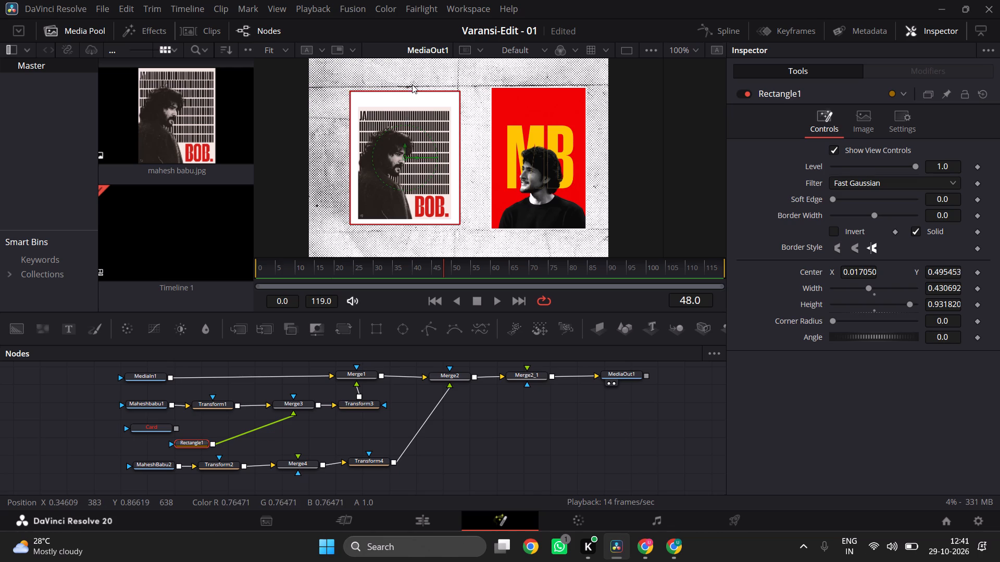
{"action": "left_click", "coordinate": [403, 77]}
{"action": "left_click", "coordinate": [285, 125]}
{"action": "triple_click", "coordinate": [285, 125]}
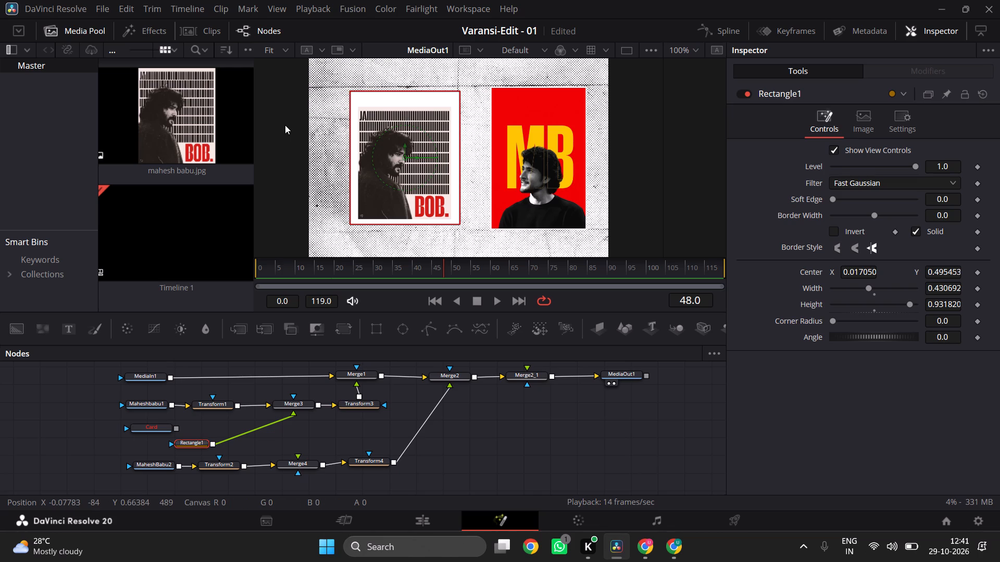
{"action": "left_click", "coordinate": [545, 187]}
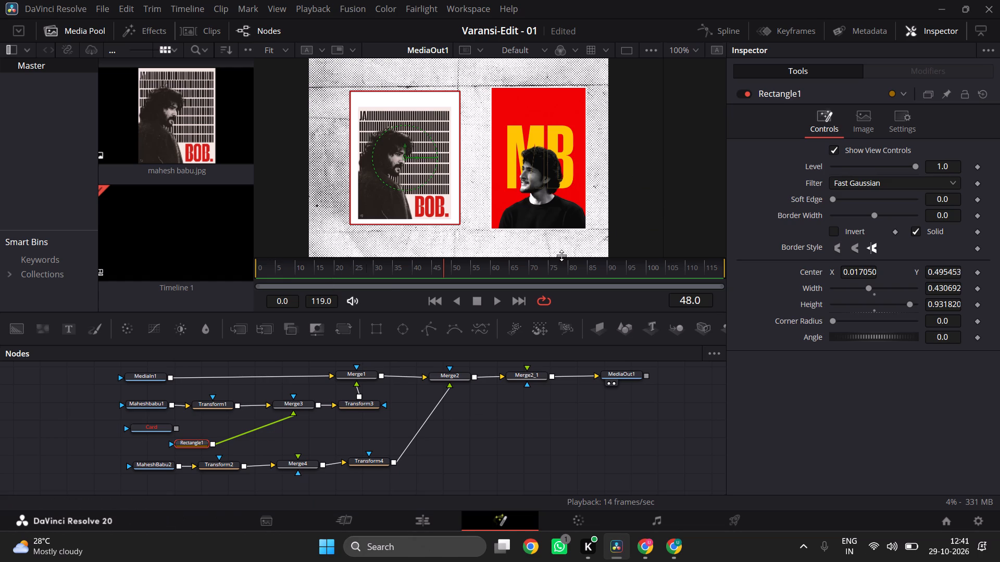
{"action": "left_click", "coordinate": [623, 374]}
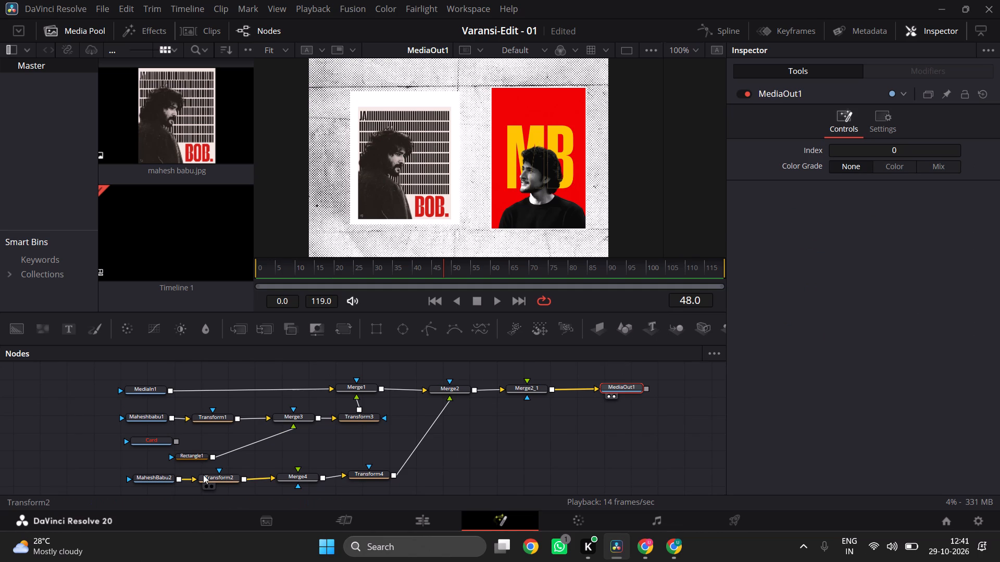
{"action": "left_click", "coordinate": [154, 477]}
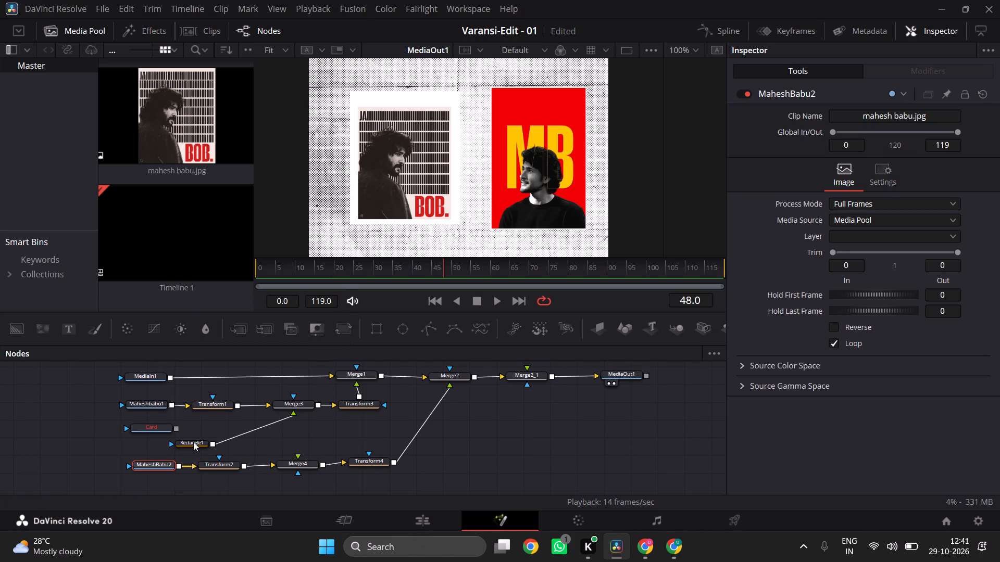
Delete the unused Card node and move the Rectangle1 node into its place beneath Maheshbabu1.
{"action": "left_click", "coordinate": [146, 428]}
{"action": "key", "text": "Delete"}
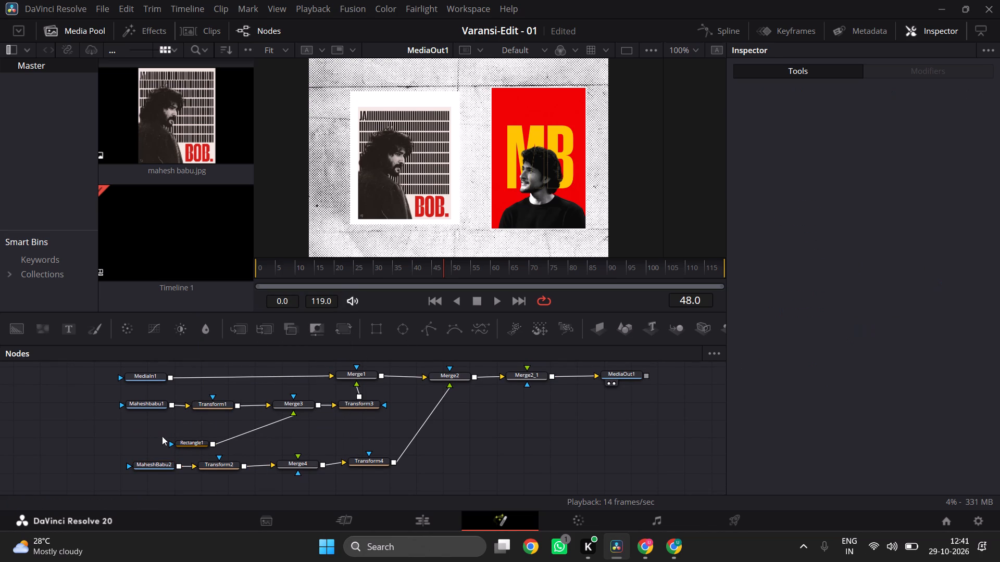
{"action": "left_click_drag", "start_coordinate": [195, 442], "coordinate": [151, 423]}
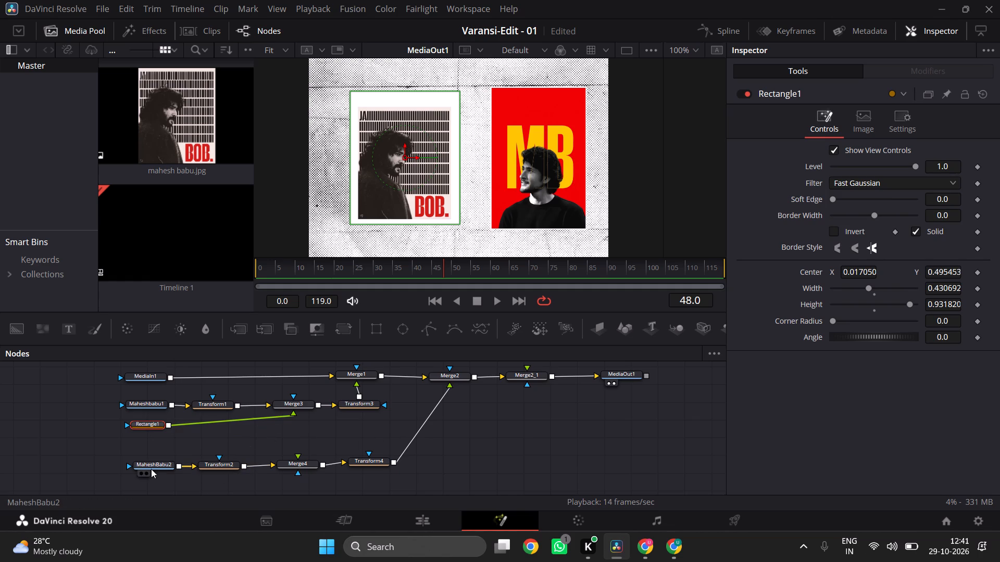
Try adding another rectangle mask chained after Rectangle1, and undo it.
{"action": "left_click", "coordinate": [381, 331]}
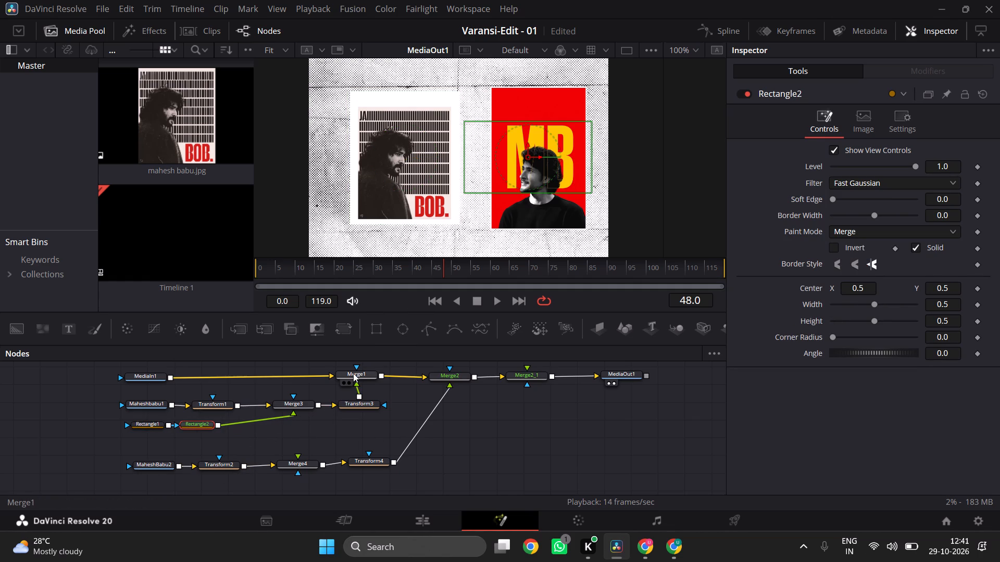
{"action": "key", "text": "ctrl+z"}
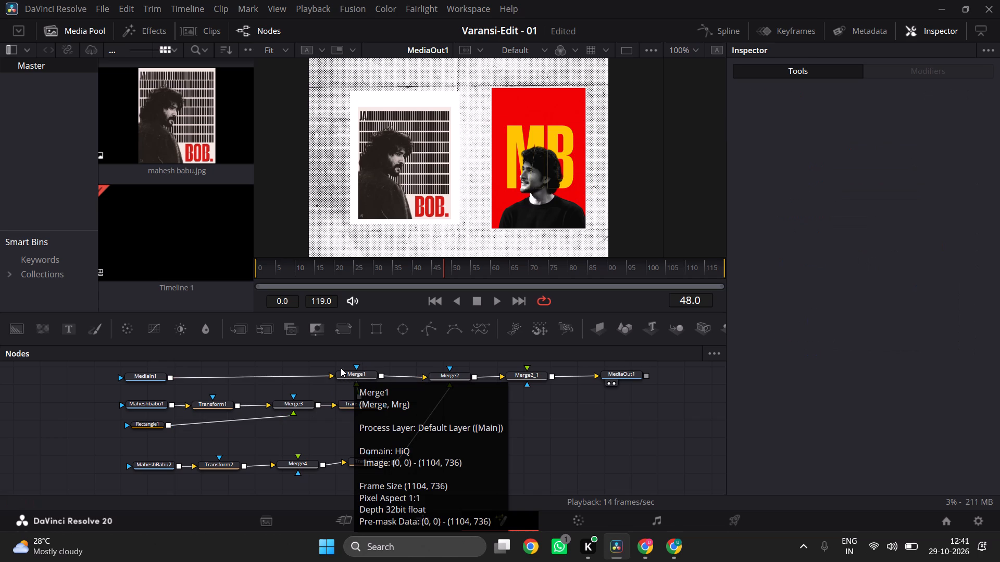
Add a separate, unconnected rectangle mask node below the MaheshBabu2 node.
{"action": "left_click_drag", "start_coordinate": [377, 328], "coordinate": [155, 484]}
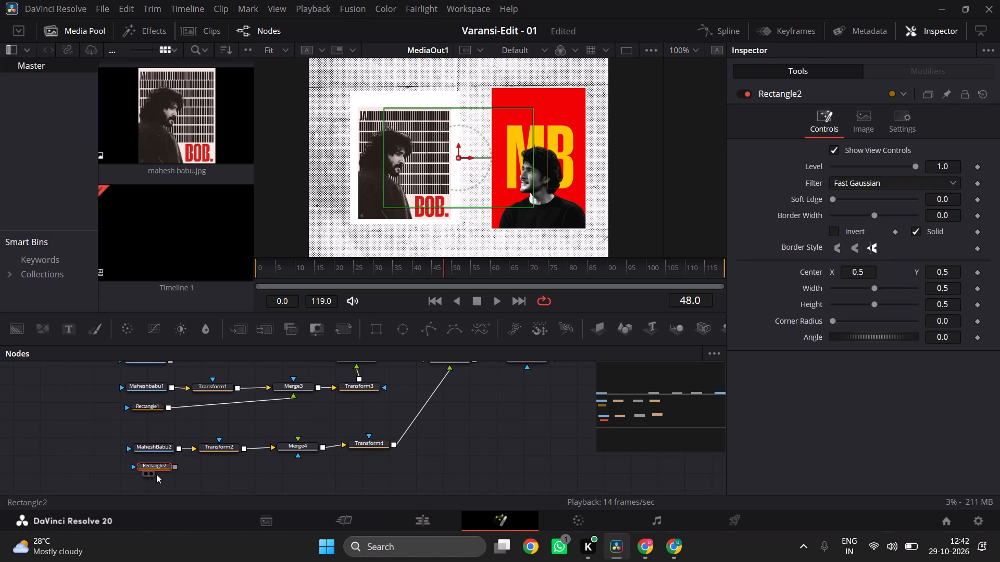
Shift the MaheshBabu2, Transform2, Merge4 and Transform4 nodes slightly up into one aligned row above Rectangle2.
{"action": "left_click_drag", "start_coordinate": [160, 444], "coordinate": [155, 437]}
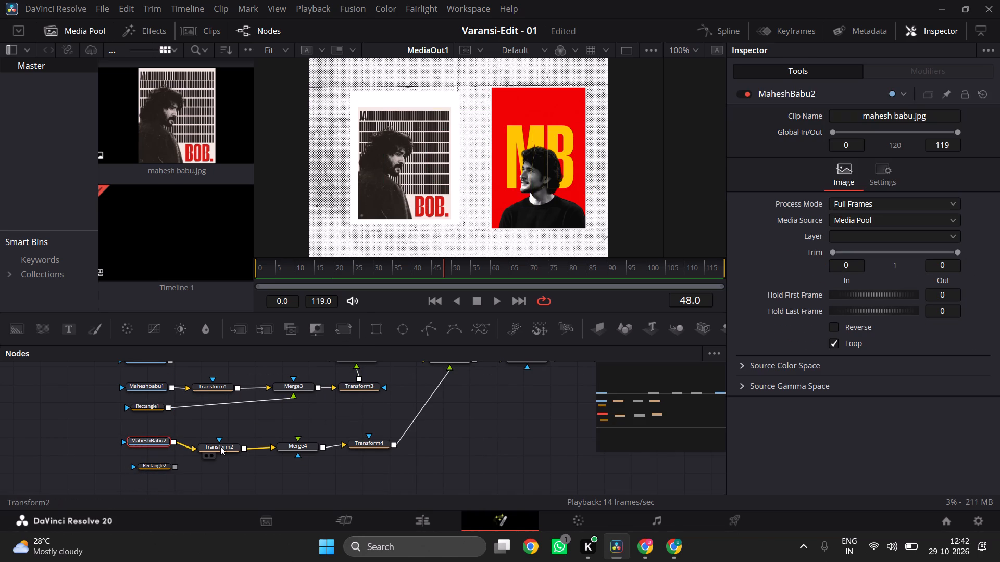
{"action": "left_click_drag", "start_coordinate": [221, 446], "coordinate": [220, 437]}
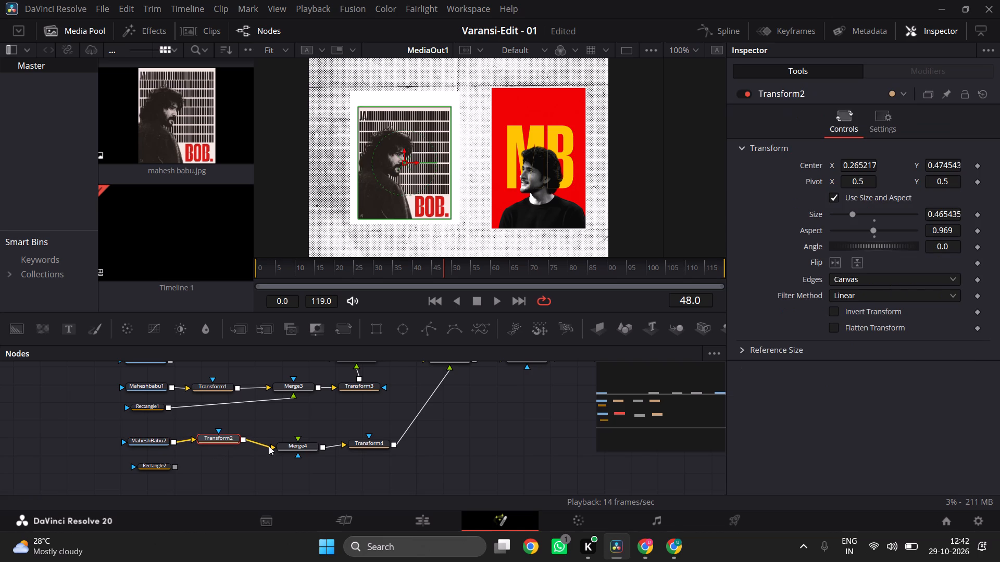
{"action": "left_click_drag", "start_coordinate": [304, 445], "coordinate": [304, 438]}
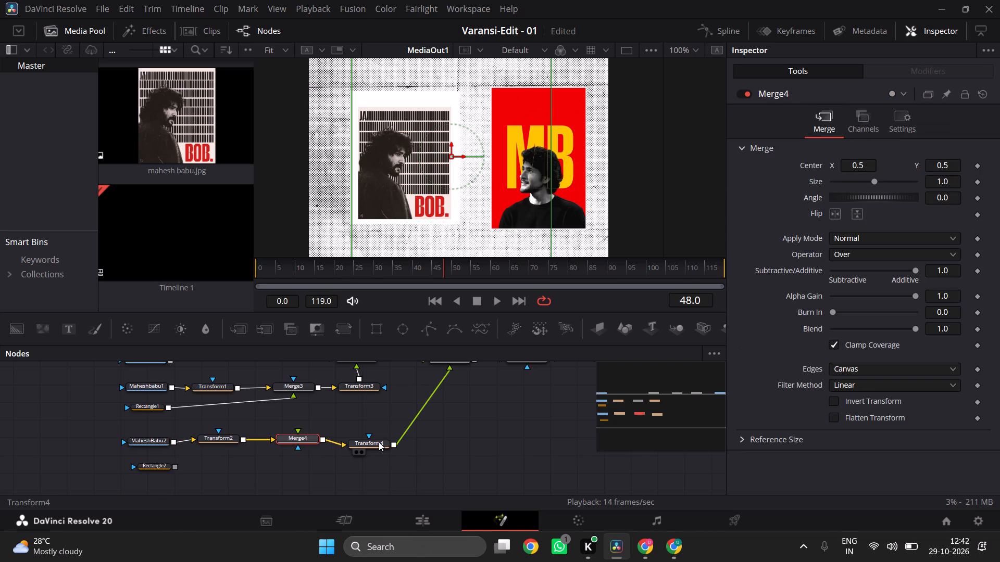
{"action": "left_click_drag", "start_coordinate": [379, 442], "coordinate": [381, 435]}
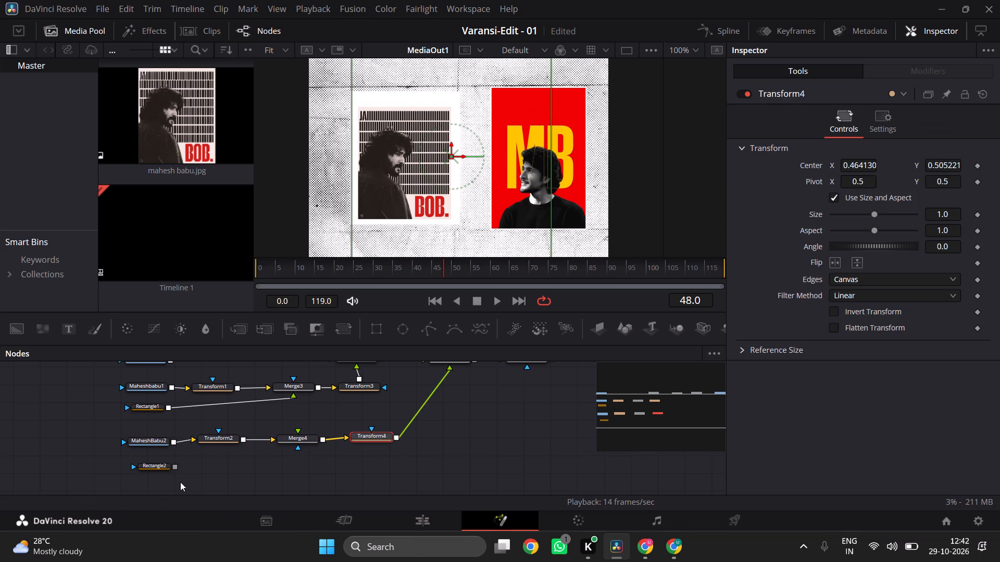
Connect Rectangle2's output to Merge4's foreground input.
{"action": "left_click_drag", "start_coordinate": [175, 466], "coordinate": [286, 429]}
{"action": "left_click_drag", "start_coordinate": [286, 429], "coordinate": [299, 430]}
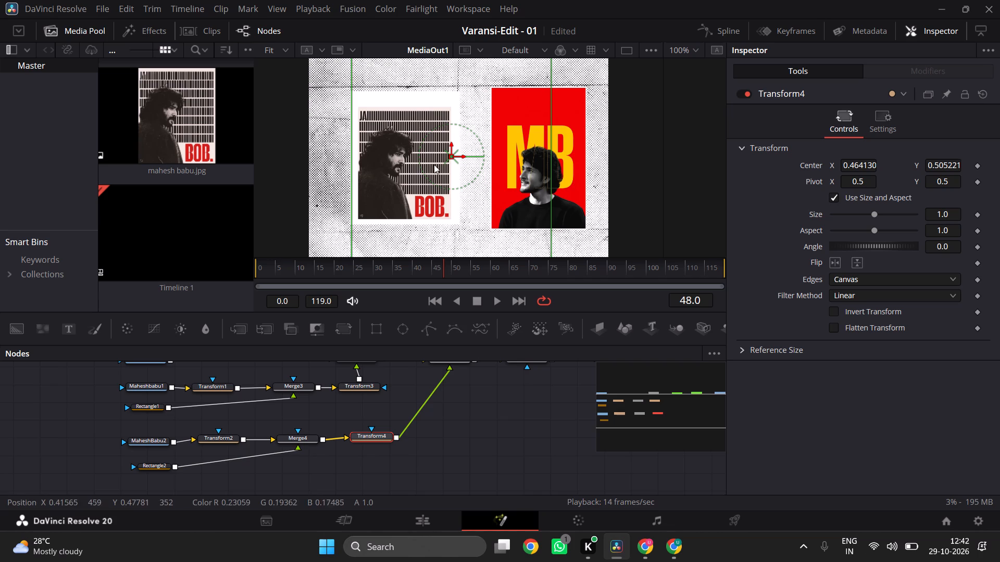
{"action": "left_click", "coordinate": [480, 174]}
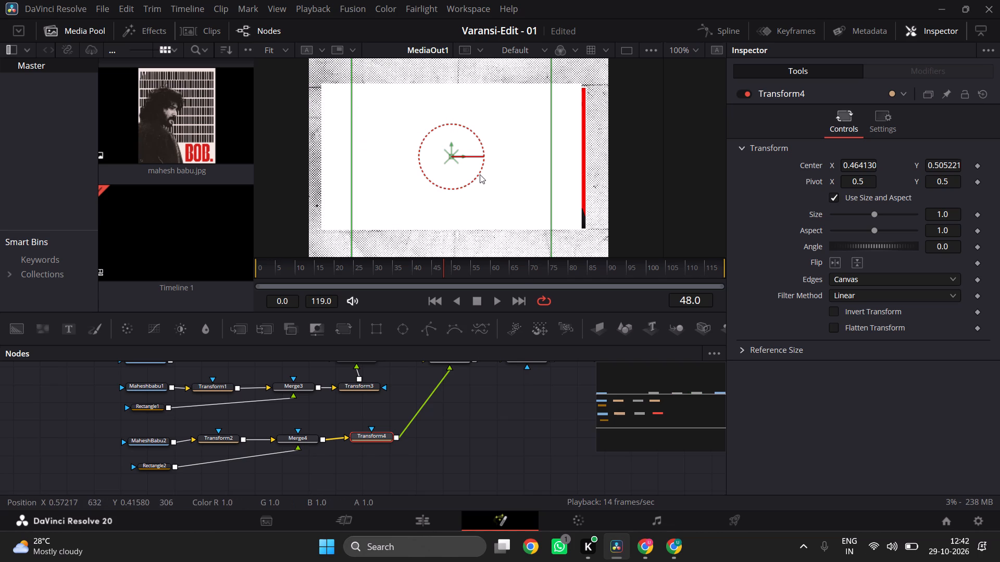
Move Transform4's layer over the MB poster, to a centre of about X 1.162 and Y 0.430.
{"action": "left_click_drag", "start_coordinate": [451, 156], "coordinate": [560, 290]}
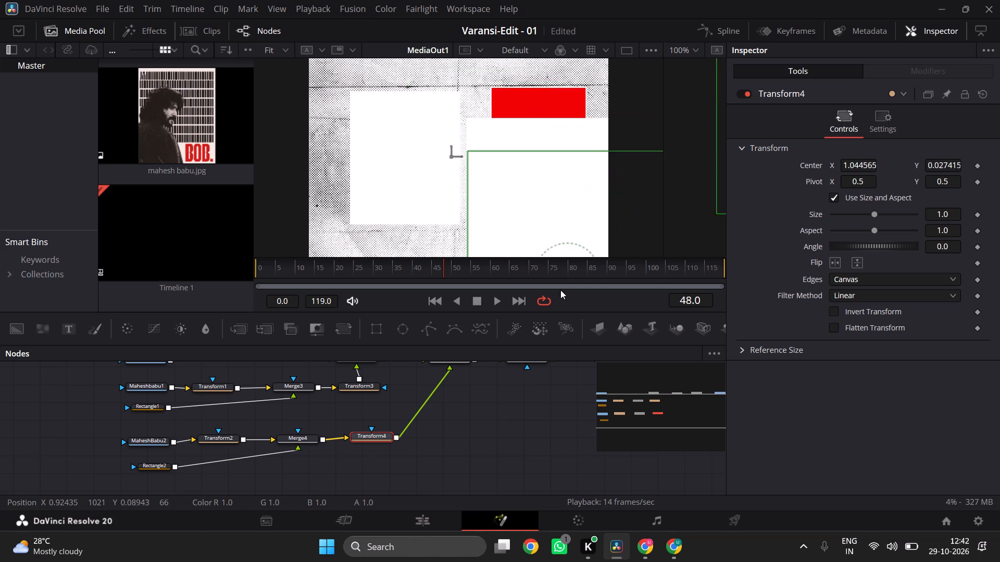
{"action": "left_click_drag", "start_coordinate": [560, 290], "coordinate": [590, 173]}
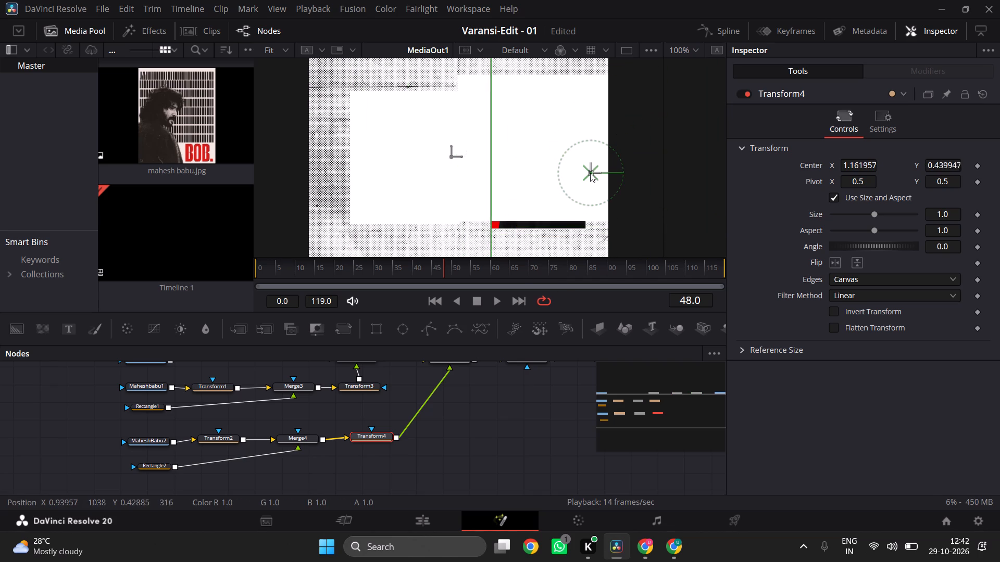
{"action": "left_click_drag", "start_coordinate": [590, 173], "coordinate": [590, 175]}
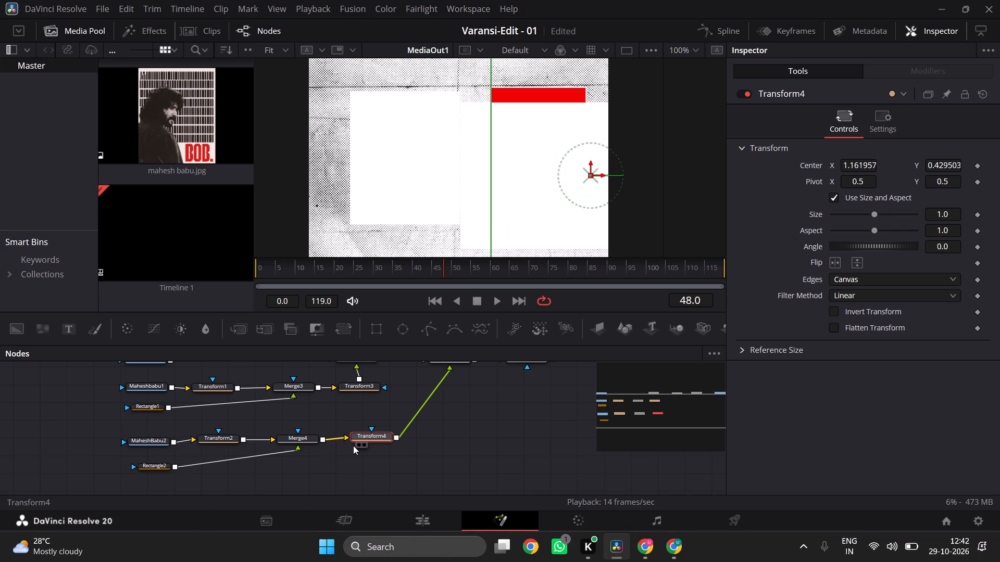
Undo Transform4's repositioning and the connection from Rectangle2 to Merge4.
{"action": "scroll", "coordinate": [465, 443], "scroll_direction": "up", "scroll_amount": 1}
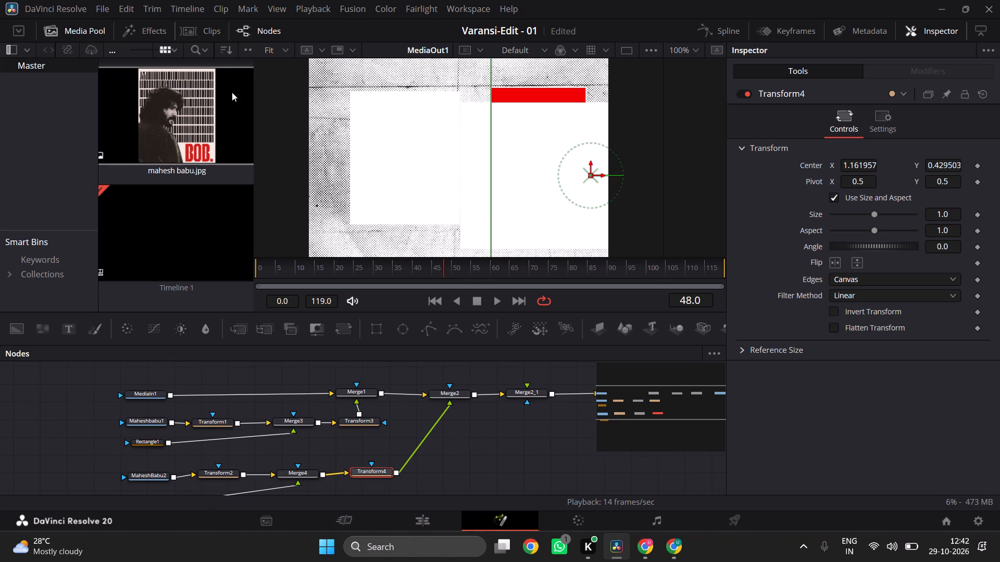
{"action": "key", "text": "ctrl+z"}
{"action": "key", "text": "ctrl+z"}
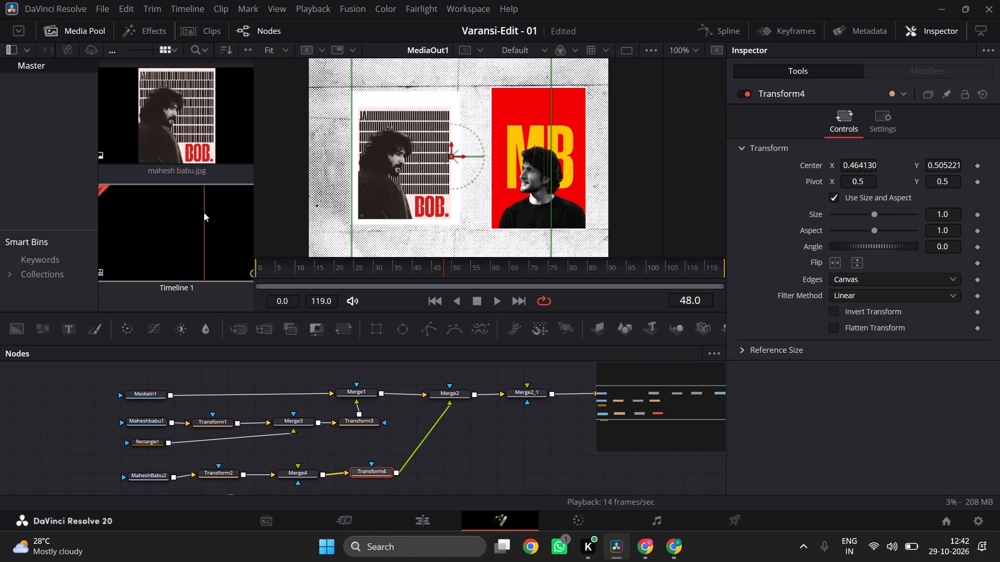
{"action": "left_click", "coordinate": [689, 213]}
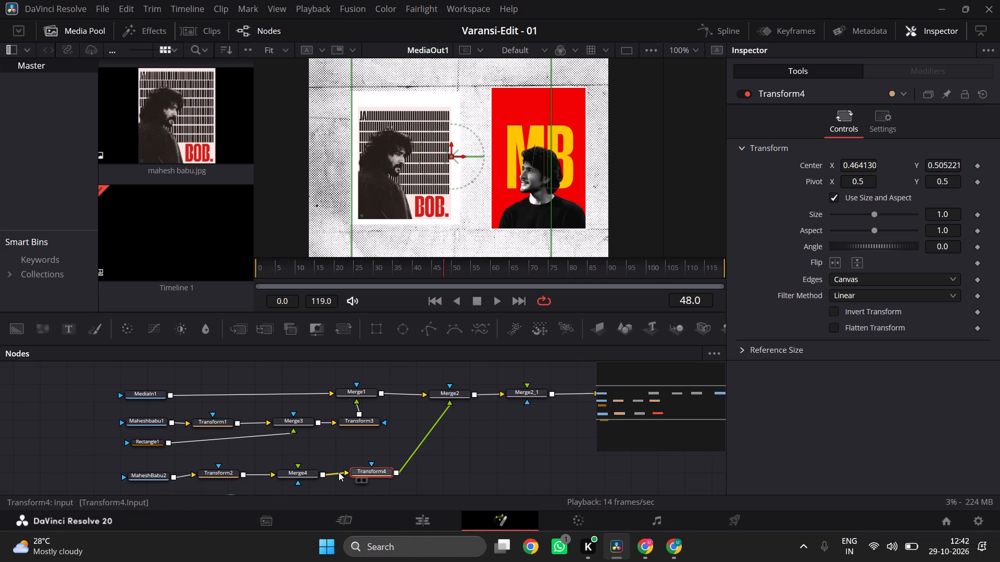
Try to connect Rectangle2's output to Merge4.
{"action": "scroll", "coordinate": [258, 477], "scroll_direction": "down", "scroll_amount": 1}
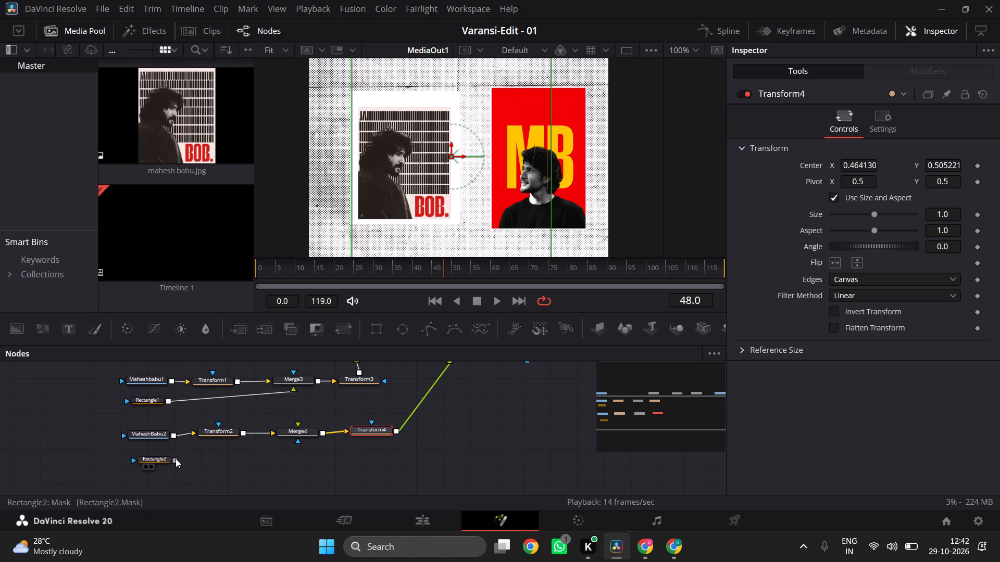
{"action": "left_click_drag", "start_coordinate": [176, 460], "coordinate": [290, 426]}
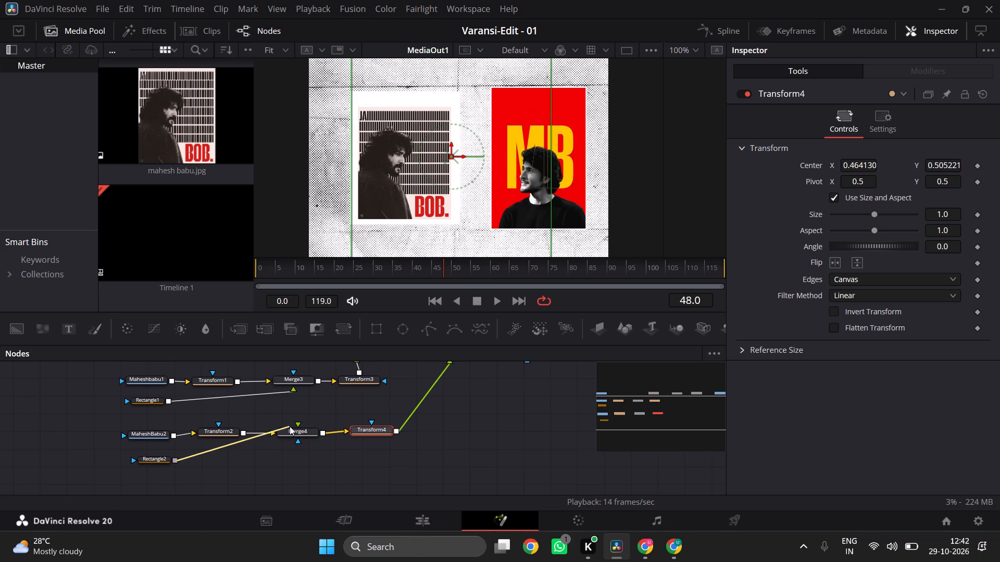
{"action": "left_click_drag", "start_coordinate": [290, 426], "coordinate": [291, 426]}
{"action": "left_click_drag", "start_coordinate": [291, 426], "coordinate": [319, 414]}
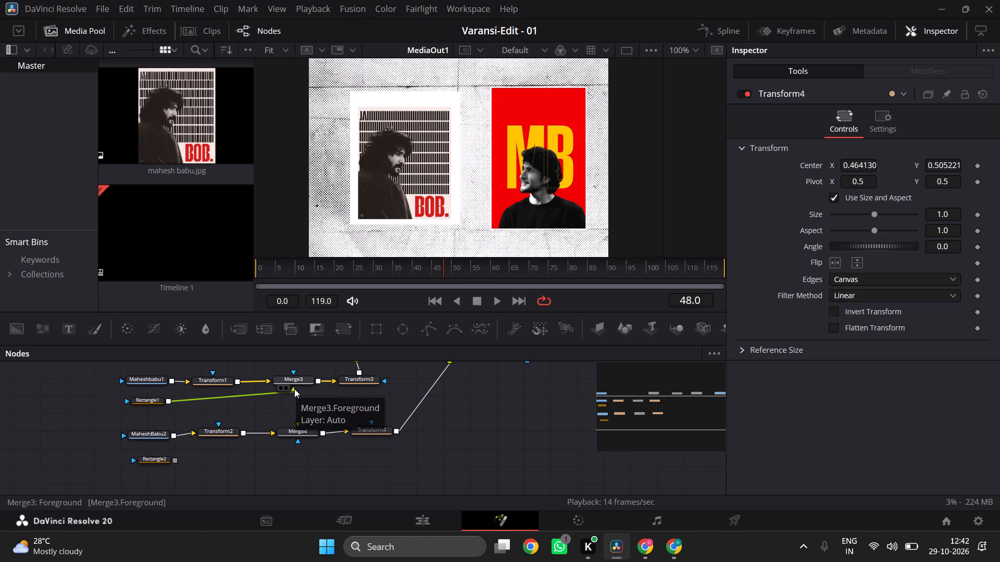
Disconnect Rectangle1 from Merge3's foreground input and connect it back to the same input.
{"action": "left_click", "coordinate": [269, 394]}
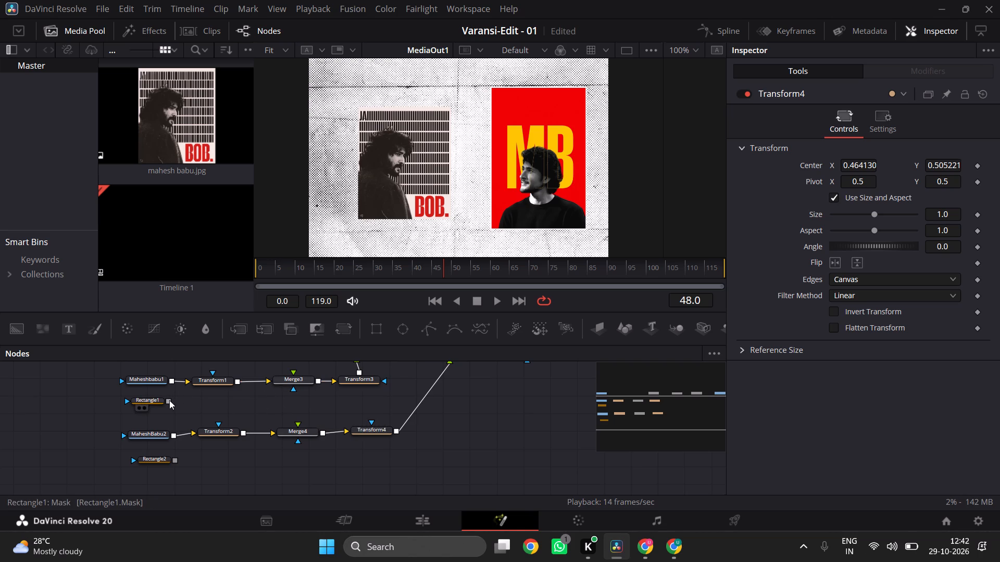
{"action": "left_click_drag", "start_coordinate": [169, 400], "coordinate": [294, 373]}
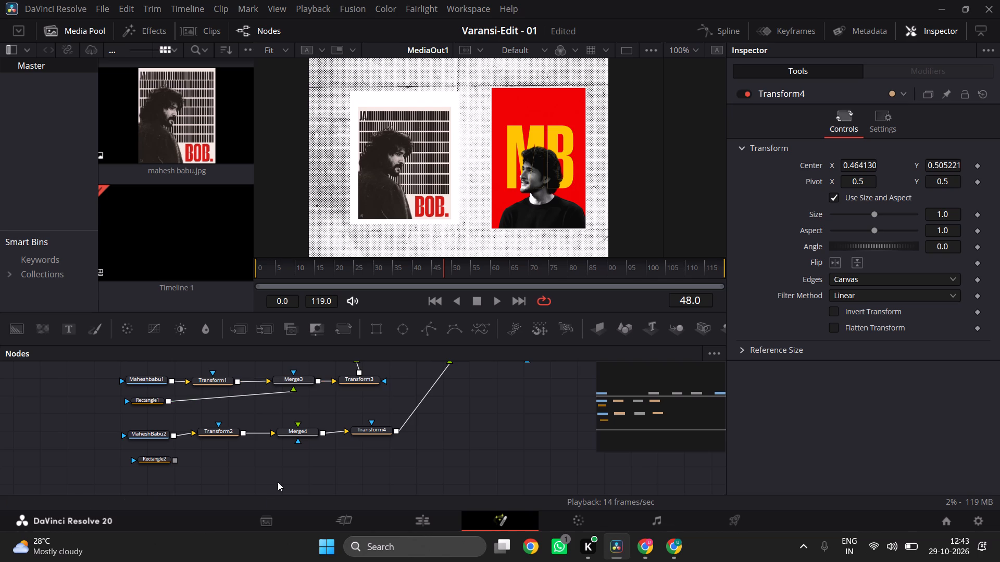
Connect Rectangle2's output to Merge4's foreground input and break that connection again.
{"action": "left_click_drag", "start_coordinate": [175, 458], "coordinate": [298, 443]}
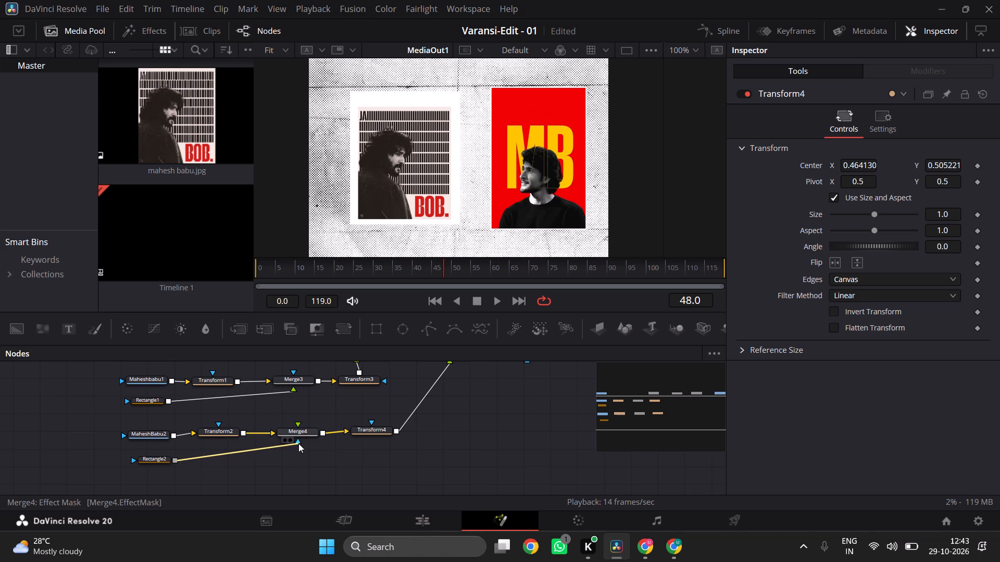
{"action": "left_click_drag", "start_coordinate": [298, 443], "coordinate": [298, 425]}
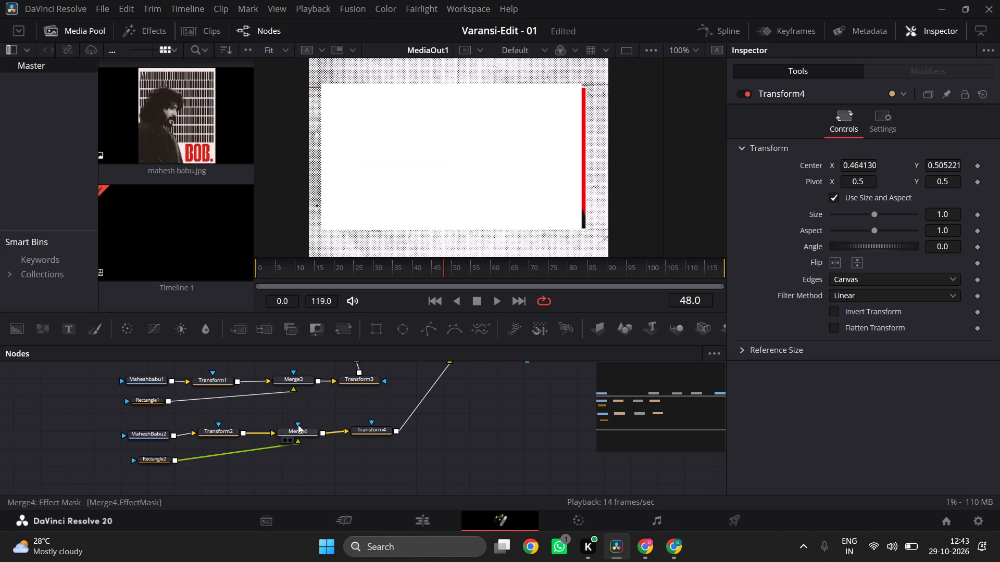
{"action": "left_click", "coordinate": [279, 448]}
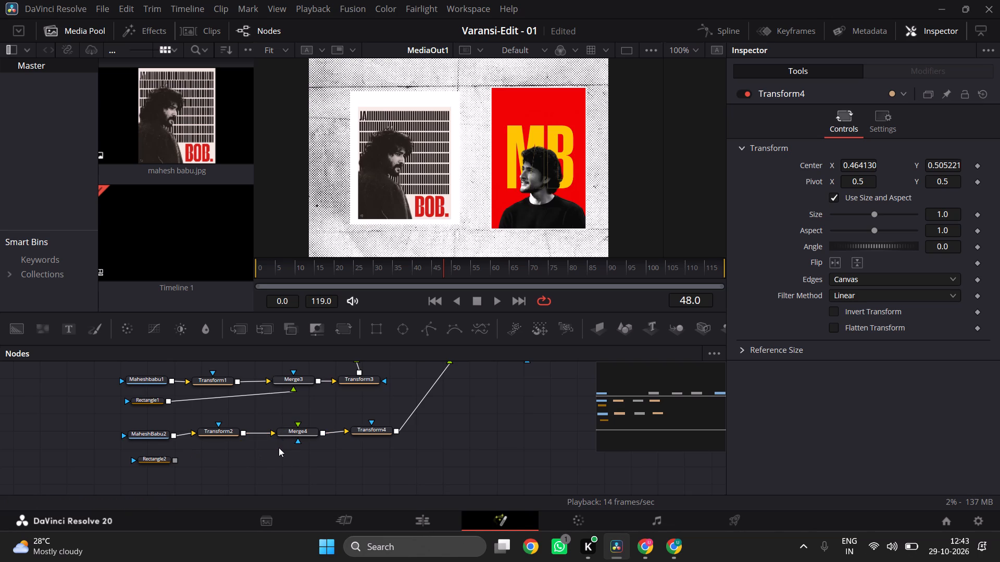
Nudge the Transform2 node slightly closer to Merge4, leaving it selected.
{"action": "left_click_drag", "start_coordinate": [223, 432], "coordinate": [238, 438]}
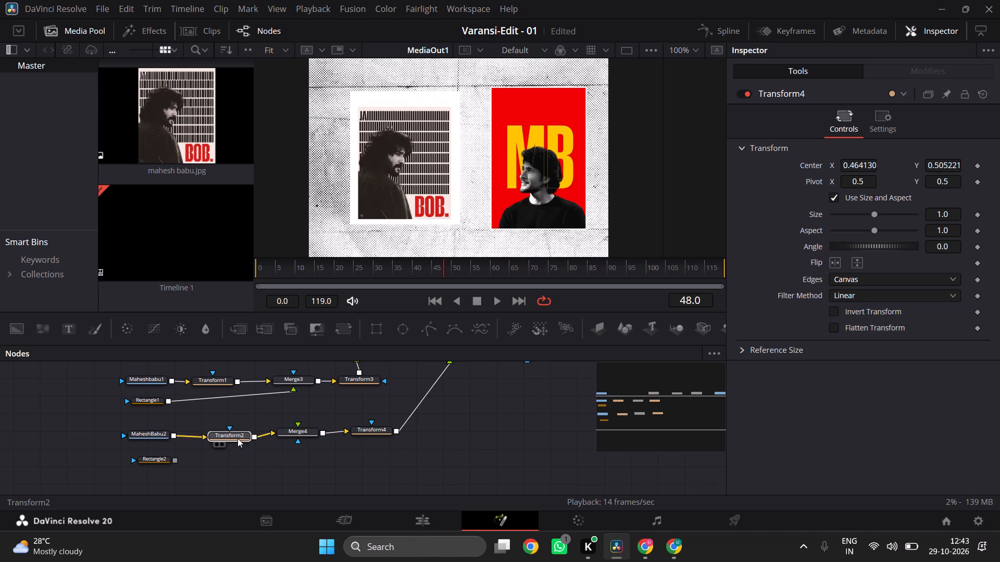
{"action": "left_click_drag", "start_coordinate": [238, 438], "coordinate": [229, 432]}
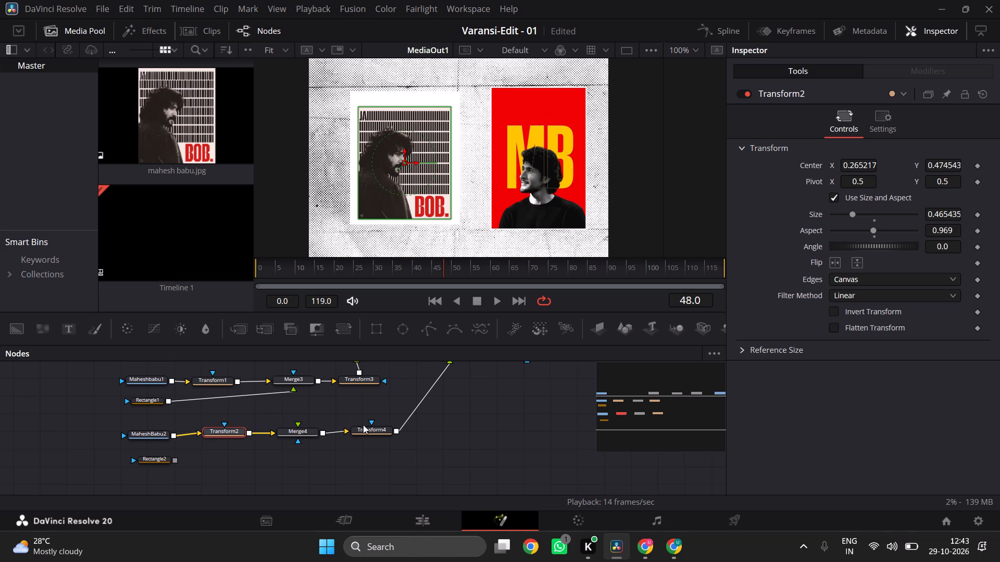
Duplicate the first poster's Rectangle1 node and place the copy below Transform2.
{"action": "scroll", "coordinate": [447, 426], "scroll_direction": "up", "scroll_amount": 1}
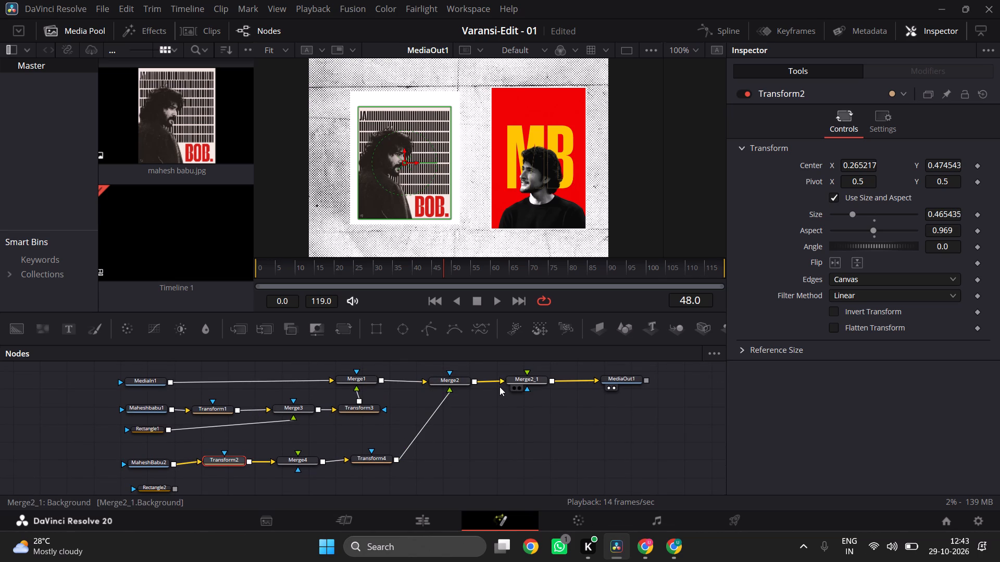
{"action": "left_click", "coordinate": [142, 424]}
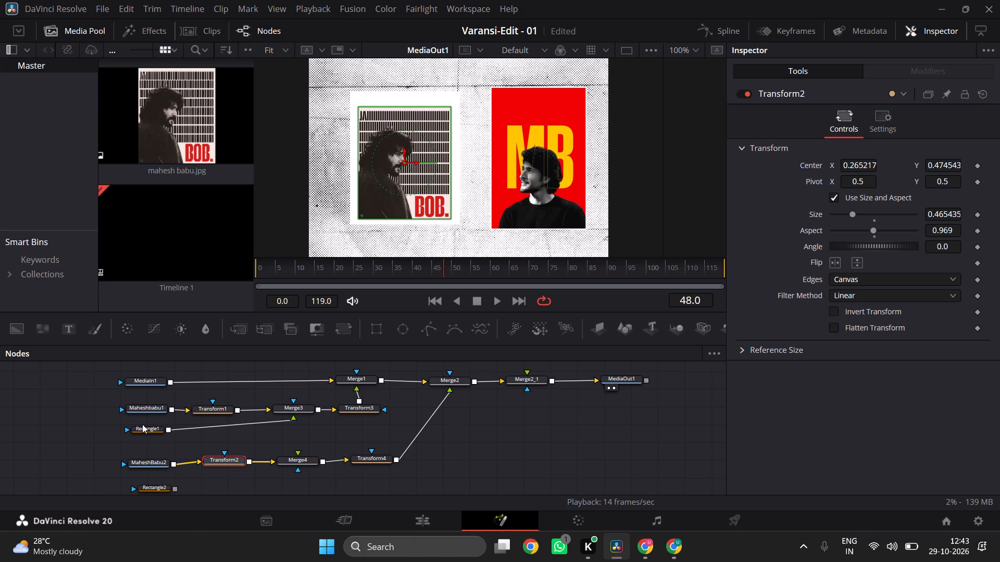
{"action": "left_click", "coordinate": [146, 428]}
{"action": "key", "text": "ctrl+c"}
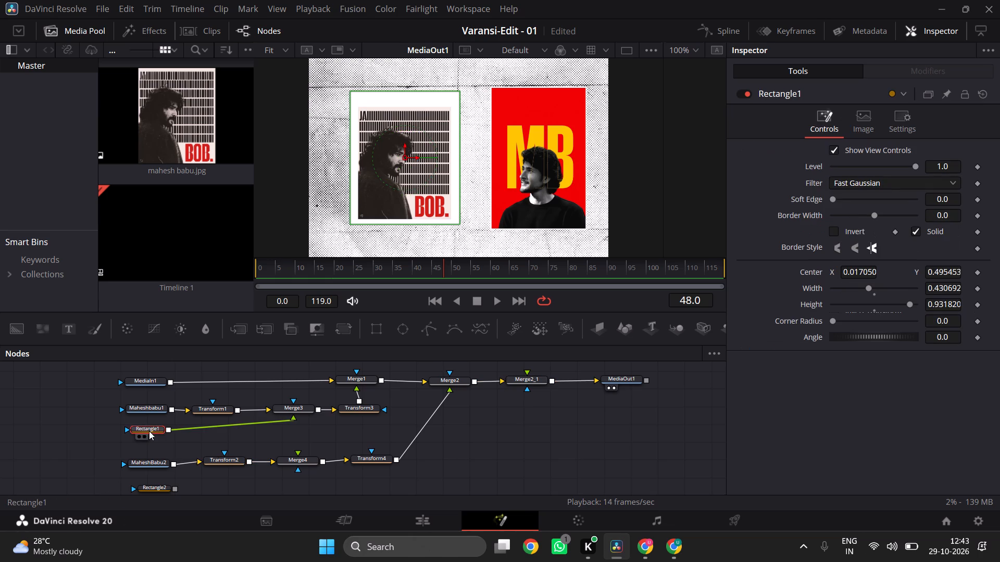
{"action": "left_click", "coordinate": [156, 485]}
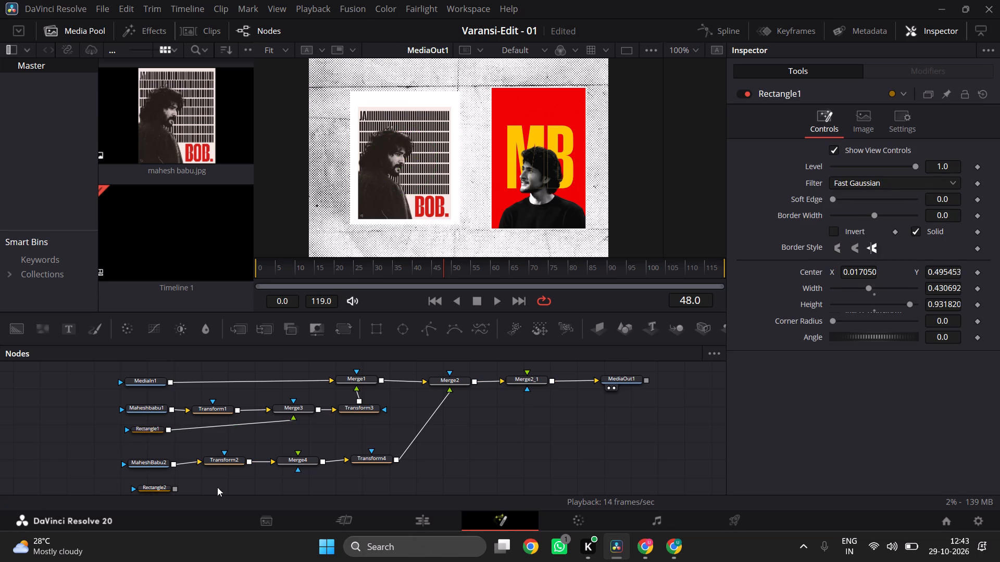
{"action": "left_click", "coordinate": [226, 487]}
{"action": "key", "text": "ctrl+v"}
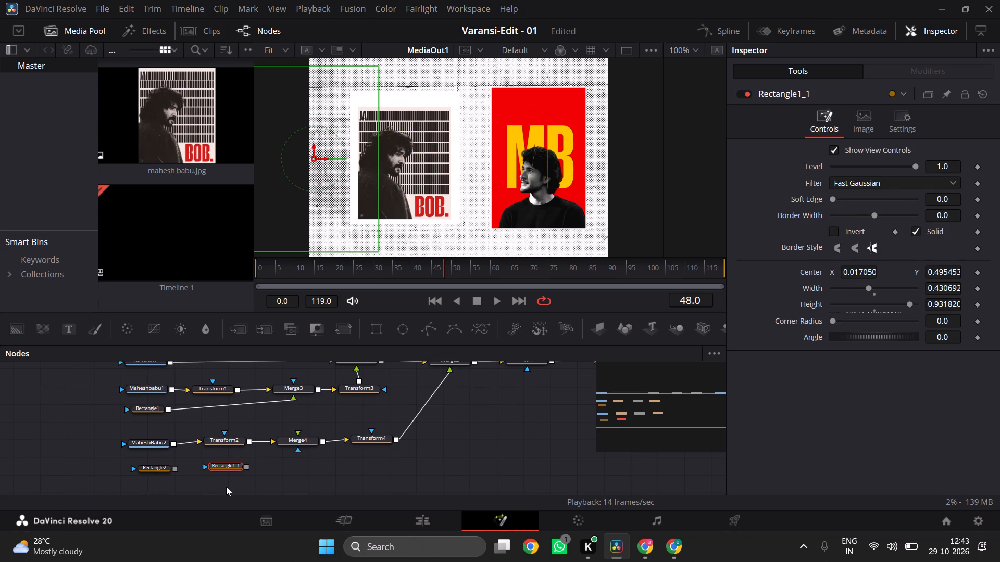
Delete the Rectangle2 node and move the Rectangle1 copy into its place below MaheshBabu2.
{"action": "left_click", "coordinate": [153, 469]}
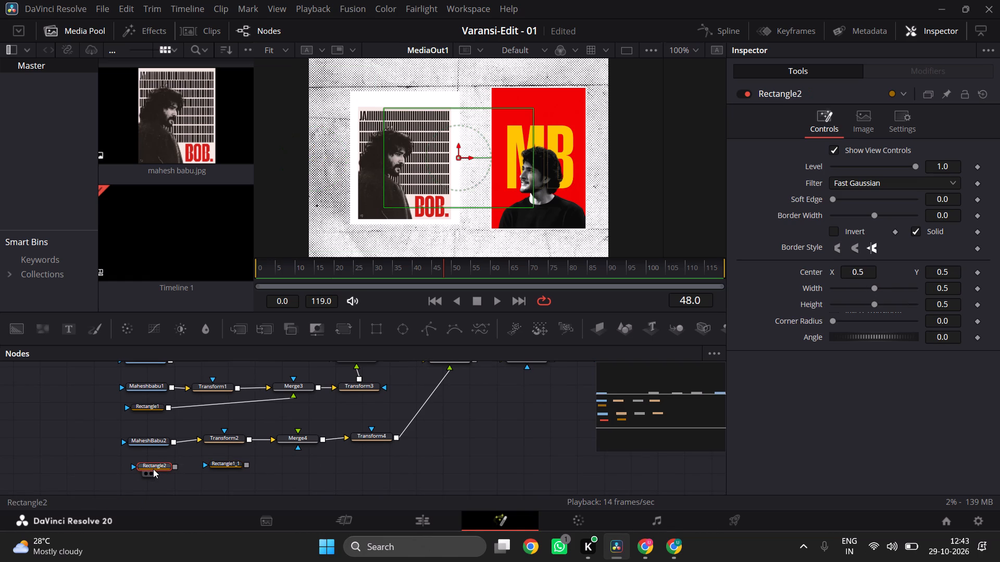
{"action": "key", "text": "Delete"}
{"action": "left_click_drag", "start_coordinate": [229, 462], "coordinate": [164, 464]}
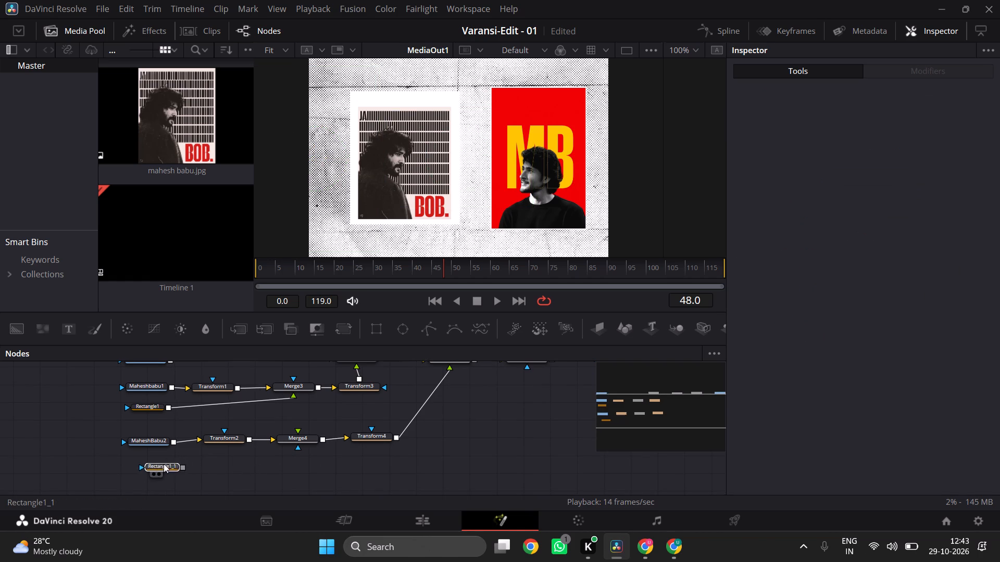
{"action": "left_click_drag", "start_coordinate": [164, 464], "coordinate": [157, 463]}
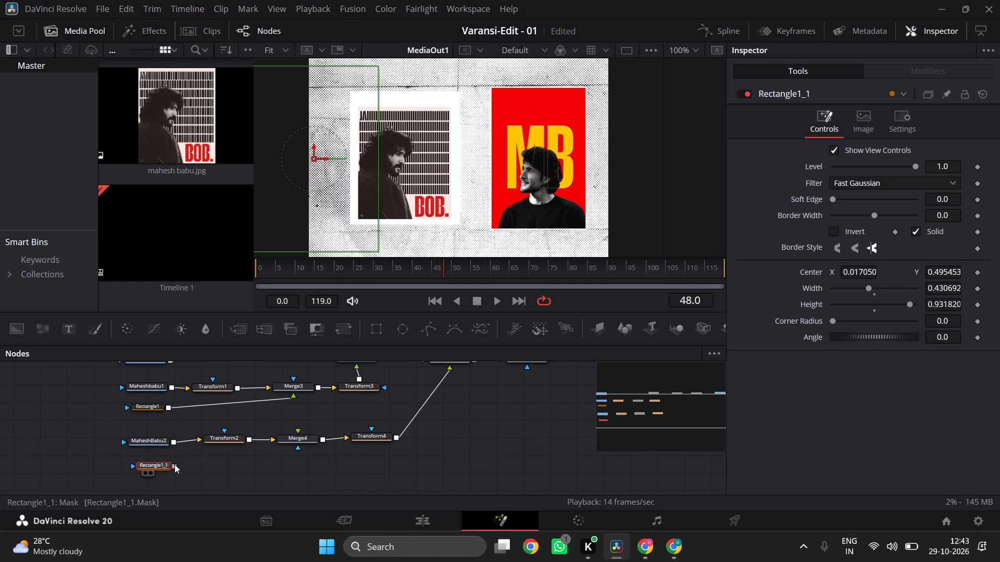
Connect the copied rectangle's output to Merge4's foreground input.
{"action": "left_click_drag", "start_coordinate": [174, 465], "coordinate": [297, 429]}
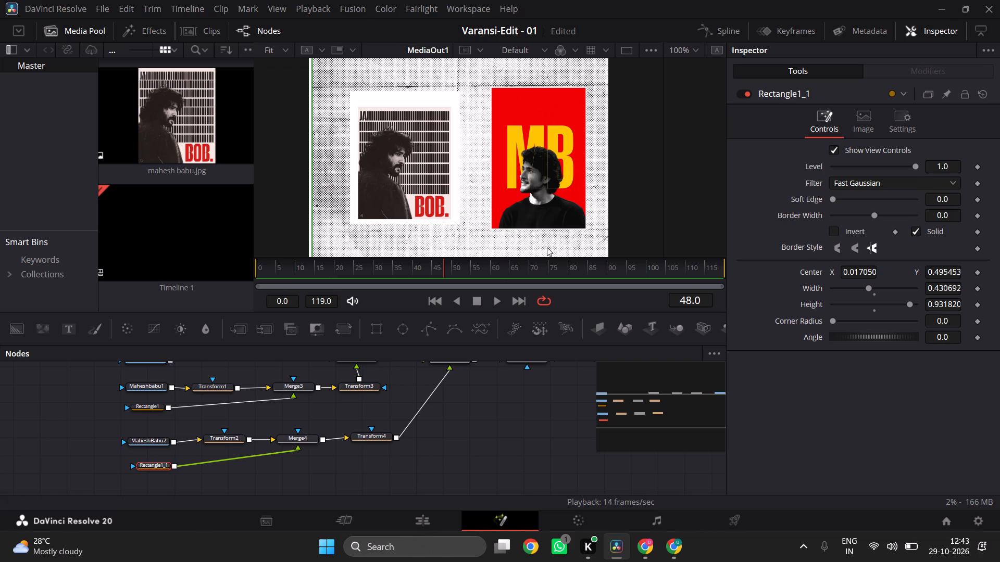
Reduce the copied rectangle's width to about 0.419.
{"action": "left_click", "coordinate": [310, 123]}
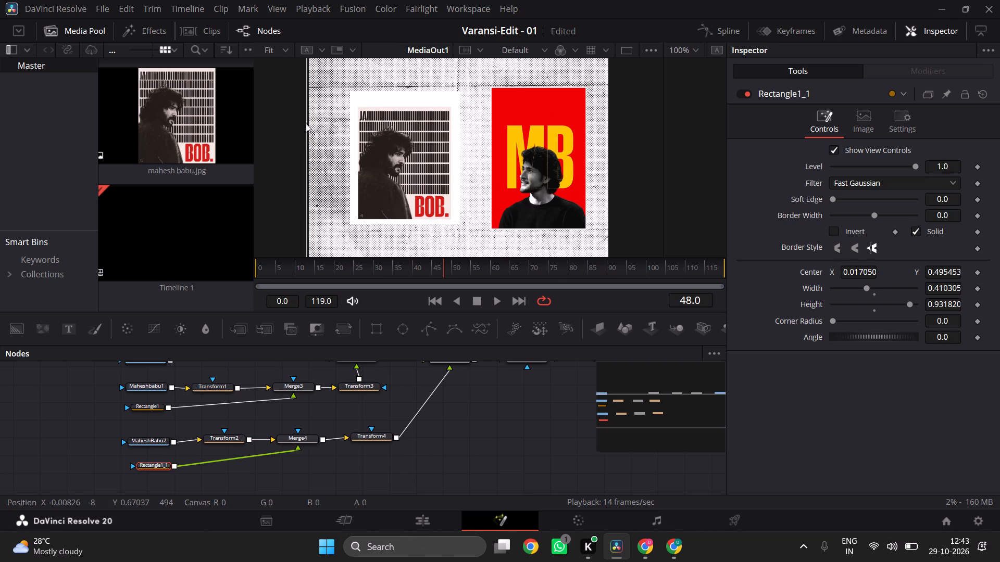
{"action": "left_click", "coordinate": [306, 123]}
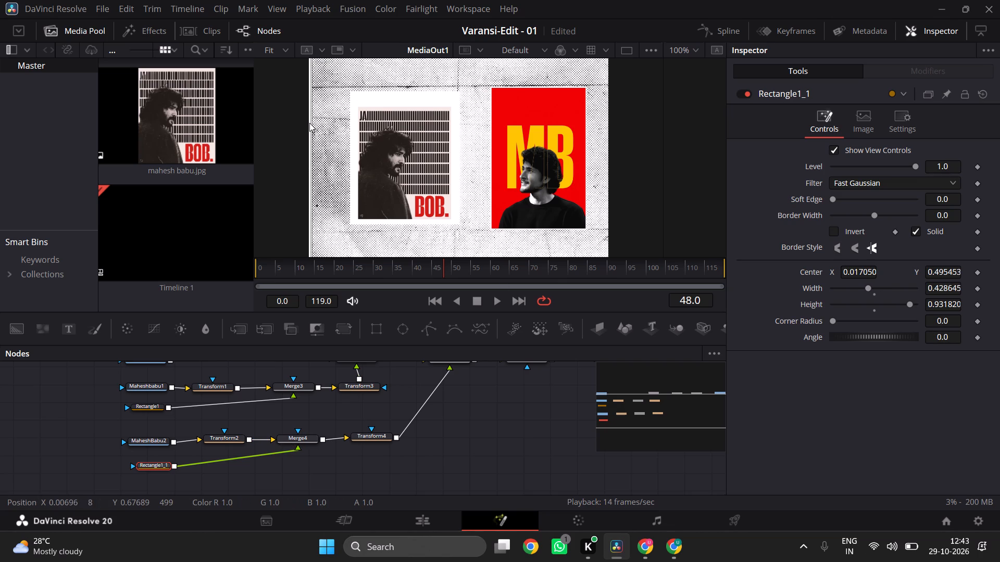
{"action": "left_click_drag", "start_coordinate": [653, 106], "coordinate": [520, 138]}
{"action": "left_click", "coordinate": [520, 138]}
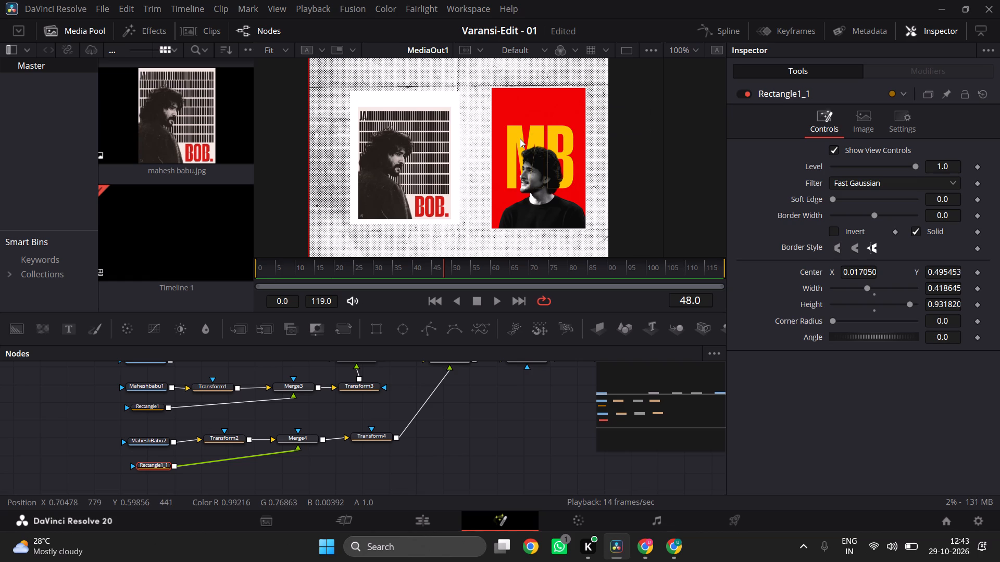
{"action": "left_click", "coordinate": [149, 464]}
{"action": "left_click_drag", "start_coordinate": [636, 169], "coordinate": [480, 251]}
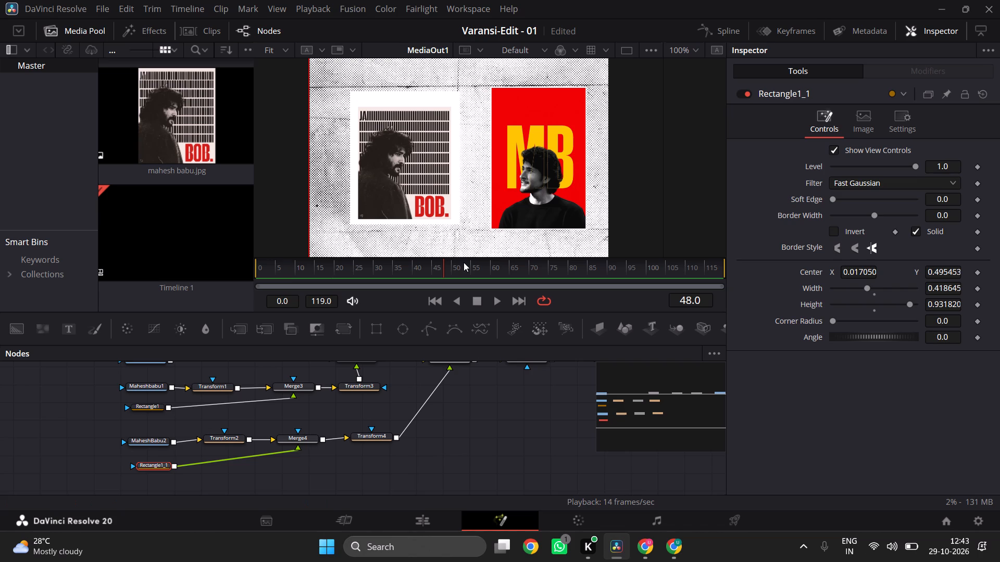
{"action": "left_click", "coordinate": [525, 421]}
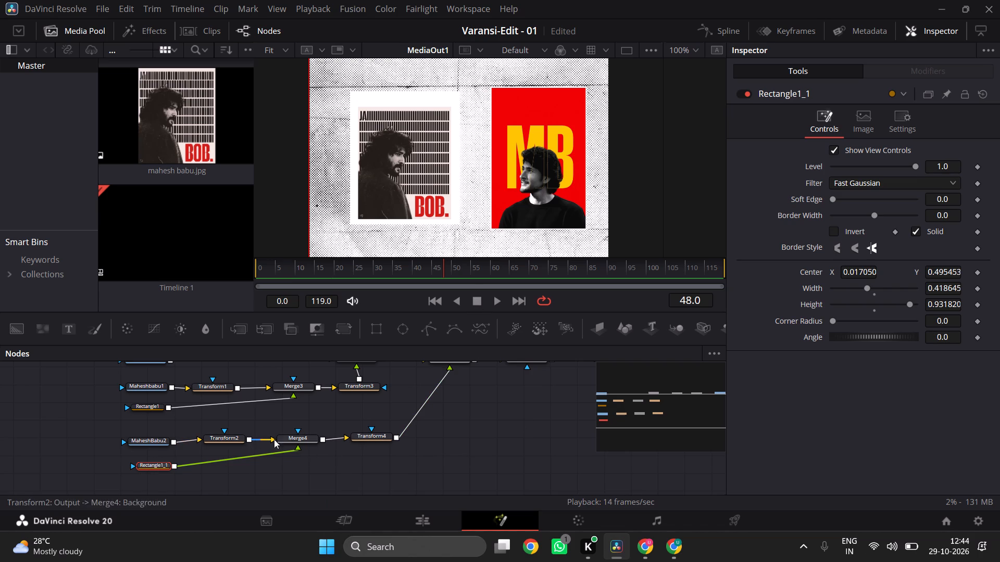
Reposition Merge4's foreground layer to a centre of about X 0.197 and Y 0.490.
{"action": "left_click", "coordinate": [304, 435]}
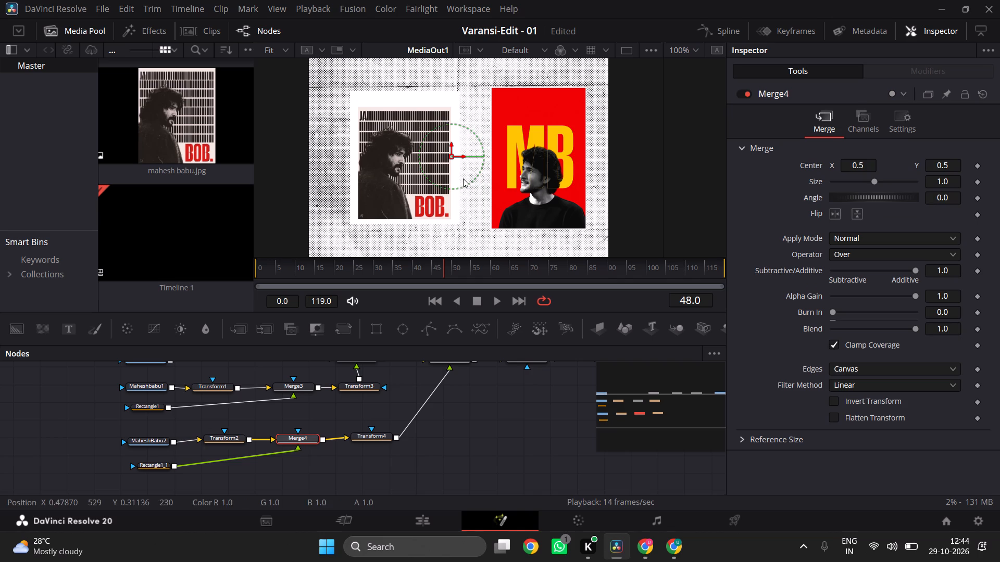
{"action": "left_click_drag", "start_coordinate": [450, 155], "coordinate": [494, 155]}
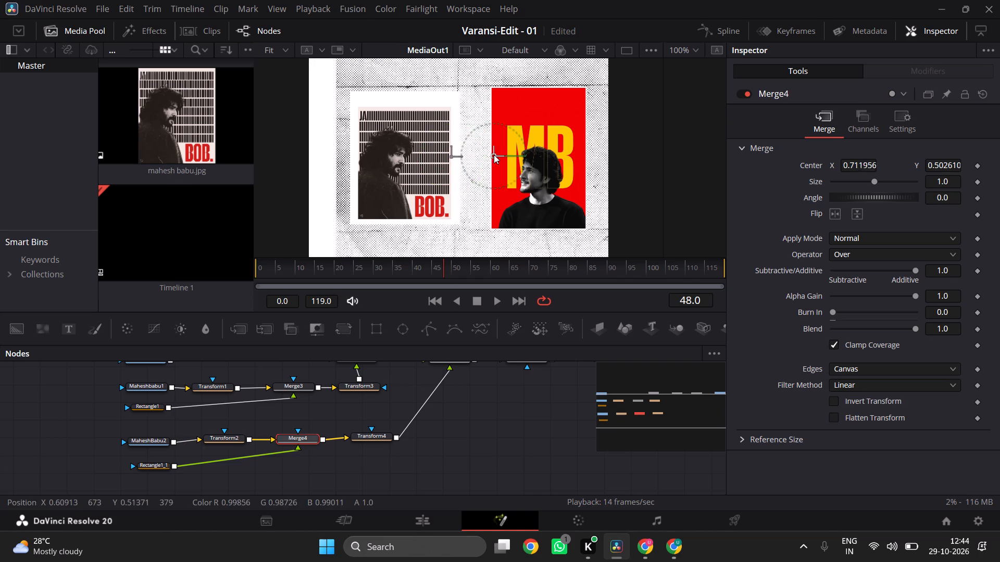
{"action": "left_click_drag", "start_coordinate": [494, 155], "coordinate": [621, 169]}
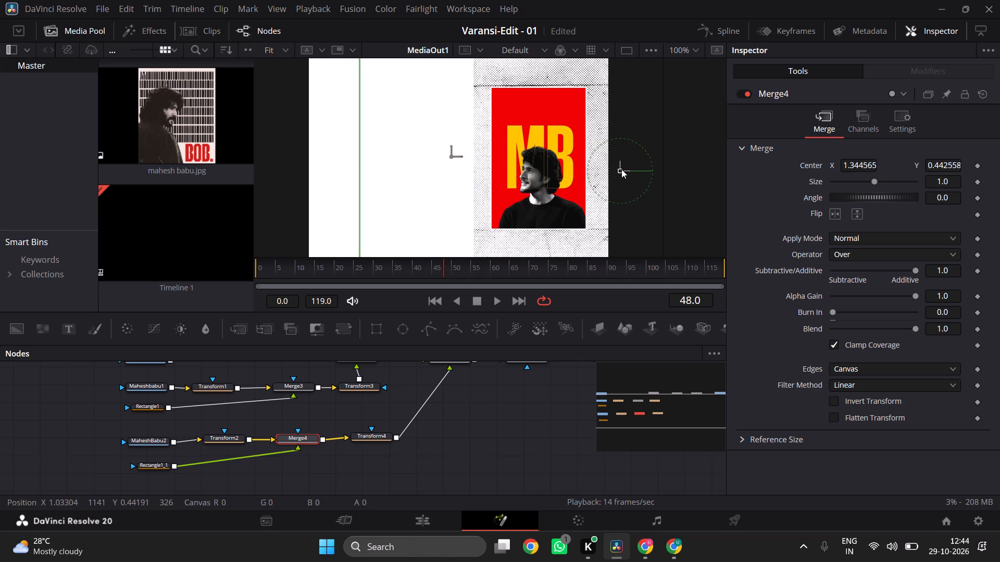
{"action": "left_click_drag", "start_coordinate": [621, 169], "coordinate": [390, 158]}
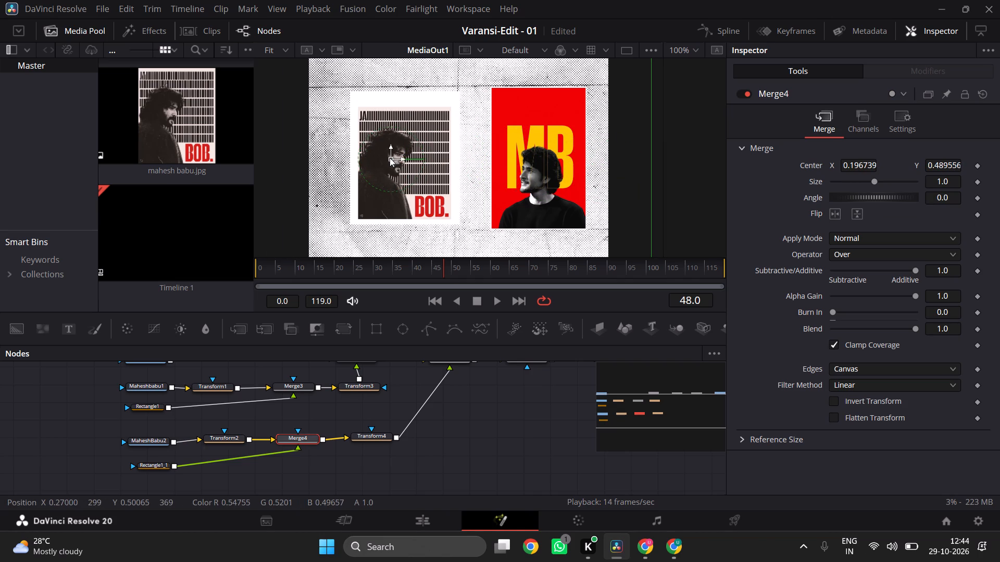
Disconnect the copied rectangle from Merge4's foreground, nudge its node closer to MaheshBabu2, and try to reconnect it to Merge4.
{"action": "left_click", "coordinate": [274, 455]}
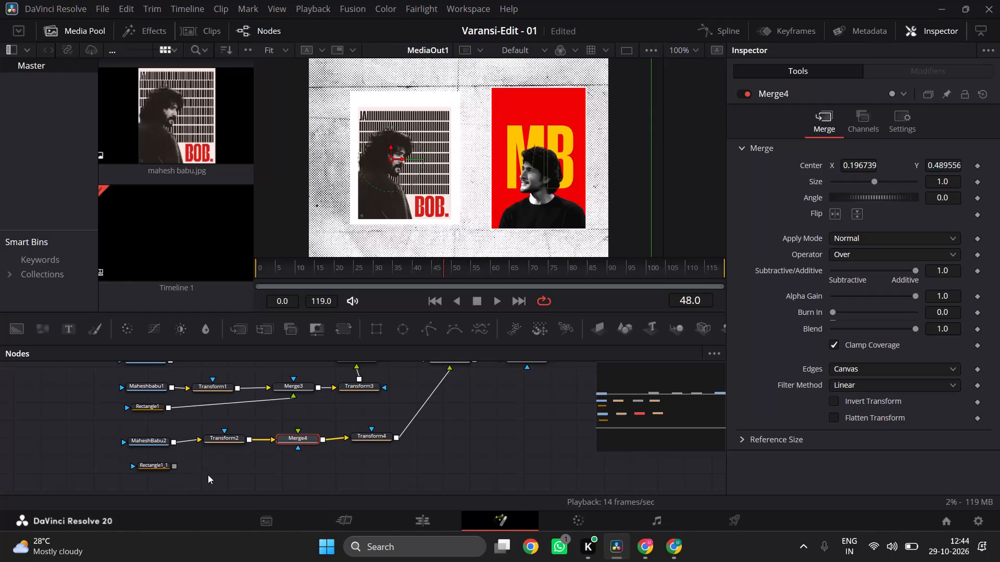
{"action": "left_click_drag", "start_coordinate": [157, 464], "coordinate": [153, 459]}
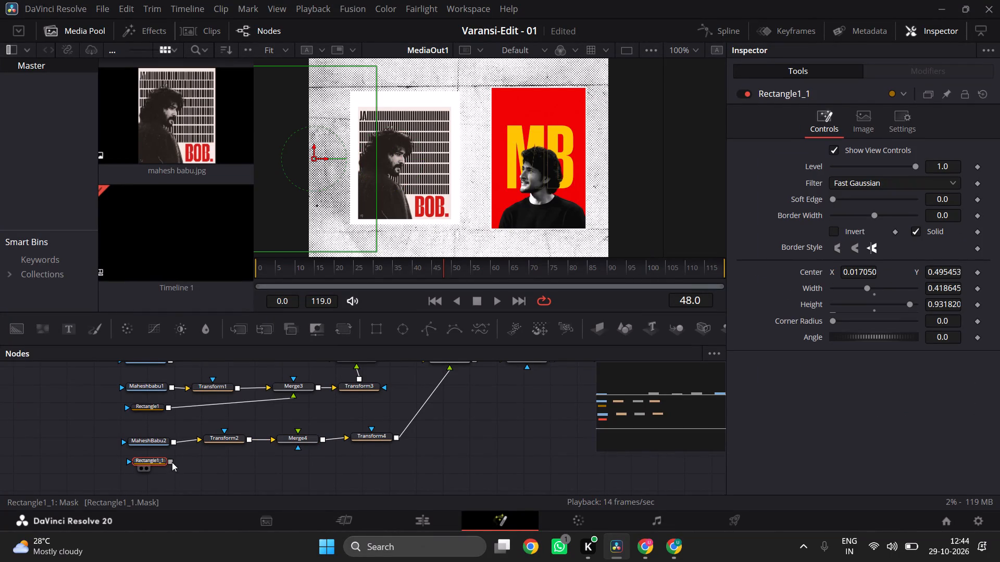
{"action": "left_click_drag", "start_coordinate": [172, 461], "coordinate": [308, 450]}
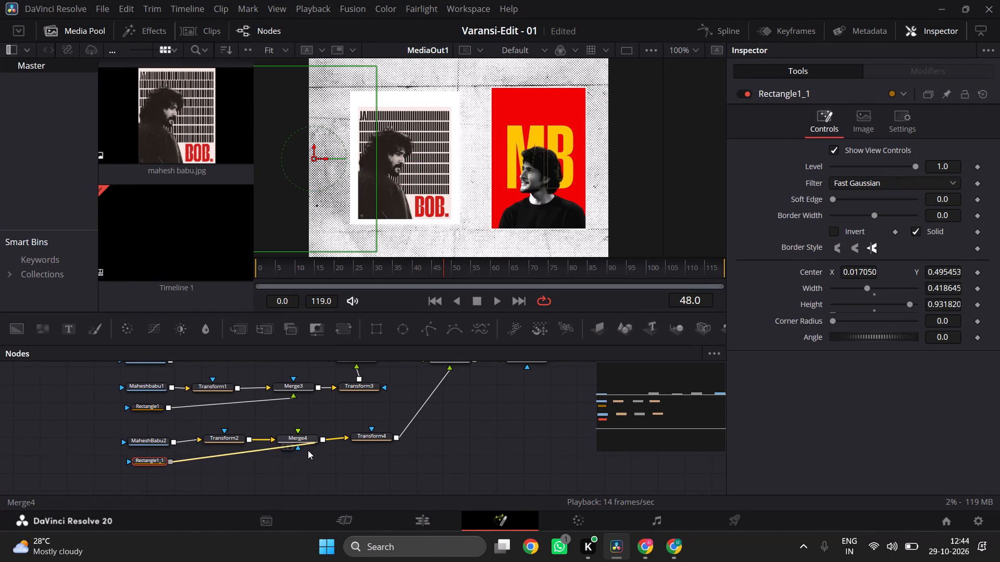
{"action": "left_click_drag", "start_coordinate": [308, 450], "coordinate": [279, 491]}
Move the copied rectangle slightly up to a centre Y of about 0.531.
{"action": "left_click_drag", "start_coordinate": [312, 155], "coordinate": [372, 162]}
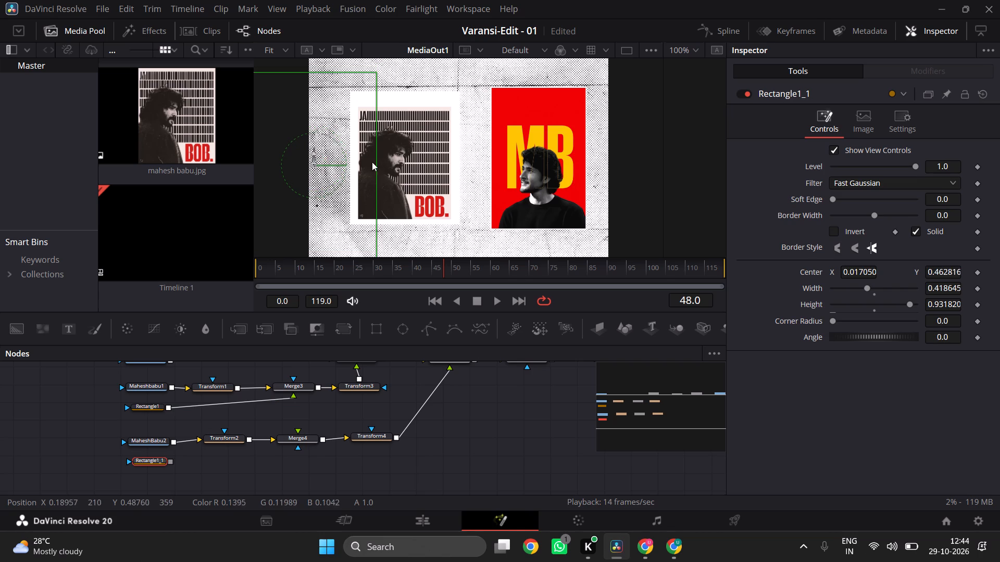
{"action": "left_click_drag", "start_coordinate": [372, 162], "coordinate": [393, 156]}
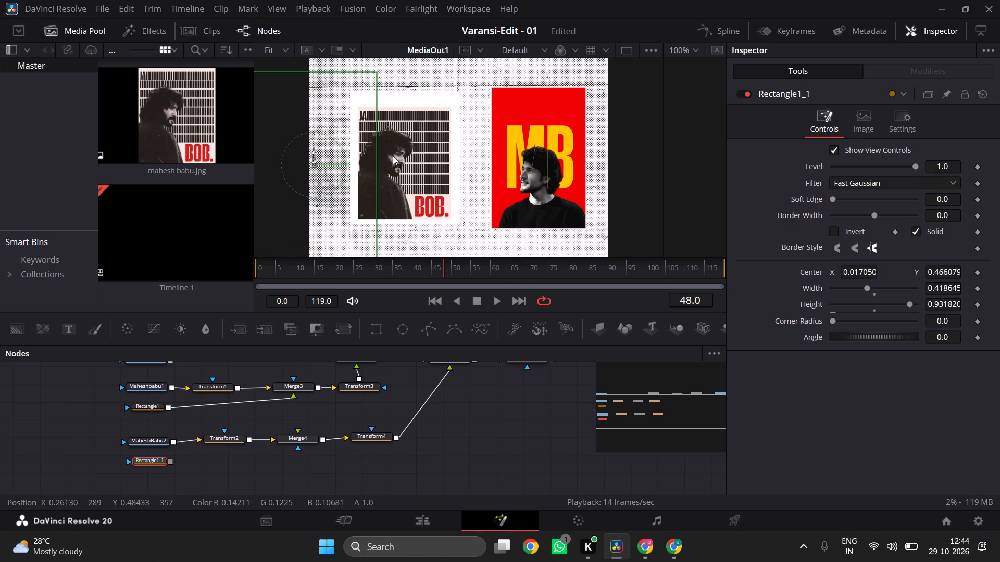
{"action": "left_click_drag", "start_coordinate": [393, 156], "coordinate": [374, 147]}
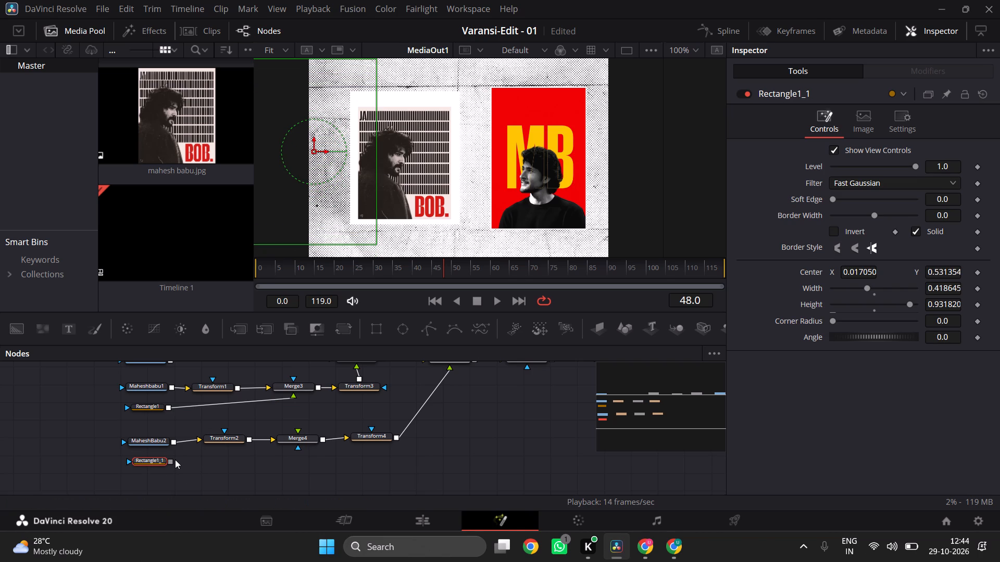
Connect the copied rectangle's output to Merge4's effect mask input.
{"action": "left_click_drag", "start_coordinate": [167, 462], "coordinate": [300, 447]}
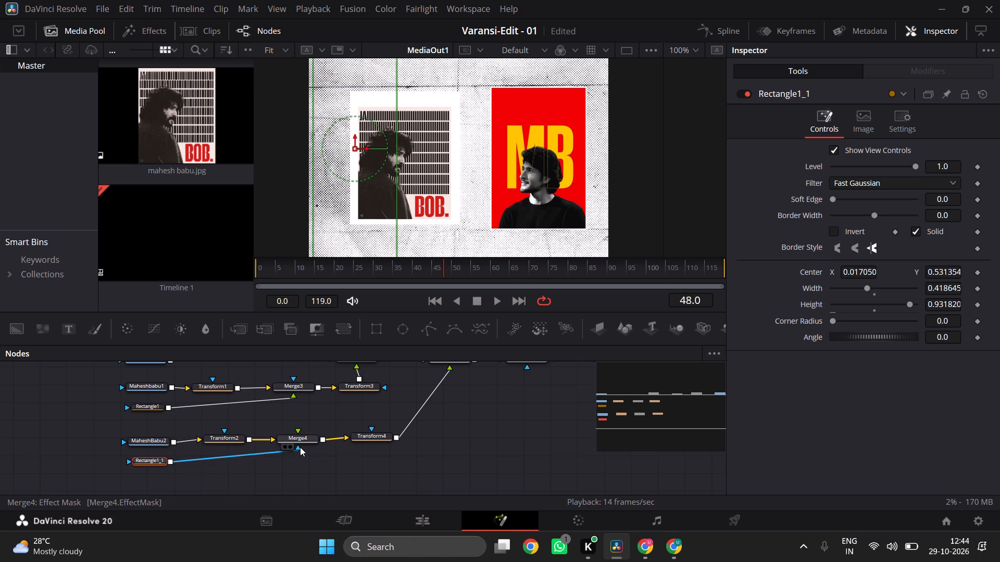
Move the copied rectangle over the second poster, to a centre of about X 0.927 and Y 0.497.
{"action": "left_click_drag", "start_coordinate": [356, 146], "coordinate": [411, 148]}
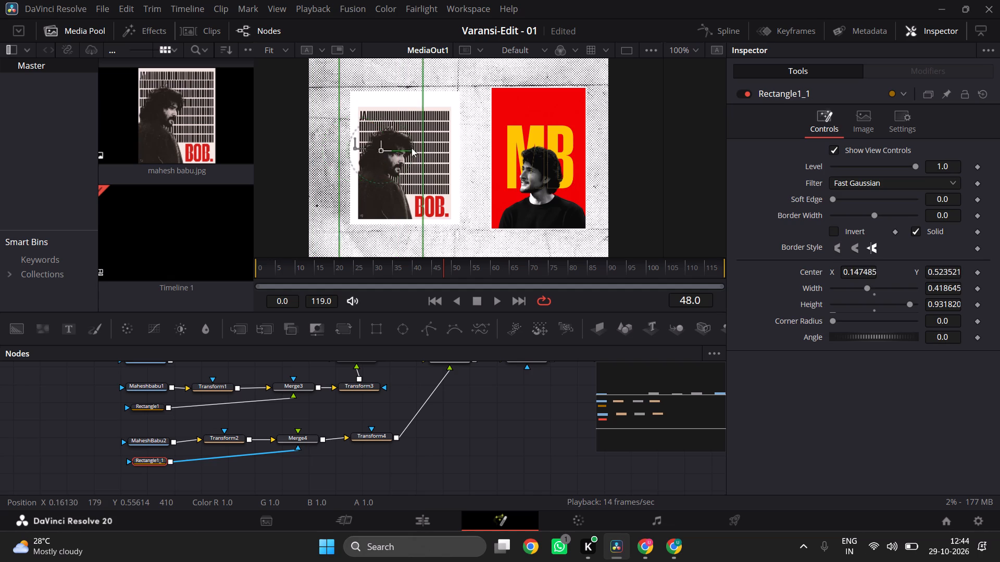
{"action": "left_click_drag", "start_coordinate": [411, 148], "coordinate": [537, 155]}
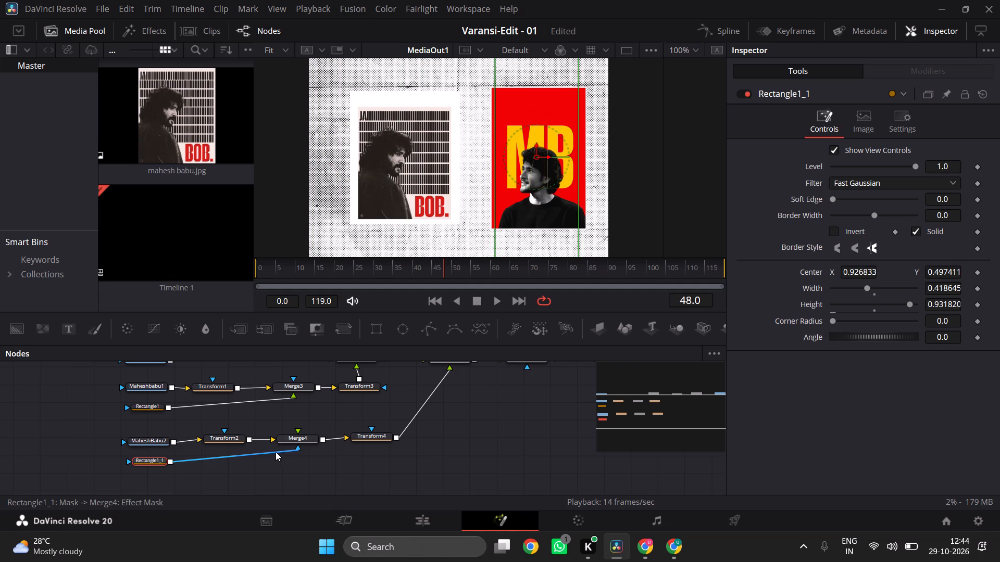
Disconnect the copied rectangle from Merge4's effect mask and connect its output to Merge4's foreground.
{"action": "left_click", "coordinate": [276, 452]}
{"action": "left_click_drag", "start_coordinate": [173, 462], "coordinate": [276, 439]}
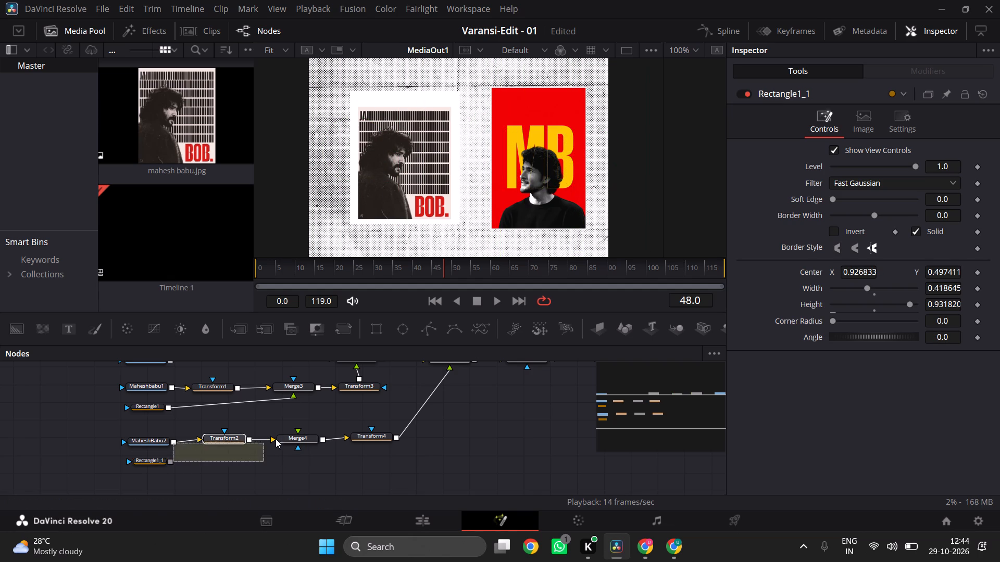
{"action": "left_click_drag", "start_coordinate": [276, 439], "coordinate": [278, 440]}
{"action": "left_click", "coordinate": [231, 461]}
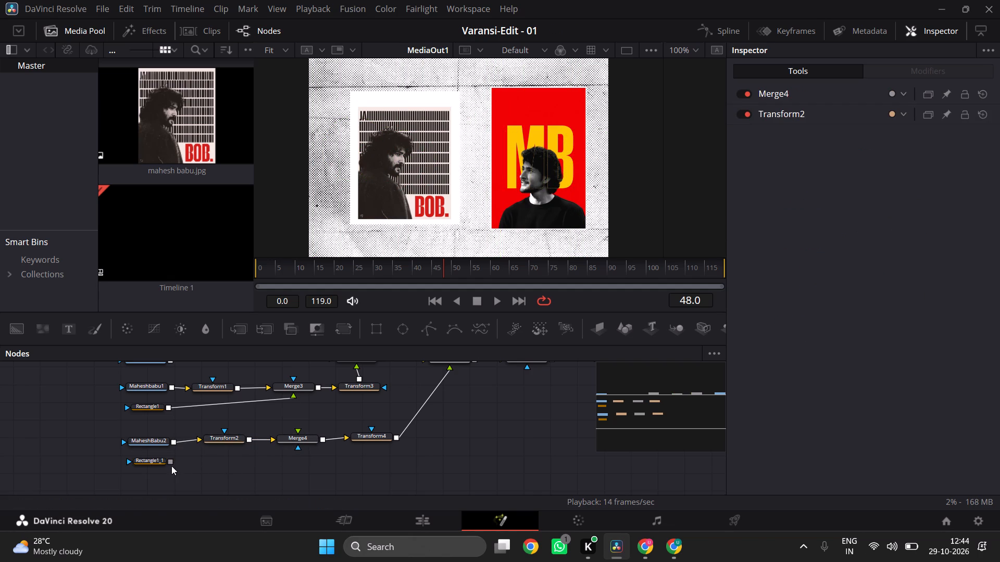
{"action": "left_click_drag", "start_coordinate": [168, 459], "coordinate": [298, 430]}
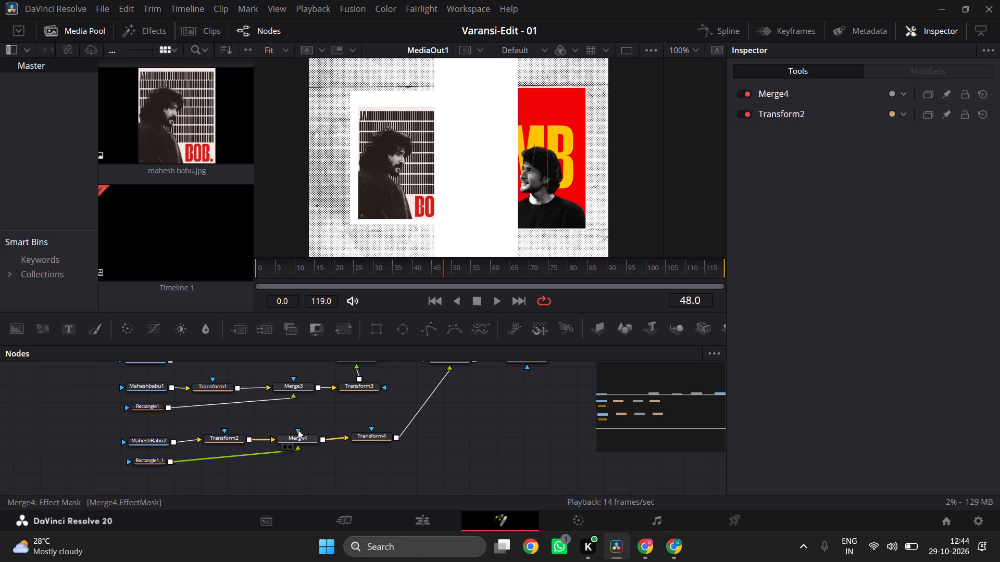
Reposition the copied rectangle over the red poster, to a centre of about X 1.201 and Y 0.482.
{"action": "left_click_drag", "start_coordinate": [483, 166], "coordinate": [510, 169]}
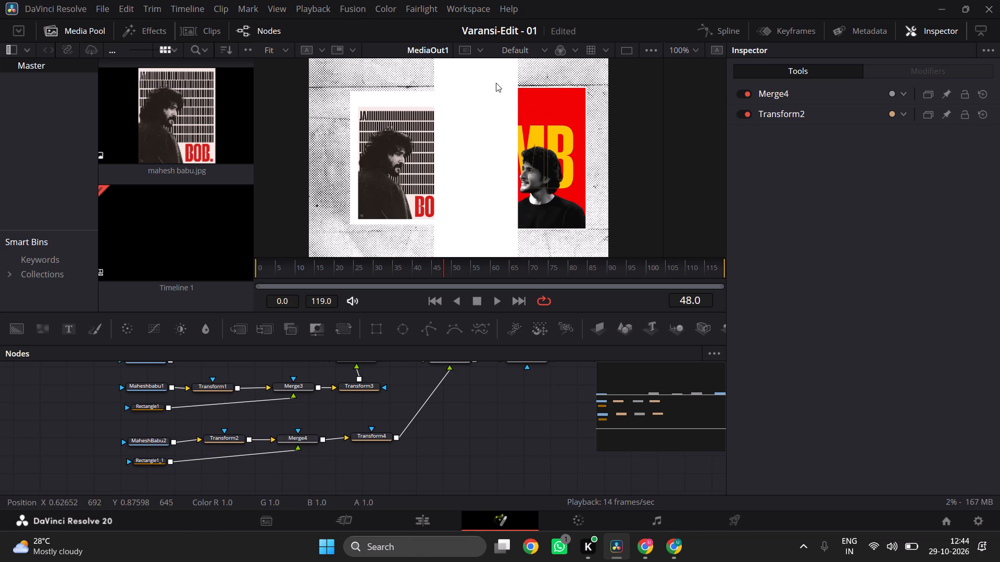
{"action": "left_click", "coordinate": [496, 83]}
{"action": "left_click", "coordinate": [149, 462]}
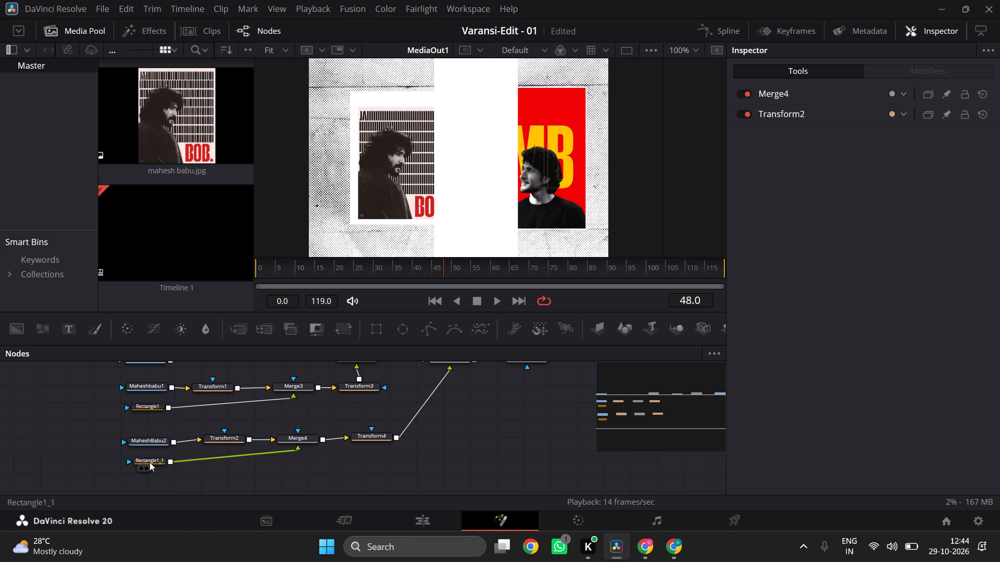
{"action": "left_click_drag", "start_coordinate": [477, 159], "coordinate": [539, 163]}
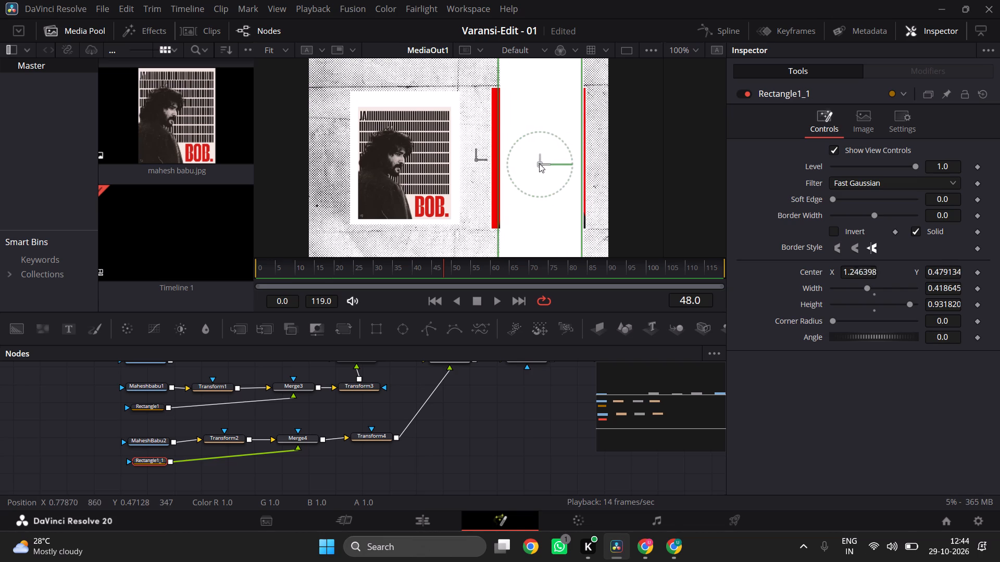
{"action": "left_click_drag", "start_coordinate": [539, 163], "coordinate": [532, 163]}
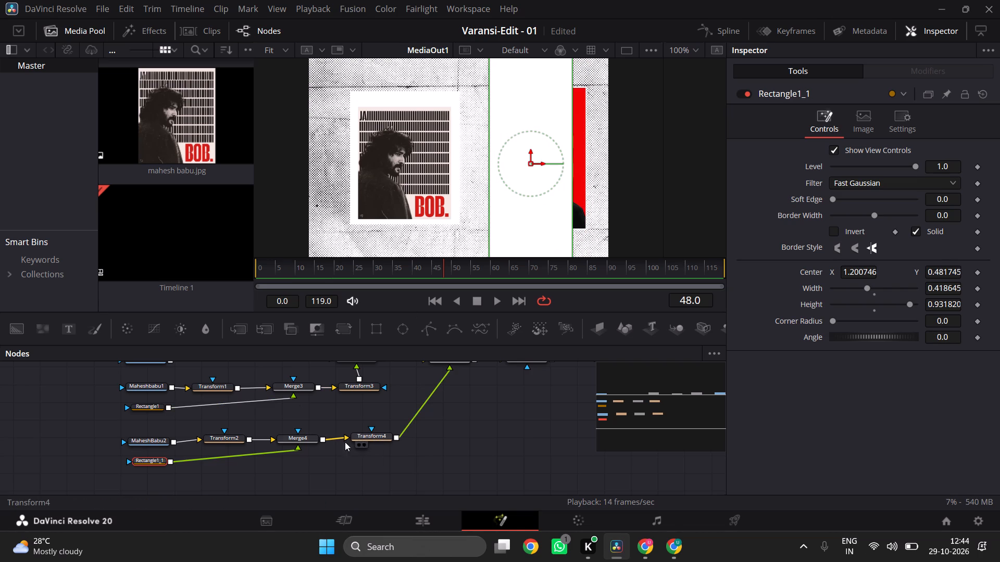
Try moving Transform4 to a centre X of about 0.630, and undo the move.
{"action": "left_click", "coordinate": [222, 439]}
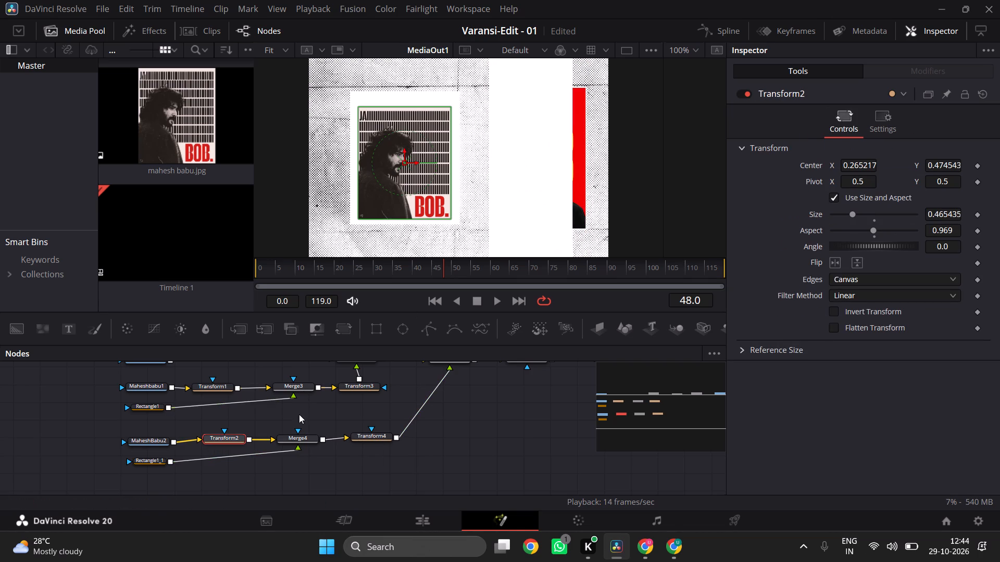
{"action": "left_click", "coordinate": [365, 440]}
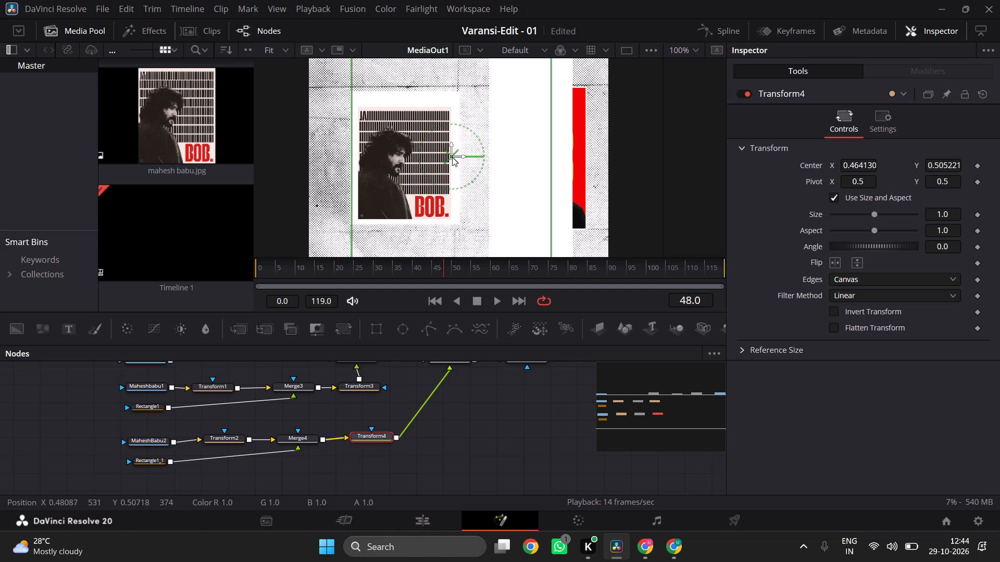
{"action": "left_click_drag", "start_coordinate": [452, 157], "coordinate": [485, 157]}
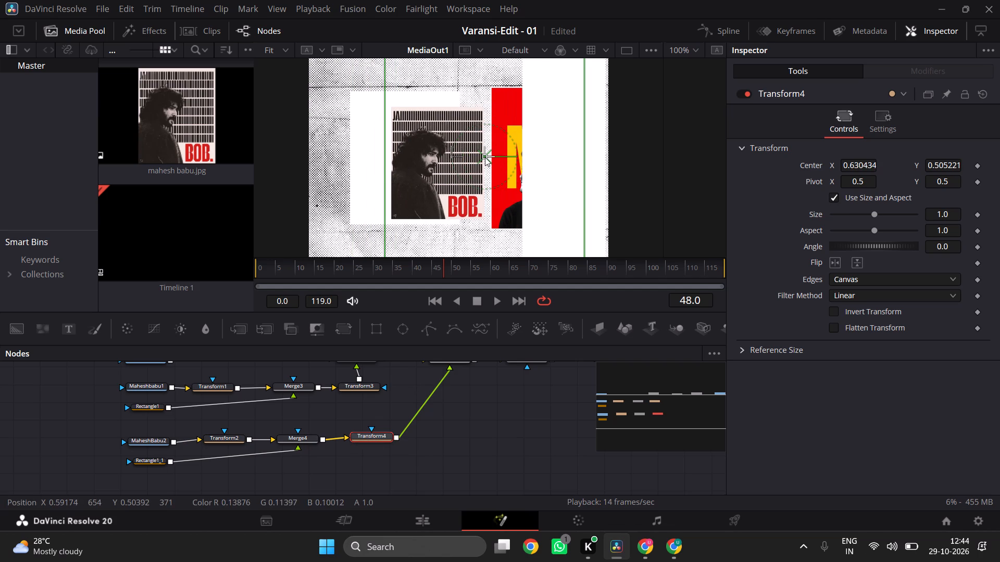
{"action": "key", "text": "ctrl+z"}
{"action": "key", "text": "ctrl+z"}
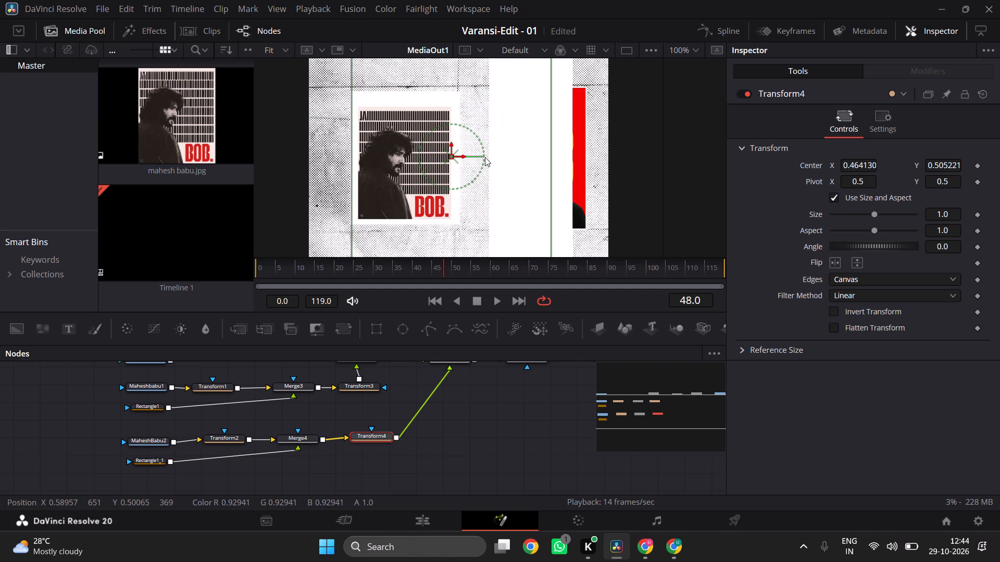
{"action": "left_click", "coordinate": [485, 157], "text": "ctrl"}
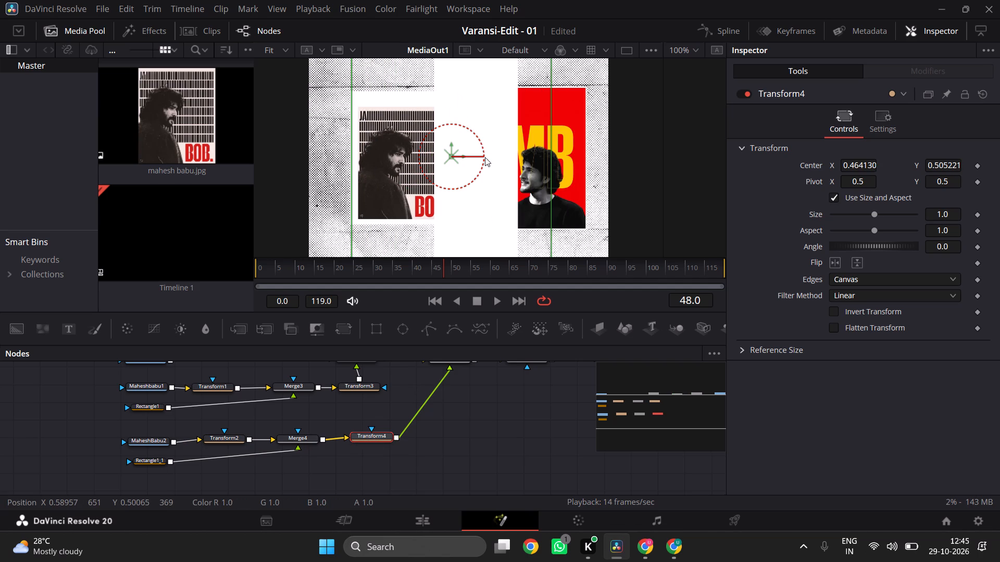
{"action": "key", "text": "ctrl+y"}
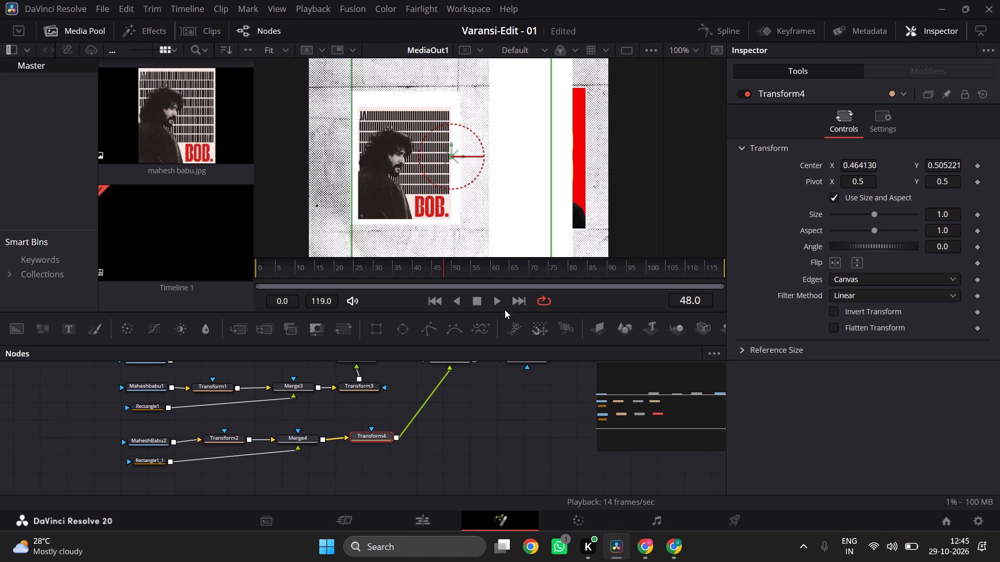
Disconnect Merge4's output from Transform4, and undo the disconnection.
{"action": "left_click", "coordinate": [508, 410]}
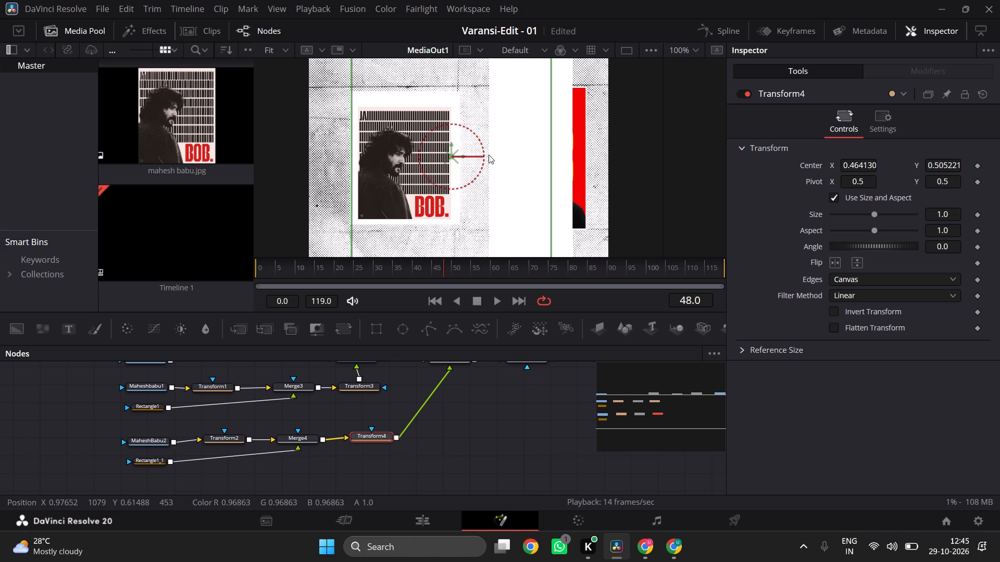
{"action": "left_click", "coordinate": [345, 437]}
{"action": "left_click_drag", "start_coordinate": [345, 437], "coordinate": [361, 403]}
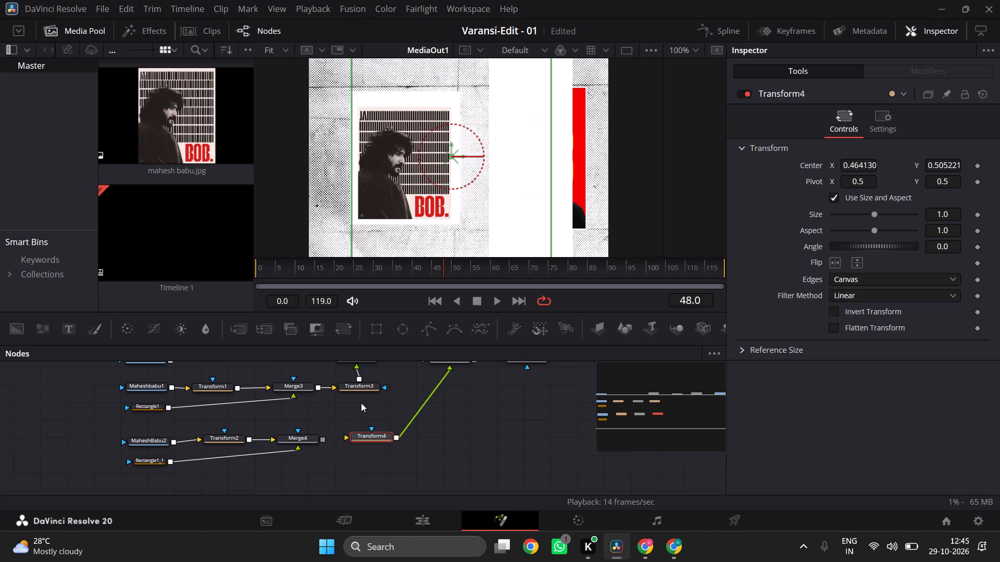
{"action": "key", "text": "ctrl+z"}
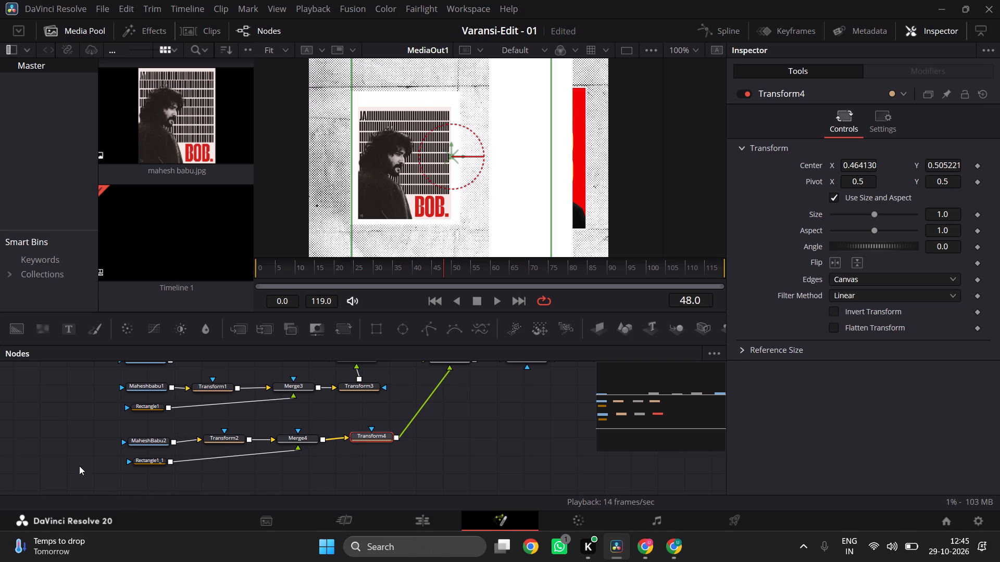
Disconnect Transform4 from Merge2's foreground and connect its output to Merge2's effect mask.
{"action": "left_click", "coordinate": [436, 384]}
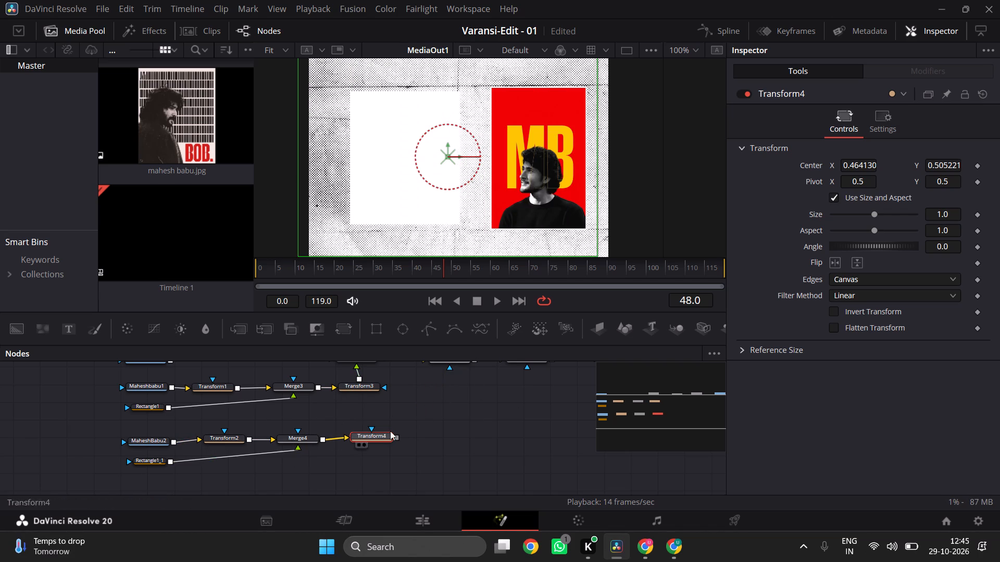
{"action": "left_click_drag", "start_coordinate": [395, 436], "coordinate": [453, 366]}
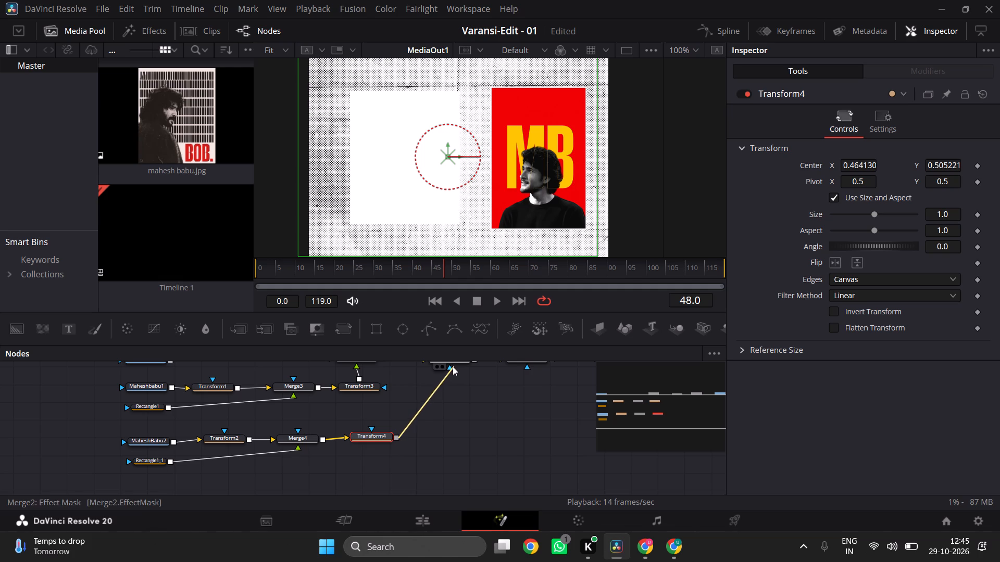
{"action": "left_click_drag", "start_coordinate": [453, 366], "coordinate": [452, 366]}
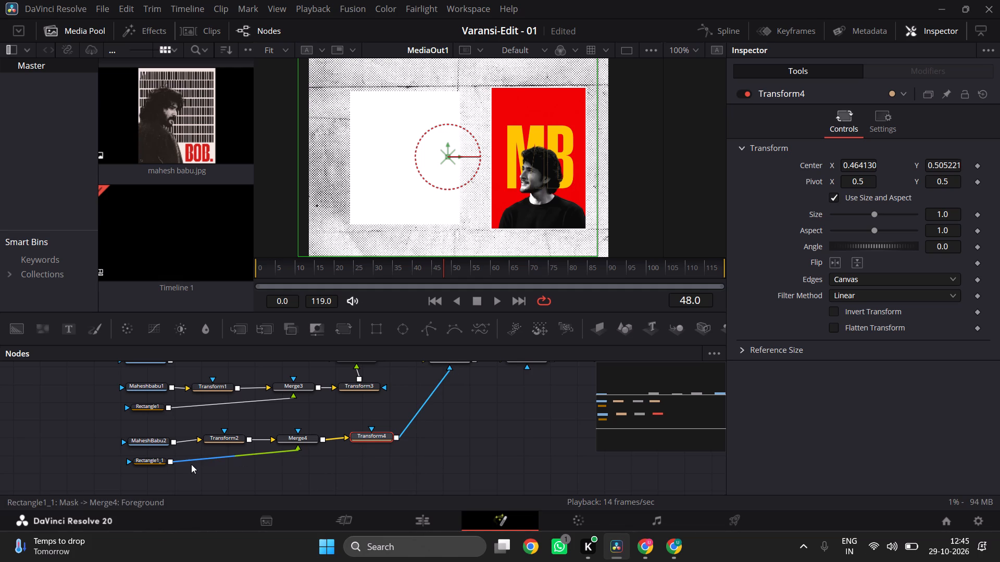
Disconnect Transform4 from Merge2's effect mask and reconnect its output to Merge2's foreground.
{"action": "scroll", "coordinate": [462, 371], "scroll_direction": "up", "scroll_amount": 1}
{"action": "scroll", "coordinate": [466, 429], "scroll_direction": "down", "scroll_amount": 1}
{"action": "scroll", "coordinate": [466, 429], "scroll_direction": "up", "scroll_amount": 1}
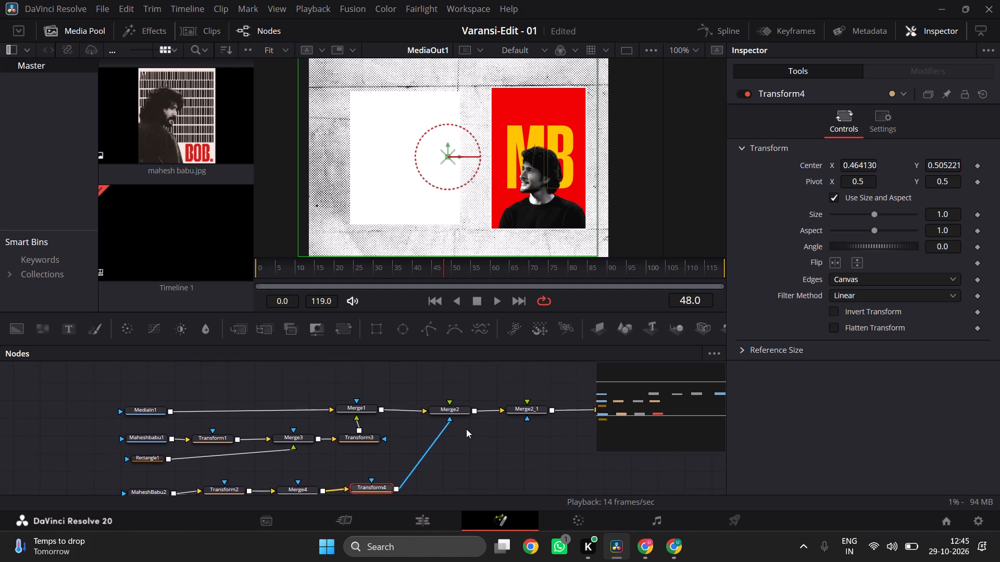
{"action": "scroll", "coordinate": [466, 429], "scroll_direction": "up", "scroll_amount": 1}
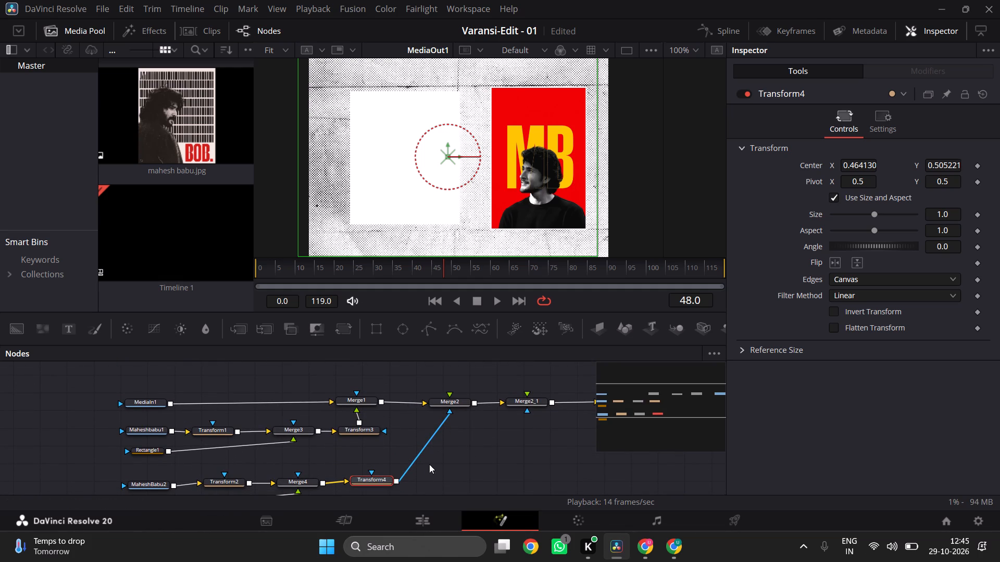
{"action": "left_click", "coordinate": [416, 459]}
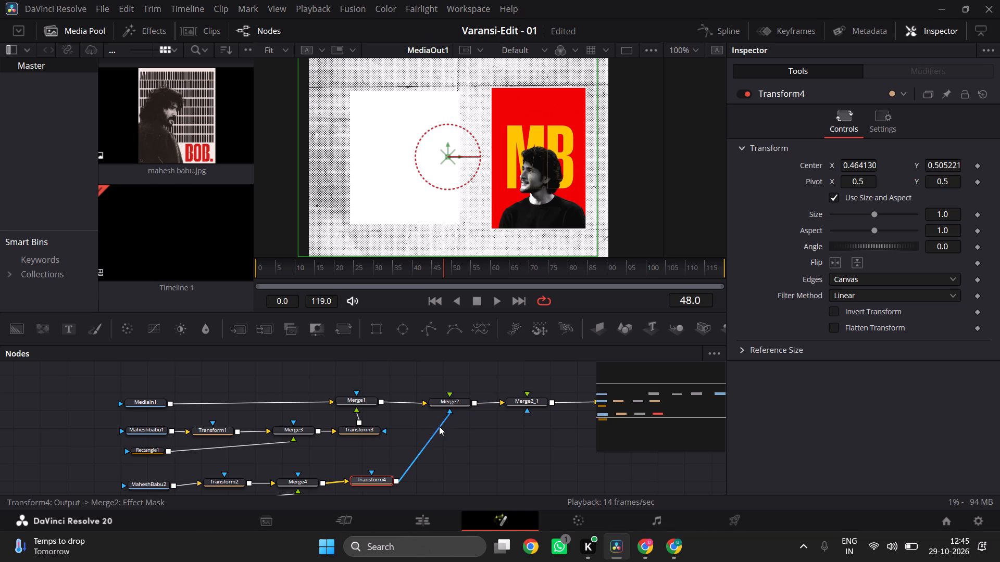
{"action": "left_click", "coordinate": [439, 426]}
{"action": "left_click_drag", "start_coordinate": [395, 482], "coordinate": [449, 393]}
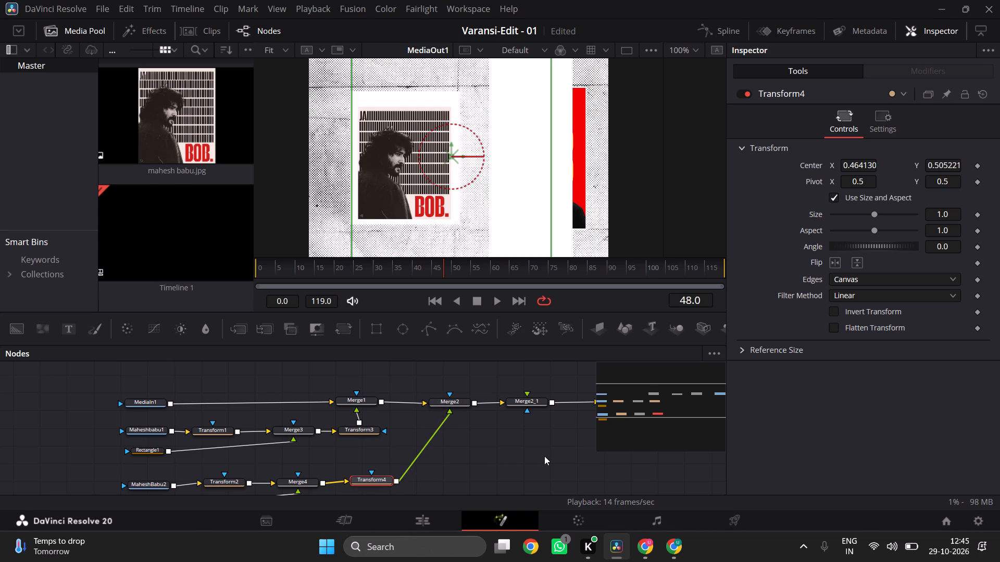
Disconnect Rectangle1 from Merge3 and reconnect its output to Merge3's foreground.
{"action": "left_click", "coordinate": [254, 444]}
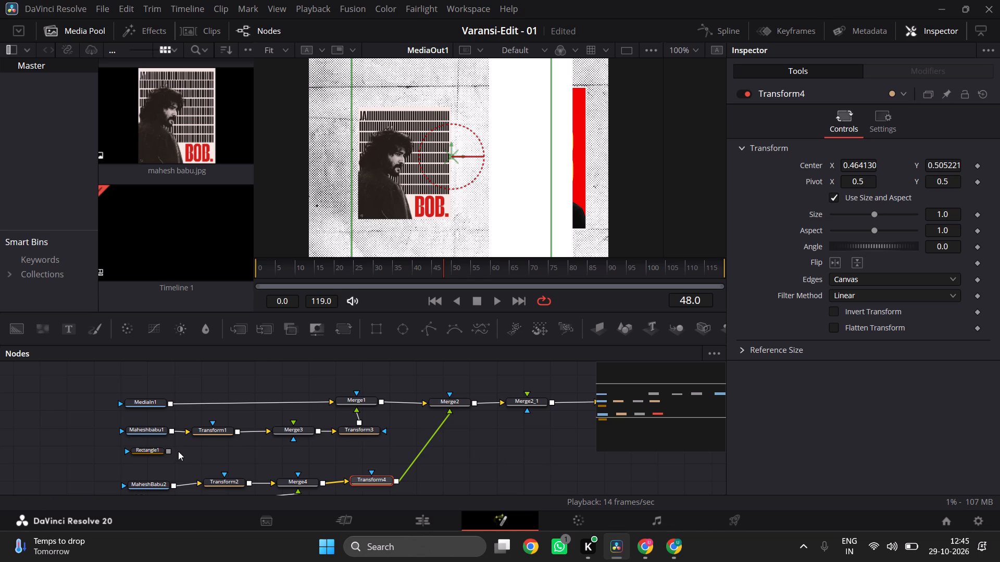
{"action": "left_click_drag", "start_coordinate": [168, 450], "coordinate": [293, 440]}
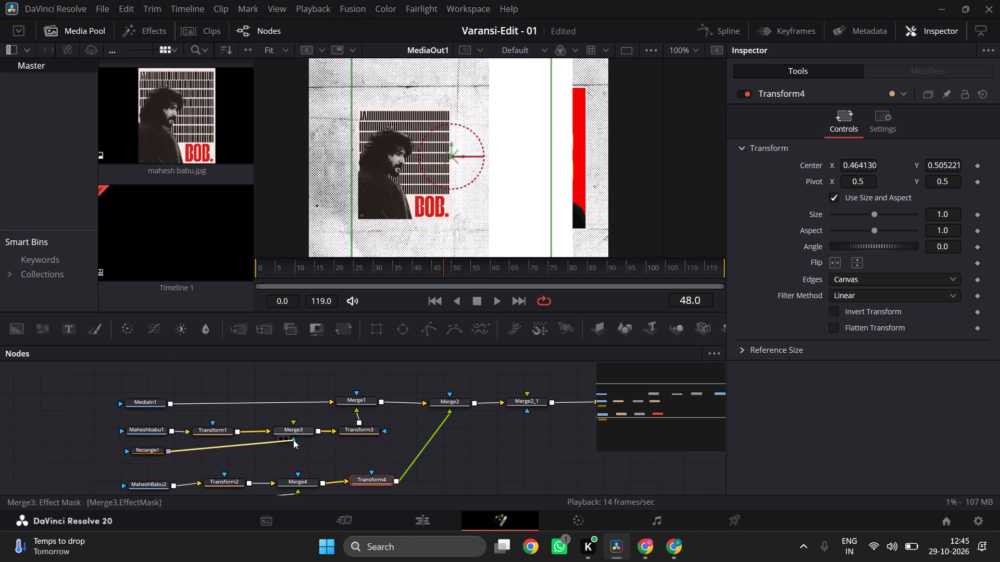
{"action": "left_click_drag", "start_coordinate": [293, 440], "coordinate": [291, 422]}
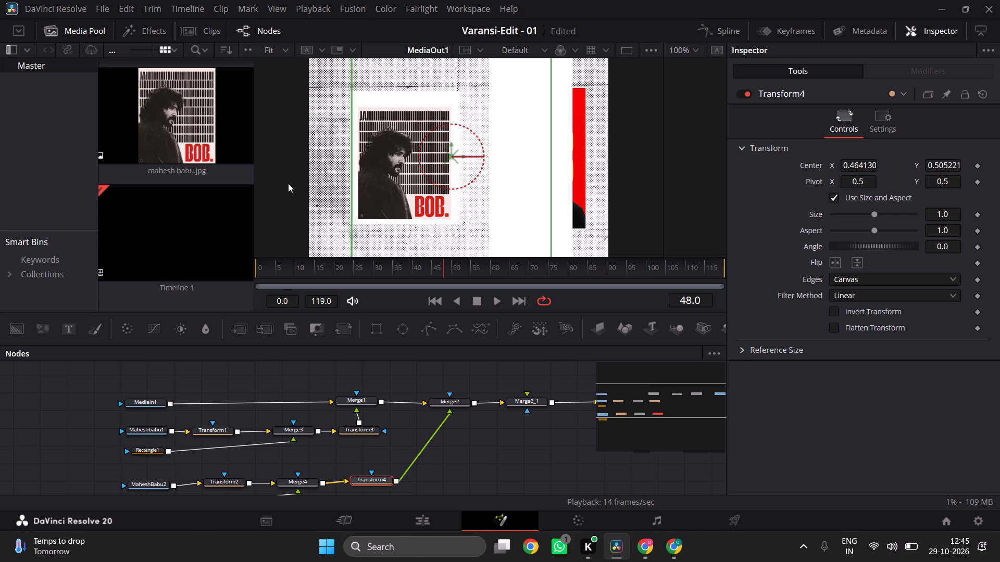
Try to display MaheshBabu2 in the second viewer, switching to the single-viewer layout and back to the dual one.
{"action": "left_click", "coordinate": [153, 481]}
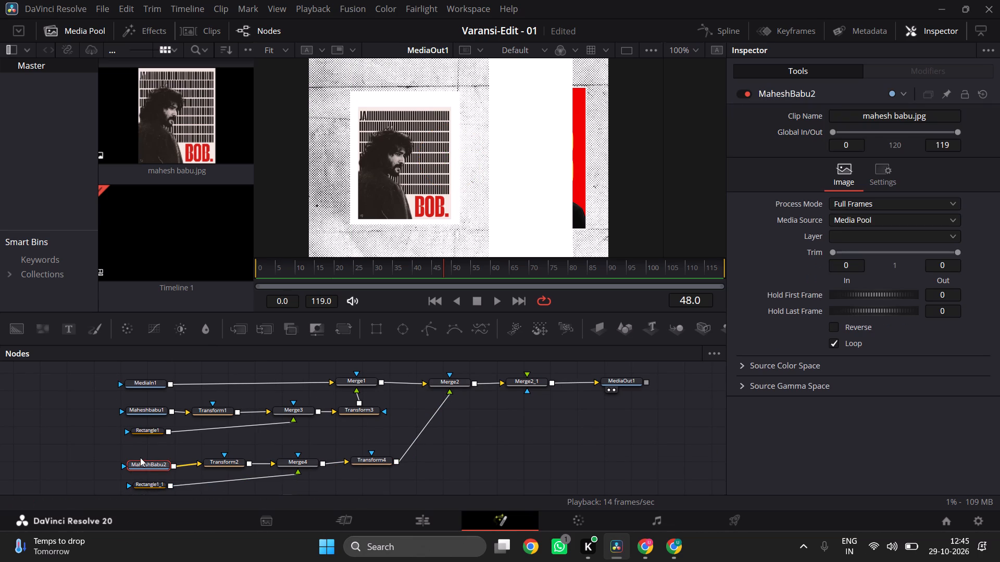
{"action": "left_click", "coordinate": [139, 472]}
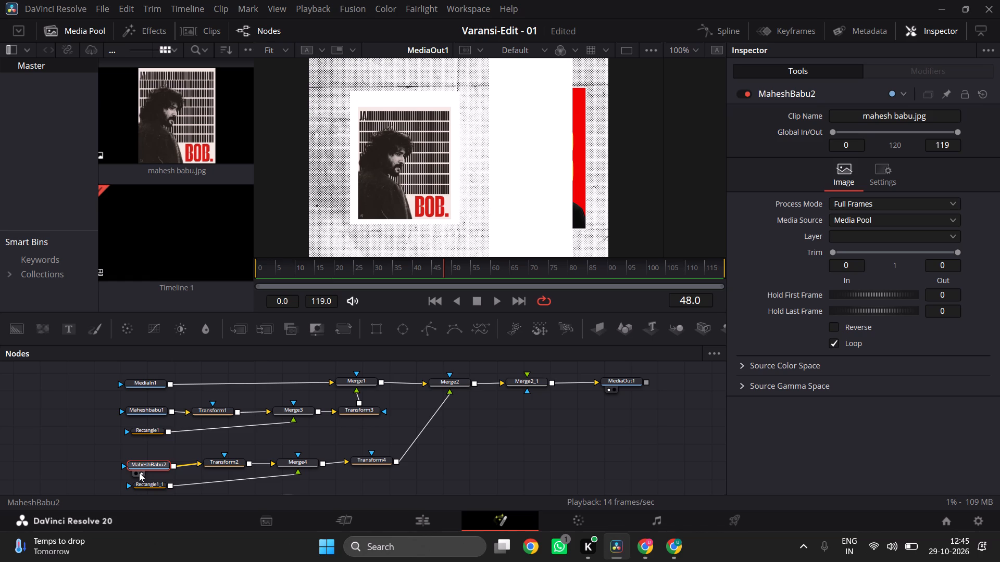
{"action": "left_click", "coordinate": [139, 472]}
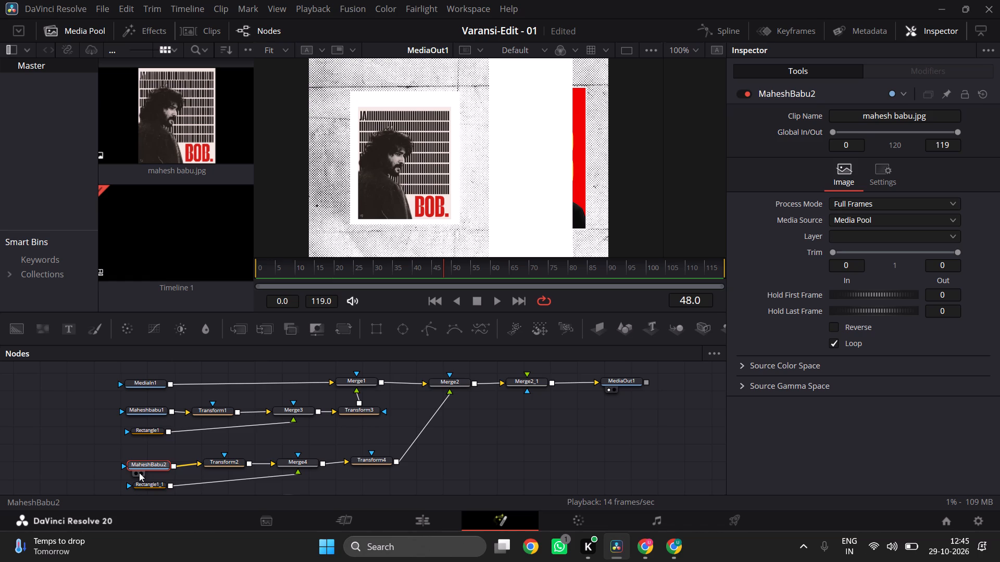
{"action": "left_click", "coordinate": [139, 472]}
{"action": "key", "text": "2"}
{"action": "type", "text": "22"}
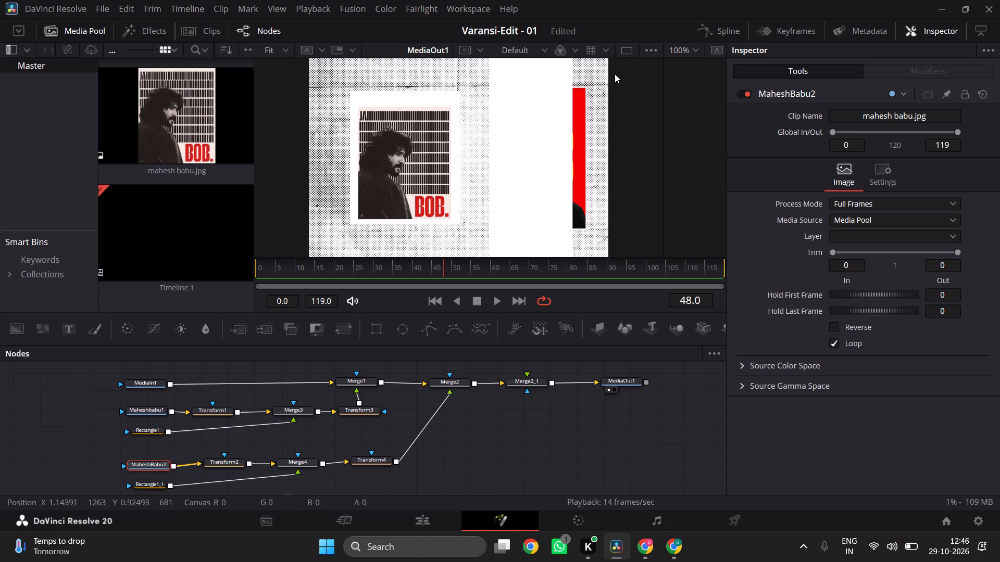
{"action": "left_click", "coordinate": [628, 49]}
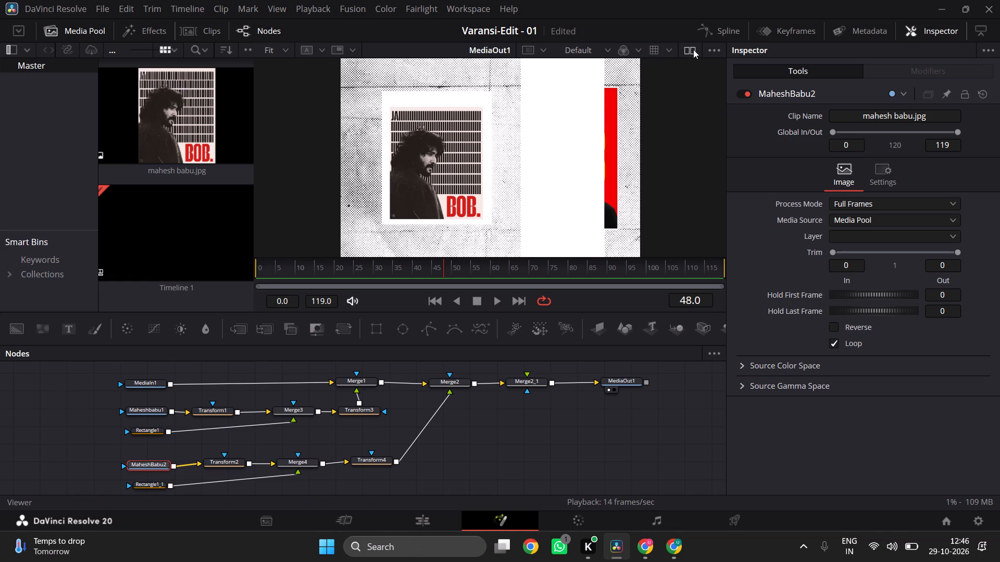
{"action": "left_click", "coordinate": [684, 48]}
{"action": "key", "text": "2"}
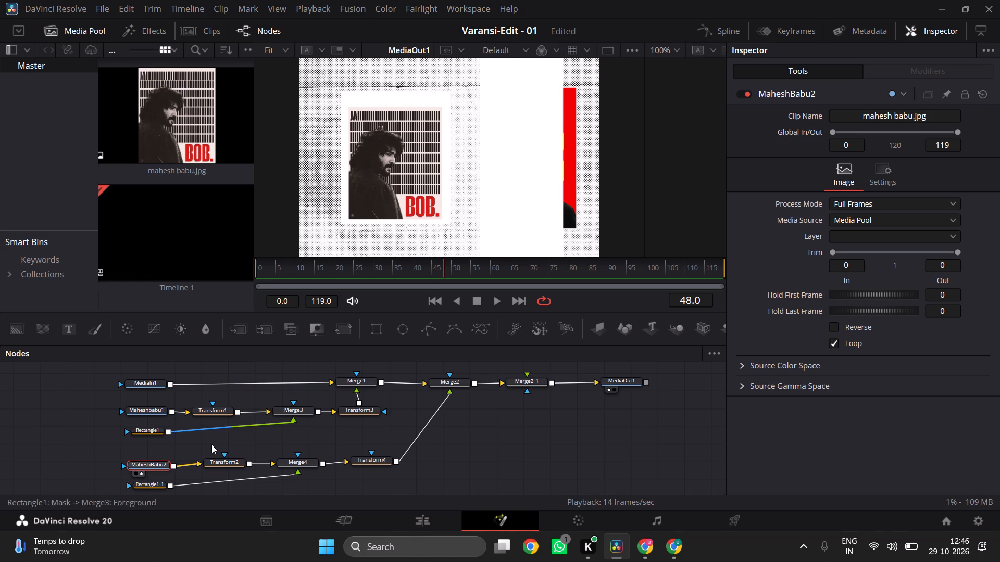
{"action": "type", "text": "222"}
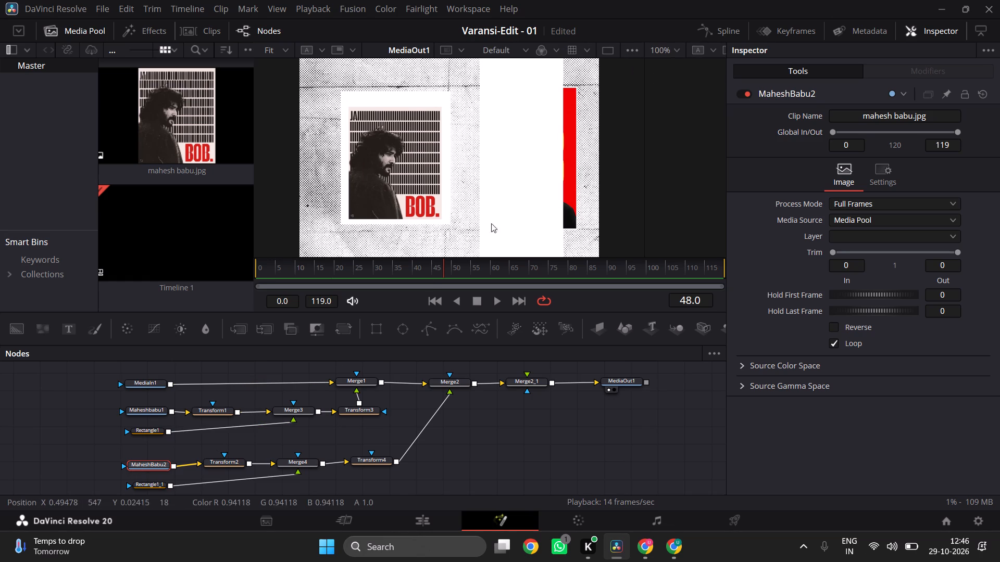
Disconnect Rectangle1_1 from Merge4's foreground and move the node aside, away from the second poster's branch.
{"action": "left_click", "coordinate": [253, 479]}
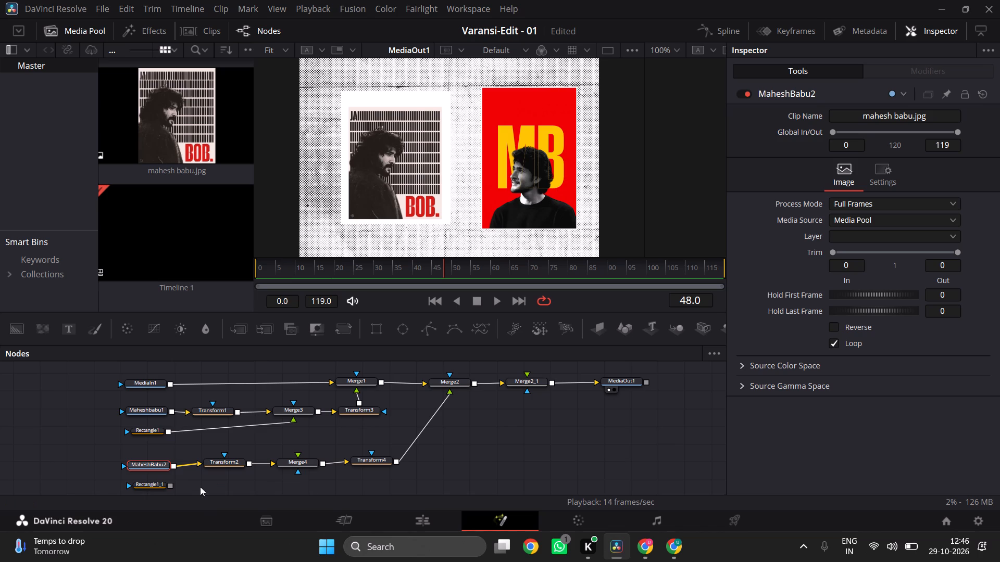
{"action": "left_click_drag", "start_coordinate": [147, 486], "coordinate": [134, 482]}
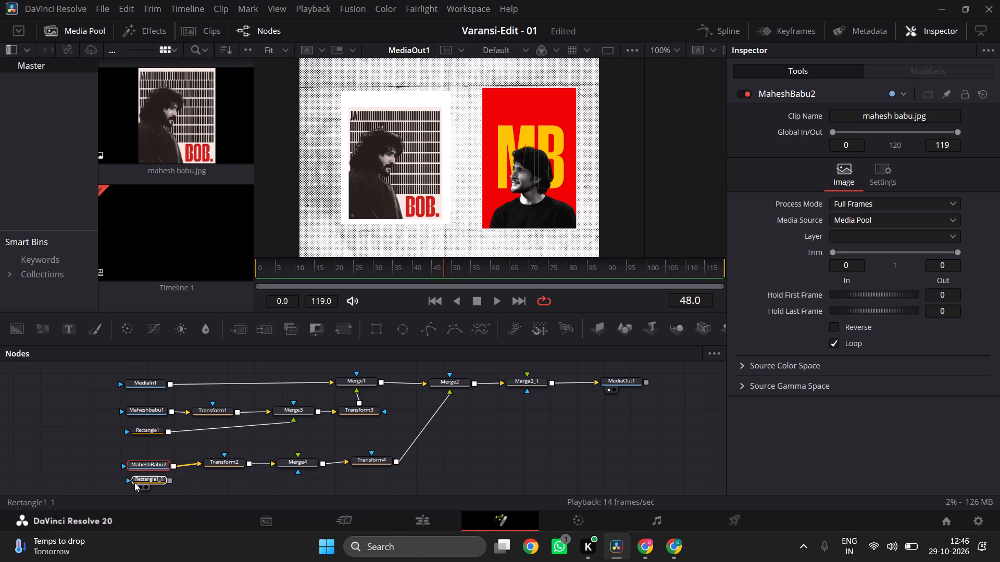
{"action": "left_click_drag", "start_coordinate": [134, 482], "coordinate": [79, 444]}
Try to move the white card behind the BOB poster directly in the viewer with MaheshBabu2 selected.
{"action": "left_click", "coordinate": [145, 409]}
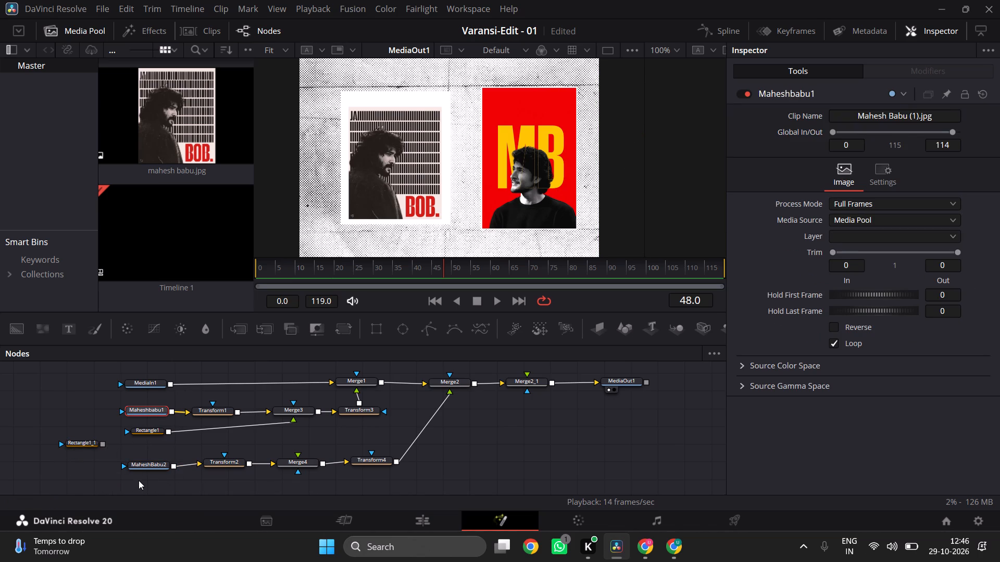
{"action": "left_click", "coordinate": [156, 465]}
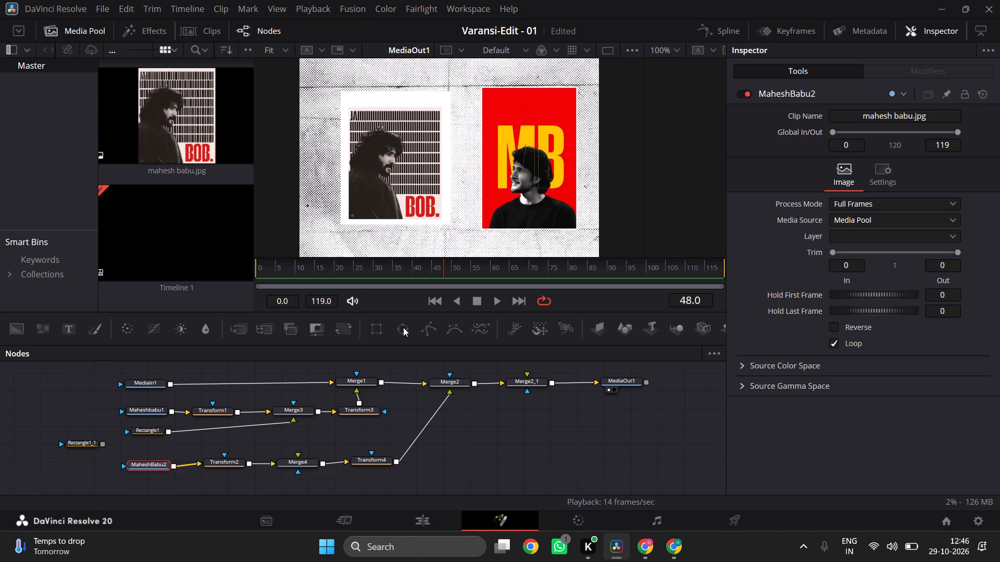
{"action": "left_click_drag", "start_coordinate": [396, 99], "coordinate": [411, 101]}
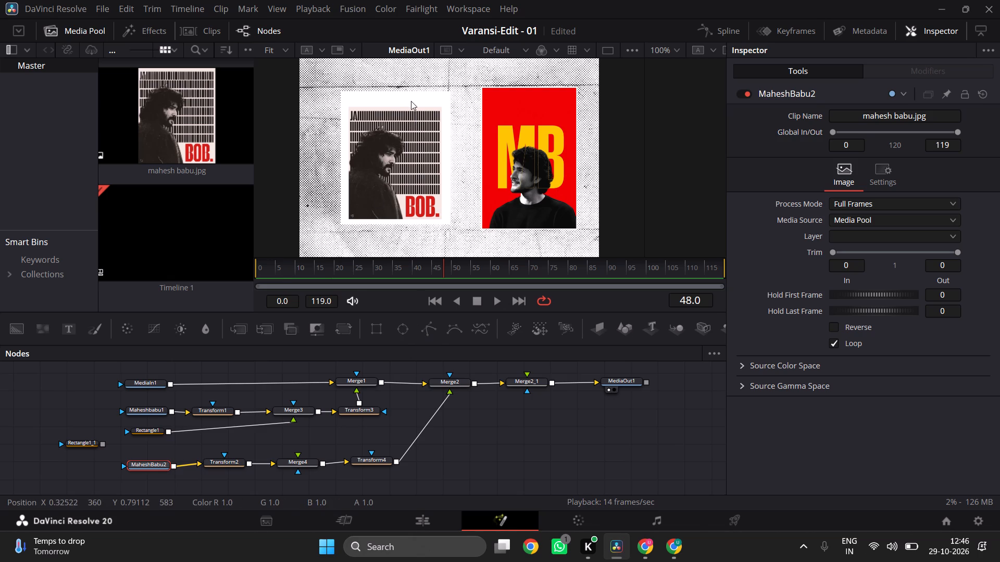
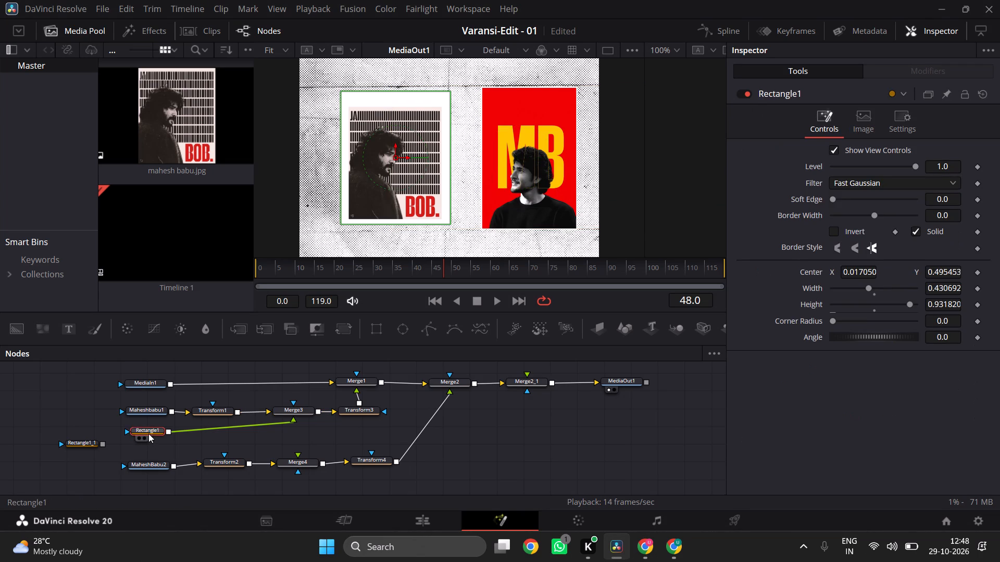
{"action": "key", "text": "Delete"}
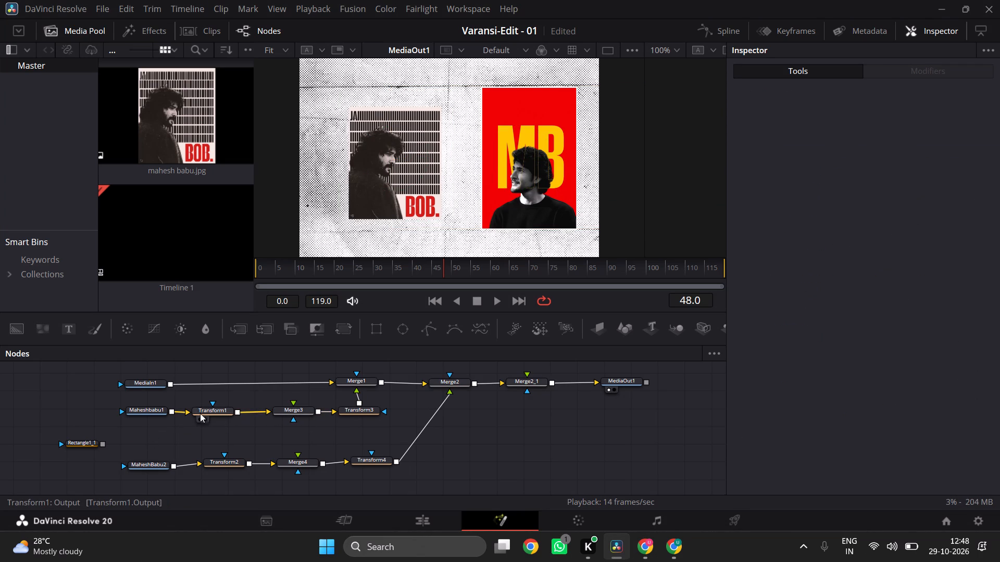
{"action": "left_click", "coordinate": [204, 410]}
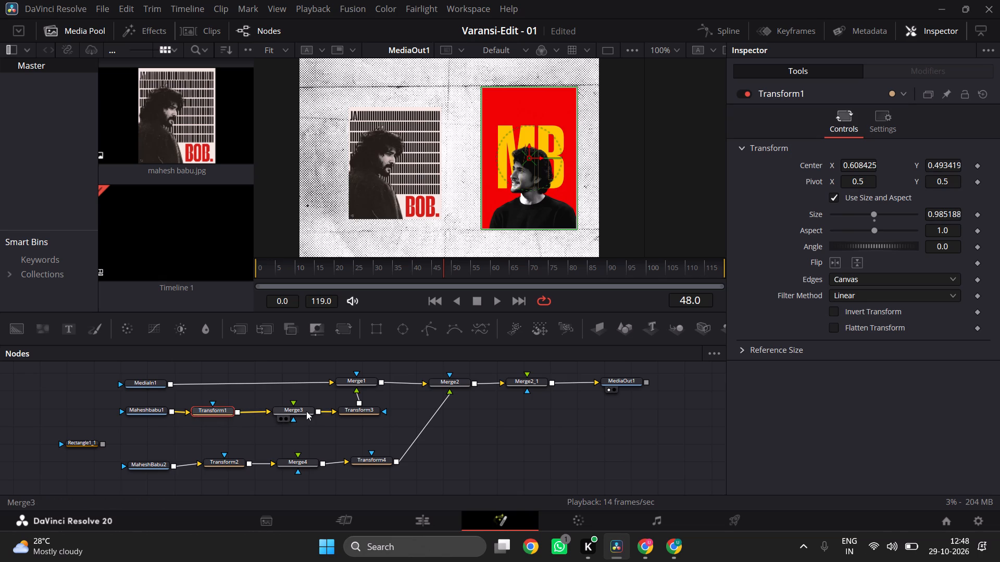
{"action": "left_click", "coordinate": [302, 411]}
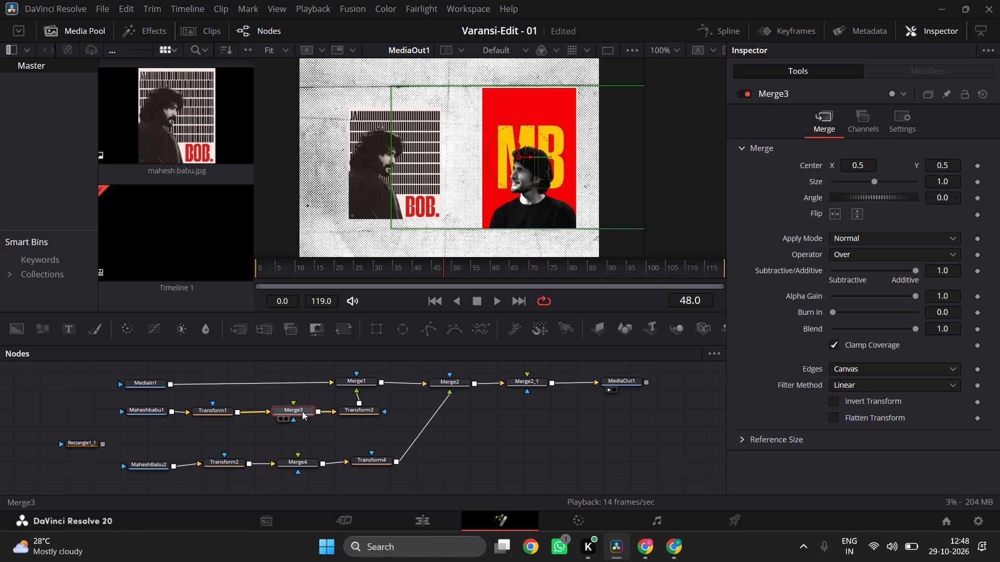
{"action": "key", "text": "Delete"}
{"action": "left_click", "coordinate": [358, 412]}
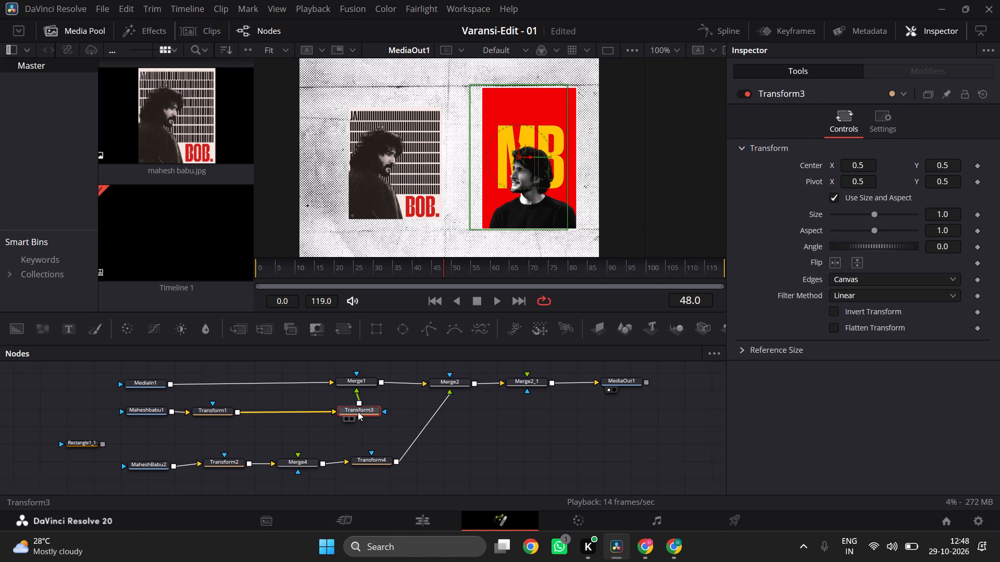
{"action": "key", "text": "Delete"}
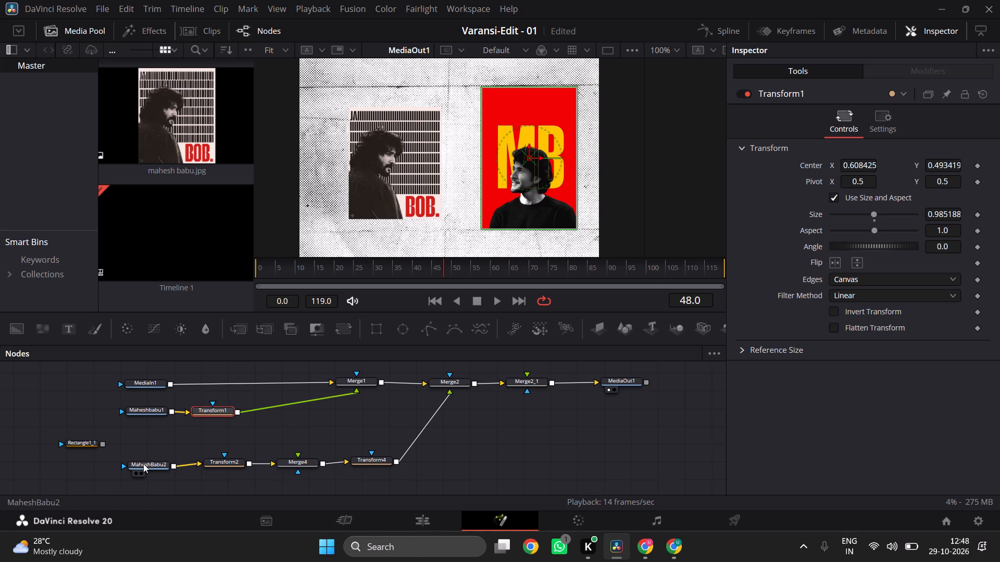
Move MaheshBabu2 closer to the first poster's branch, and delete Merge4 and Transform4 so that Transform2 feeds Merge2 directly.
{"action": "left_click_drag", "start_coordinate": [143, 464], "coordinate": [137, 445]}
{"action": "left_click", "coordinate": [235, 462]}
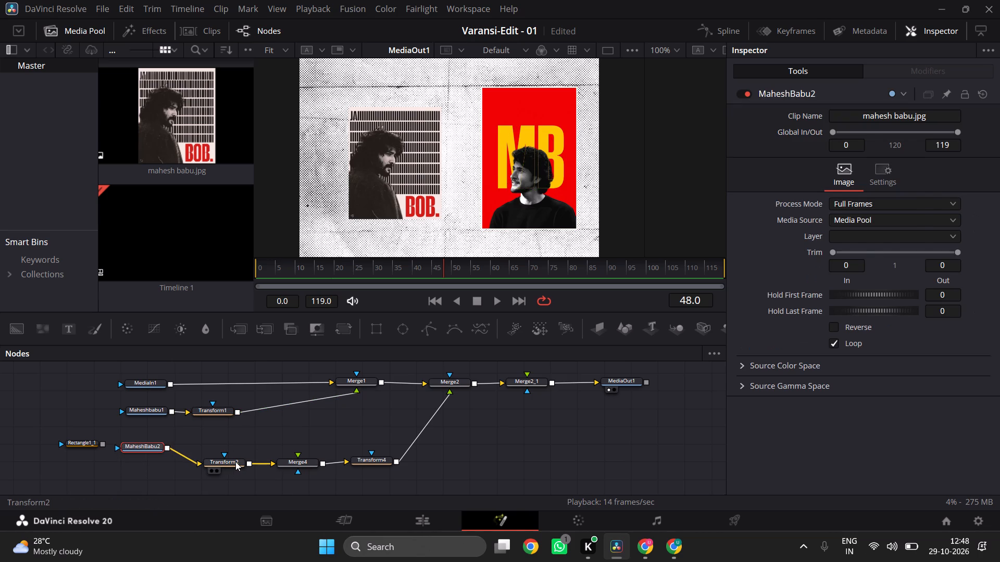
{"action": "left_click", "coordinate": [303, 460]}
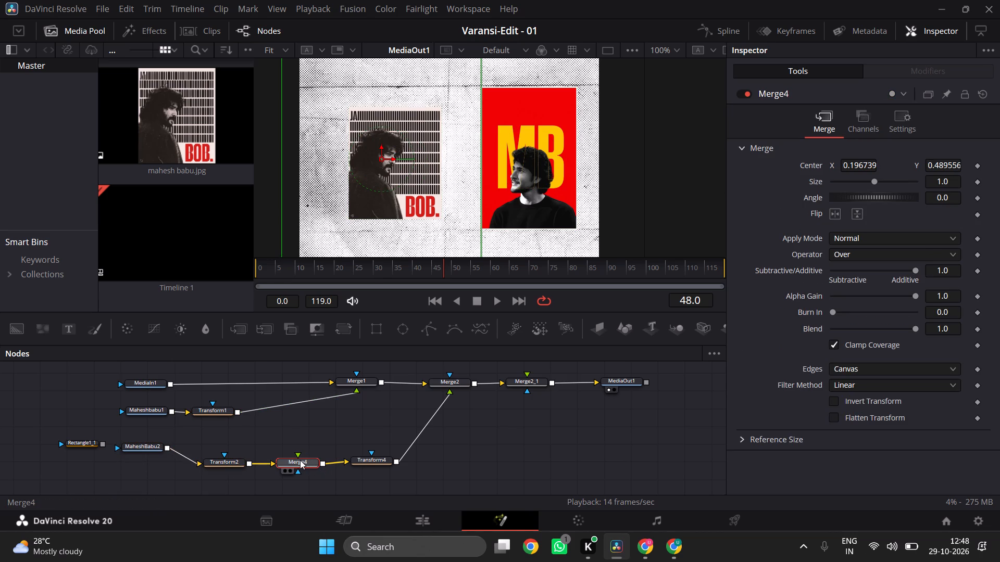
{"action": "key", "text": "Delete"}
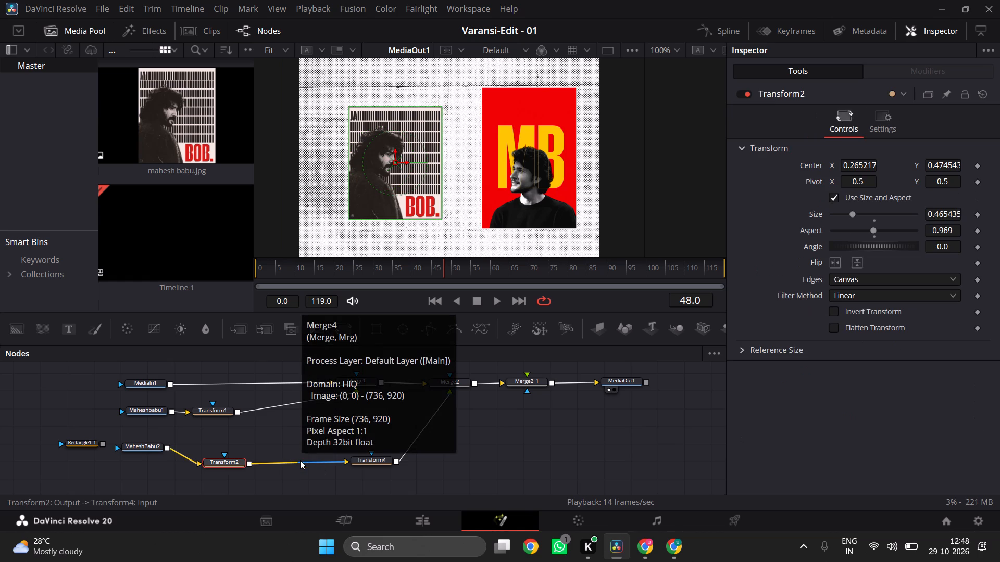
{"action": "left_click", "coordinate": [374, 464]}
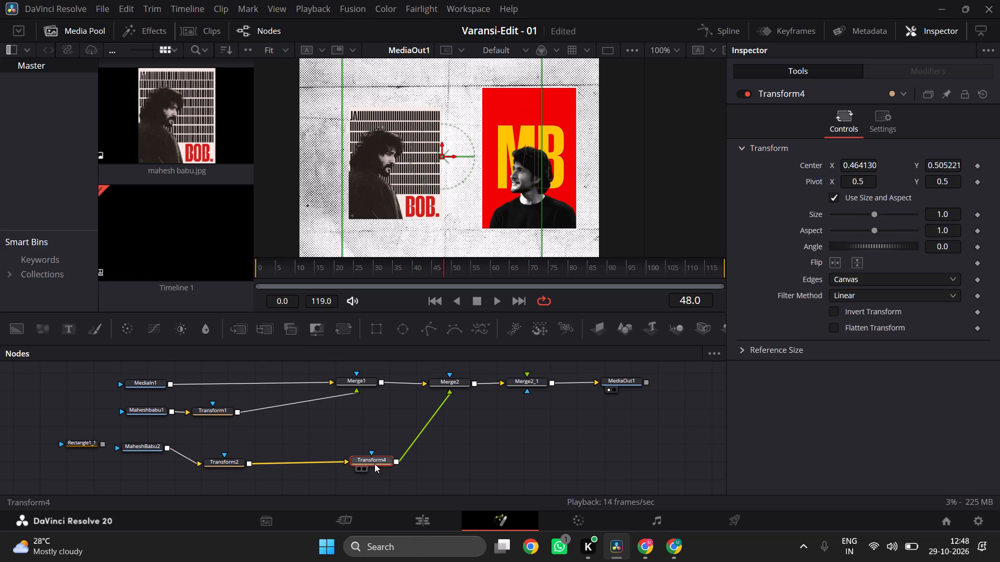
{"action": "key", "text": "Delete"}
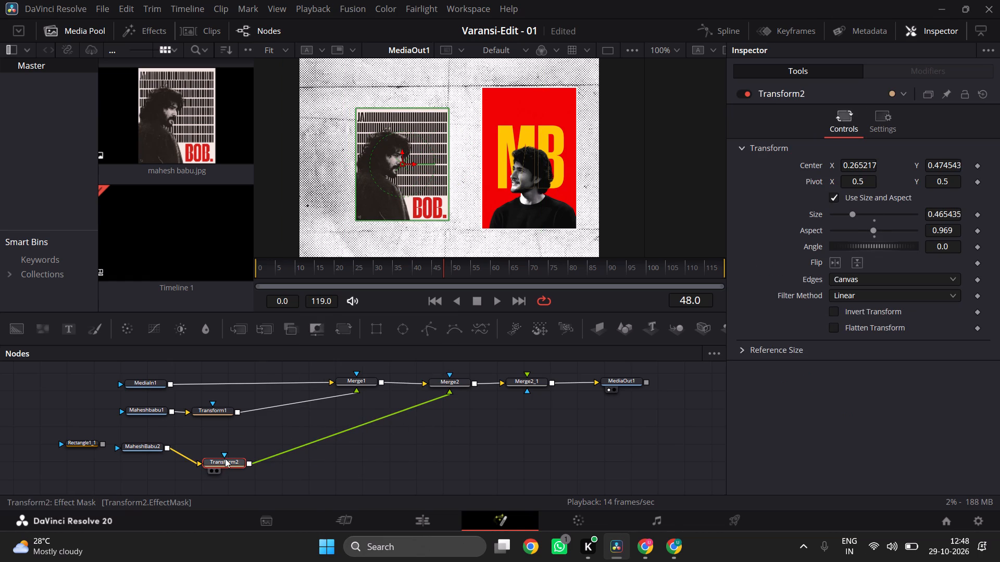
Delete the unconnected Rectangle1_1 node and line up Transform2 level with MaheshBabu2.
{"action": "left_click_drag", "start_coordinate": [225, 458], "coordinate": [228, 442]}
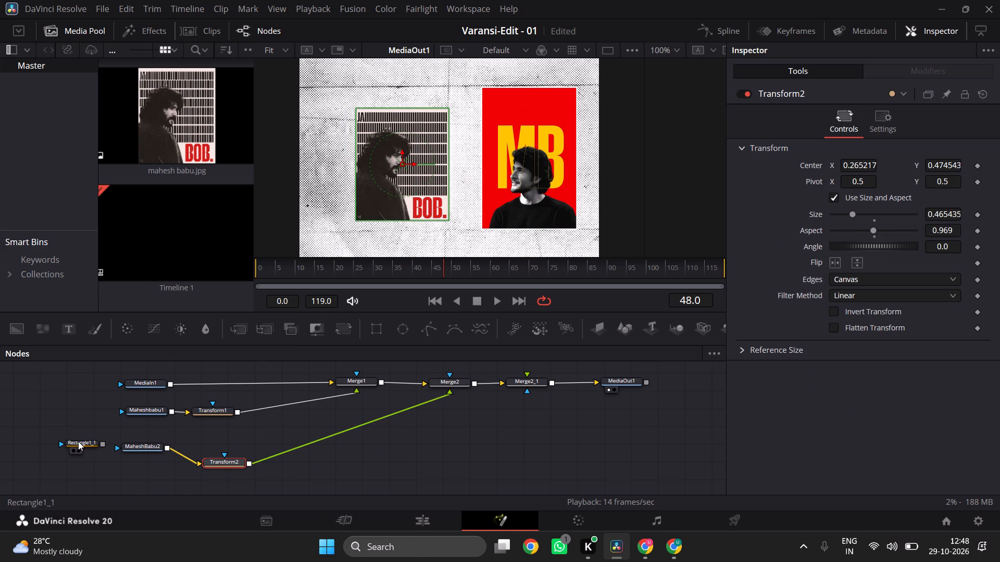
{"action": "left_click", "coordinate": [78, 441]}
{"action": "key", "text": "Delete"}
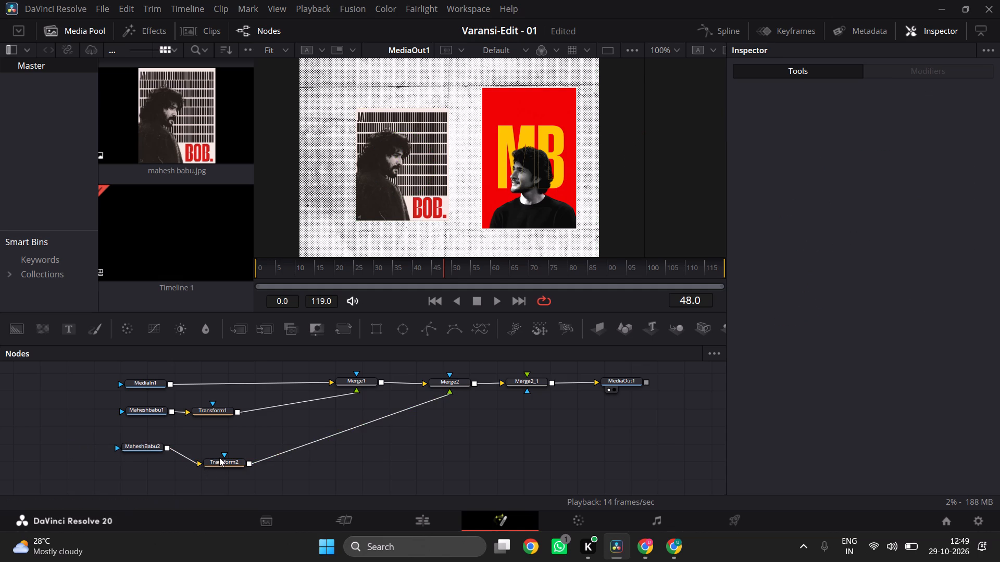
{"action": "left_click_drag", "start_coordinate": [222, 461], "coordinate": [219, 446]}
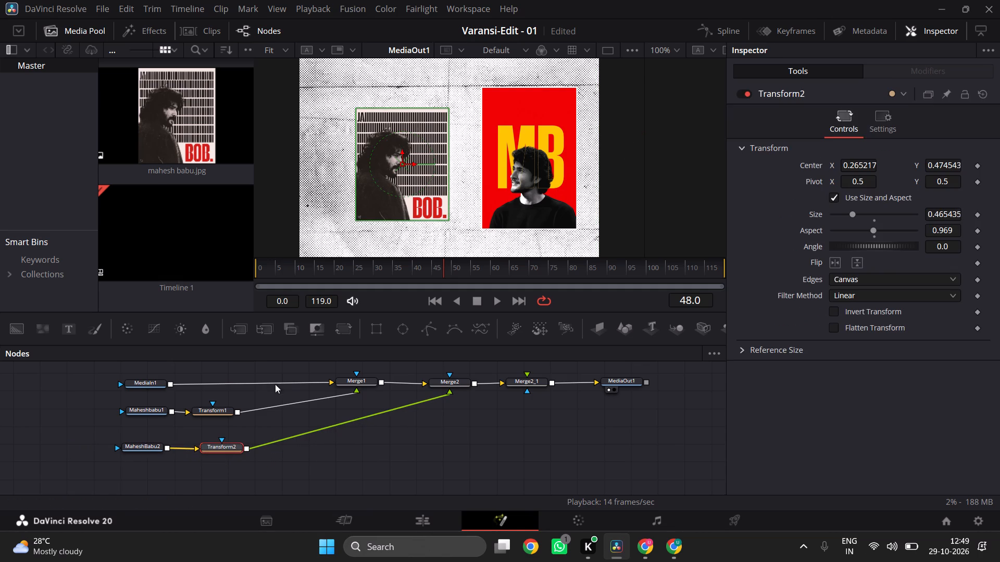
Scale the red MB poster down slightly in the viewer through Transform1, to a Size of about 0.94.
{"action": "left_click", "coordinate": [206, 413]}
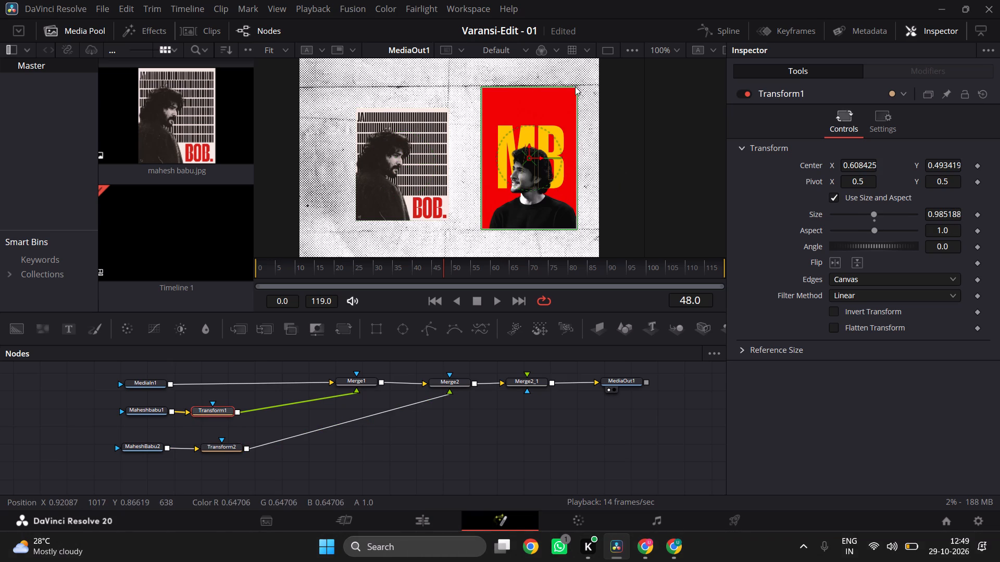
{"action": "left_click_drag", "start_coordinate": [575, 86], "coordinate": [568, 171]}
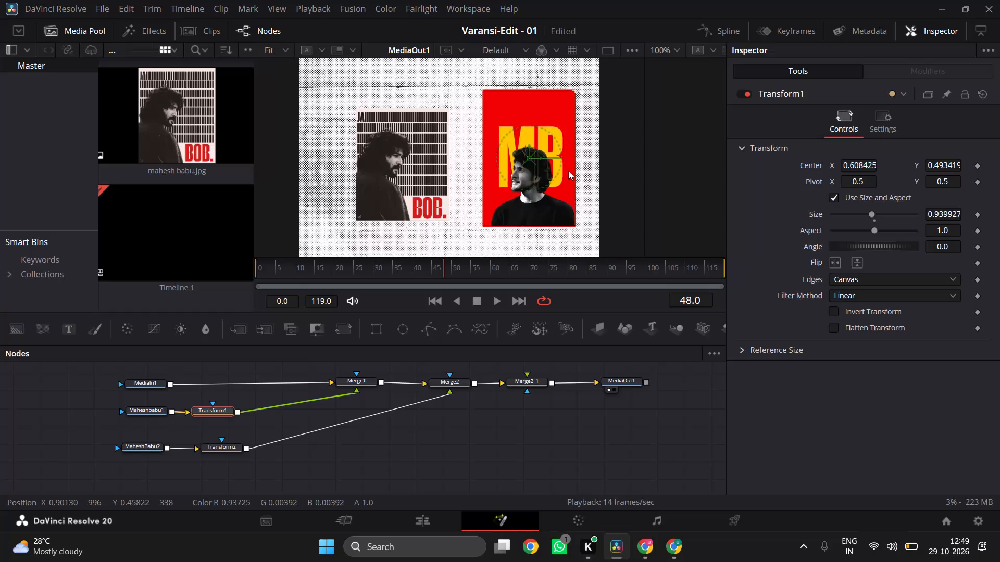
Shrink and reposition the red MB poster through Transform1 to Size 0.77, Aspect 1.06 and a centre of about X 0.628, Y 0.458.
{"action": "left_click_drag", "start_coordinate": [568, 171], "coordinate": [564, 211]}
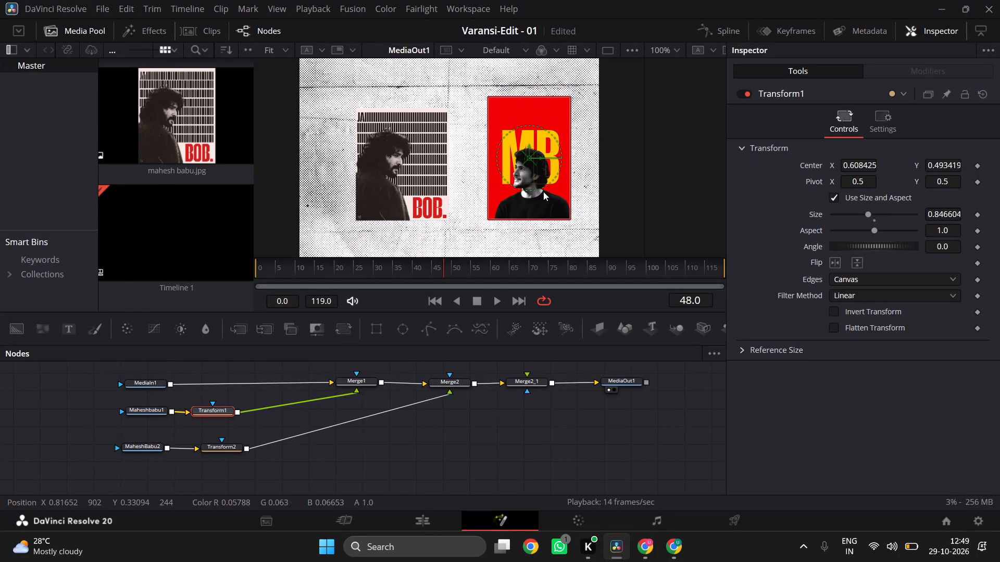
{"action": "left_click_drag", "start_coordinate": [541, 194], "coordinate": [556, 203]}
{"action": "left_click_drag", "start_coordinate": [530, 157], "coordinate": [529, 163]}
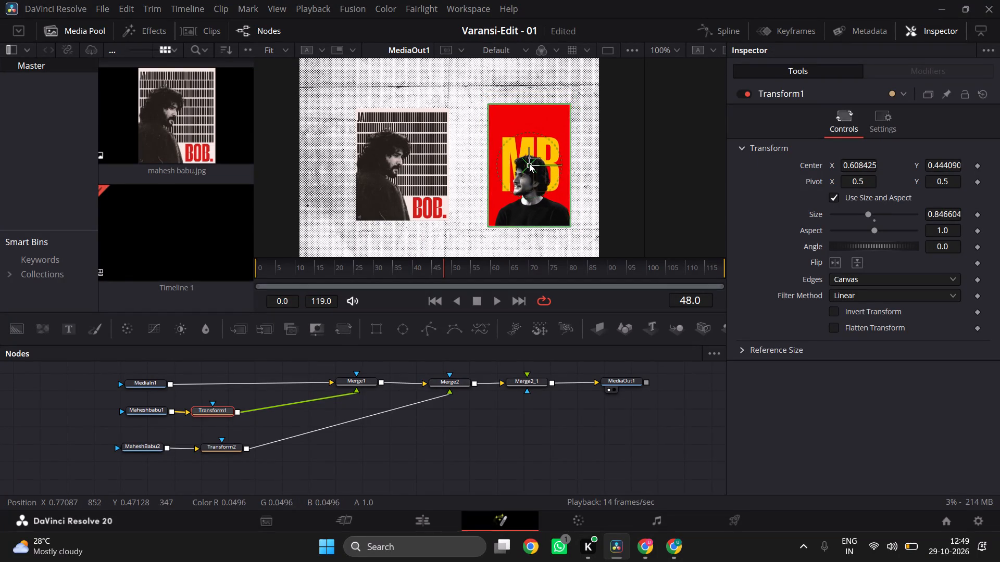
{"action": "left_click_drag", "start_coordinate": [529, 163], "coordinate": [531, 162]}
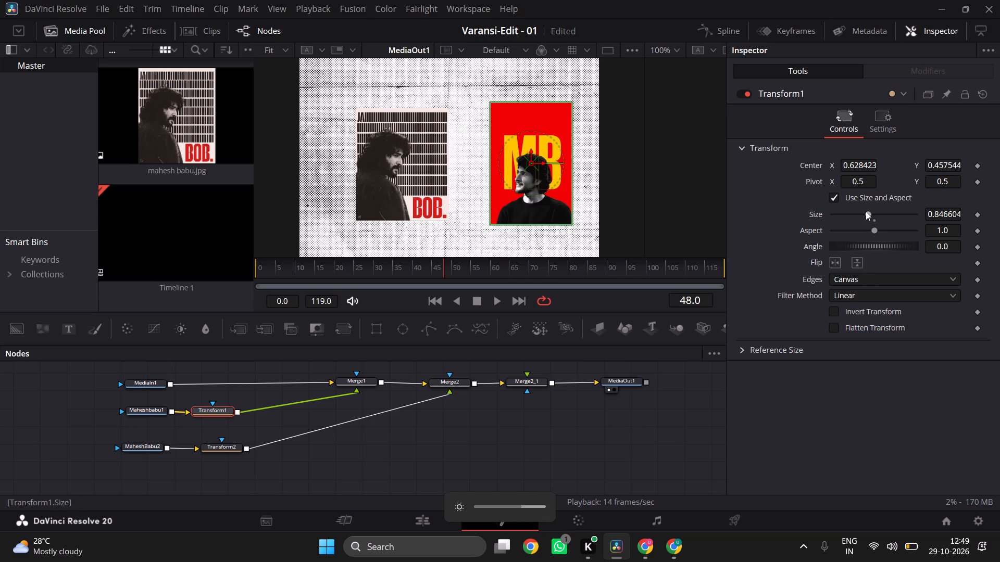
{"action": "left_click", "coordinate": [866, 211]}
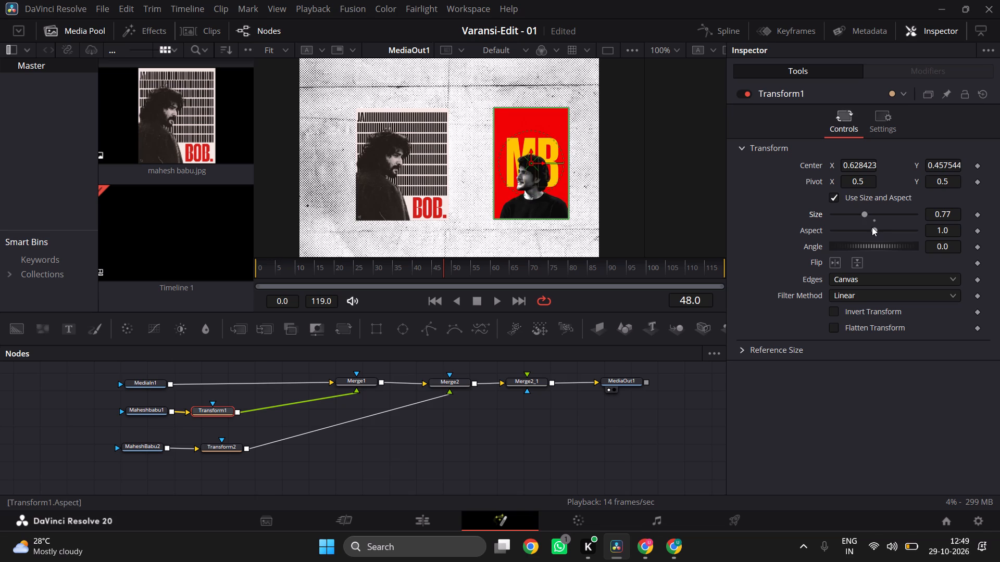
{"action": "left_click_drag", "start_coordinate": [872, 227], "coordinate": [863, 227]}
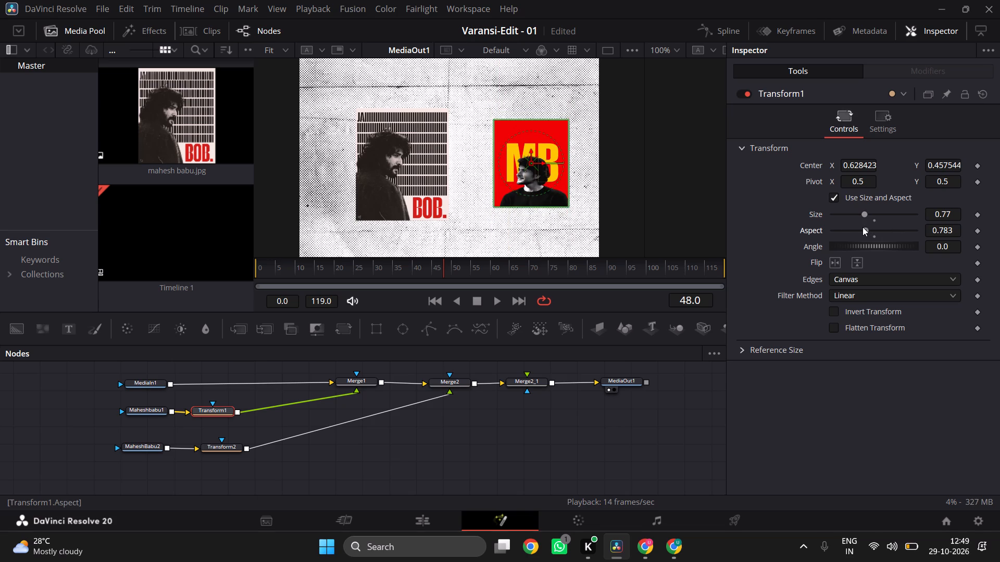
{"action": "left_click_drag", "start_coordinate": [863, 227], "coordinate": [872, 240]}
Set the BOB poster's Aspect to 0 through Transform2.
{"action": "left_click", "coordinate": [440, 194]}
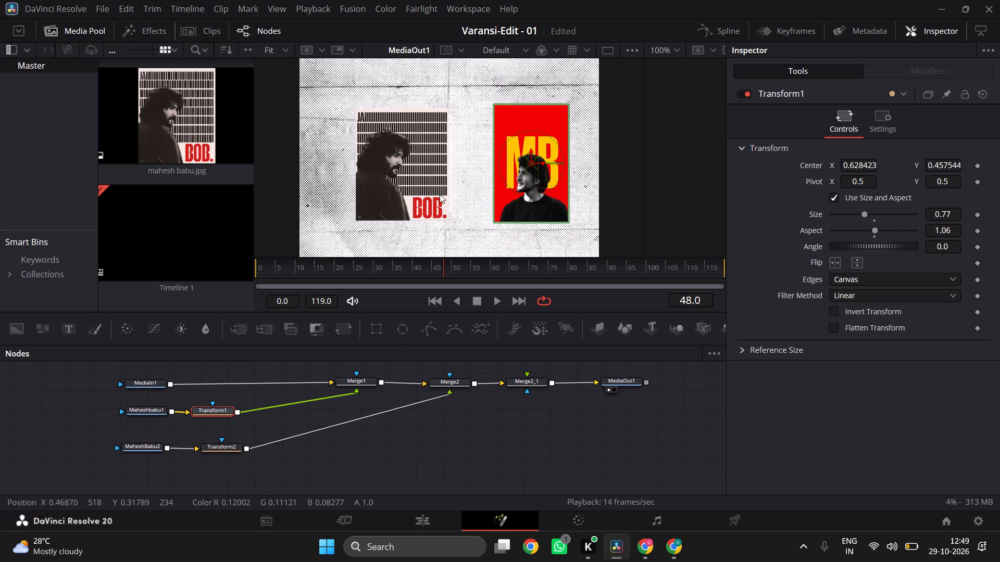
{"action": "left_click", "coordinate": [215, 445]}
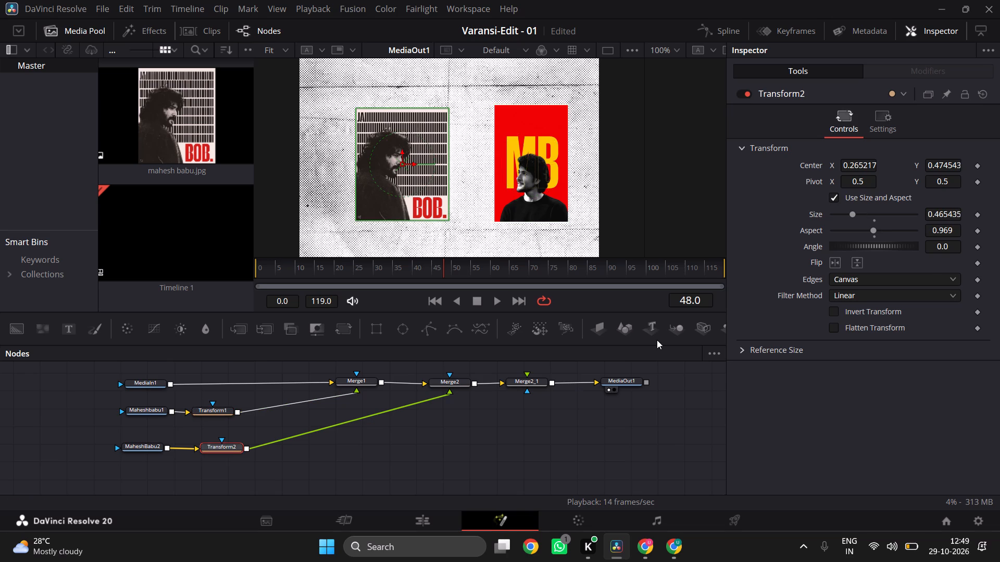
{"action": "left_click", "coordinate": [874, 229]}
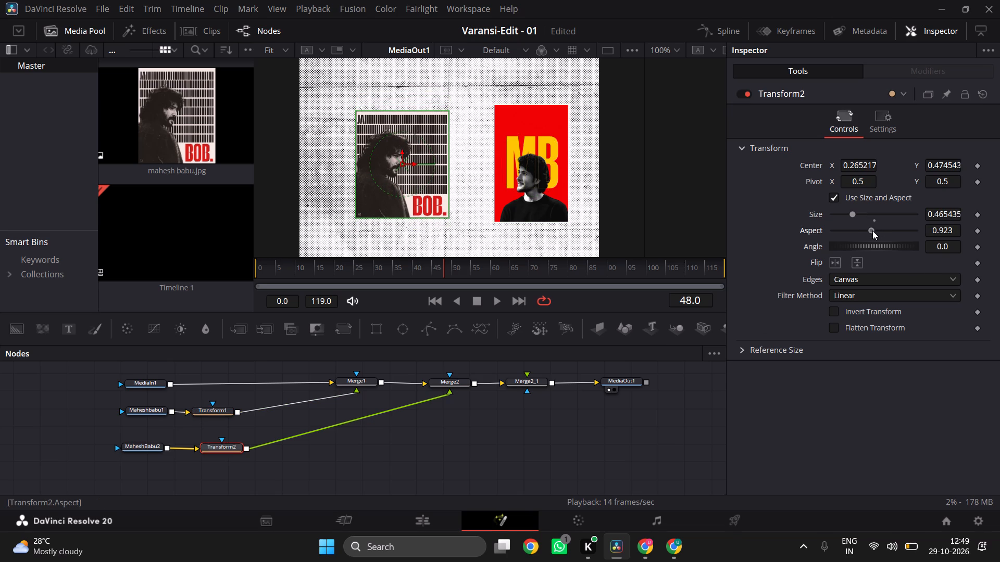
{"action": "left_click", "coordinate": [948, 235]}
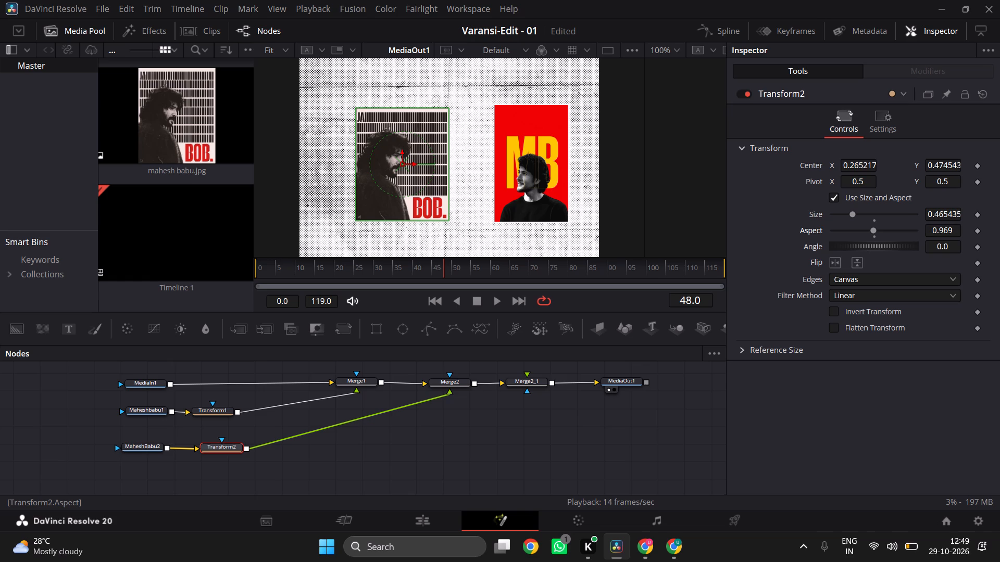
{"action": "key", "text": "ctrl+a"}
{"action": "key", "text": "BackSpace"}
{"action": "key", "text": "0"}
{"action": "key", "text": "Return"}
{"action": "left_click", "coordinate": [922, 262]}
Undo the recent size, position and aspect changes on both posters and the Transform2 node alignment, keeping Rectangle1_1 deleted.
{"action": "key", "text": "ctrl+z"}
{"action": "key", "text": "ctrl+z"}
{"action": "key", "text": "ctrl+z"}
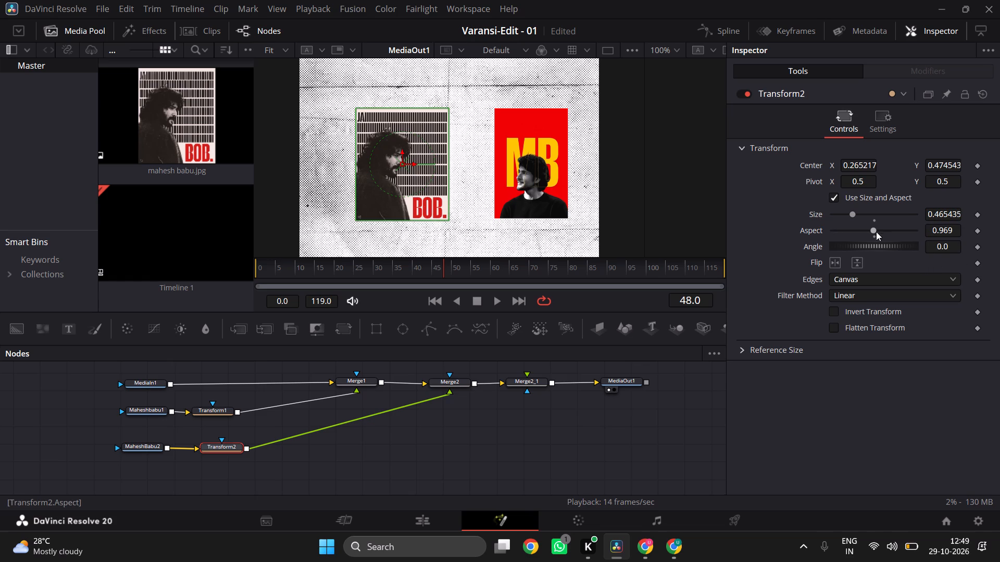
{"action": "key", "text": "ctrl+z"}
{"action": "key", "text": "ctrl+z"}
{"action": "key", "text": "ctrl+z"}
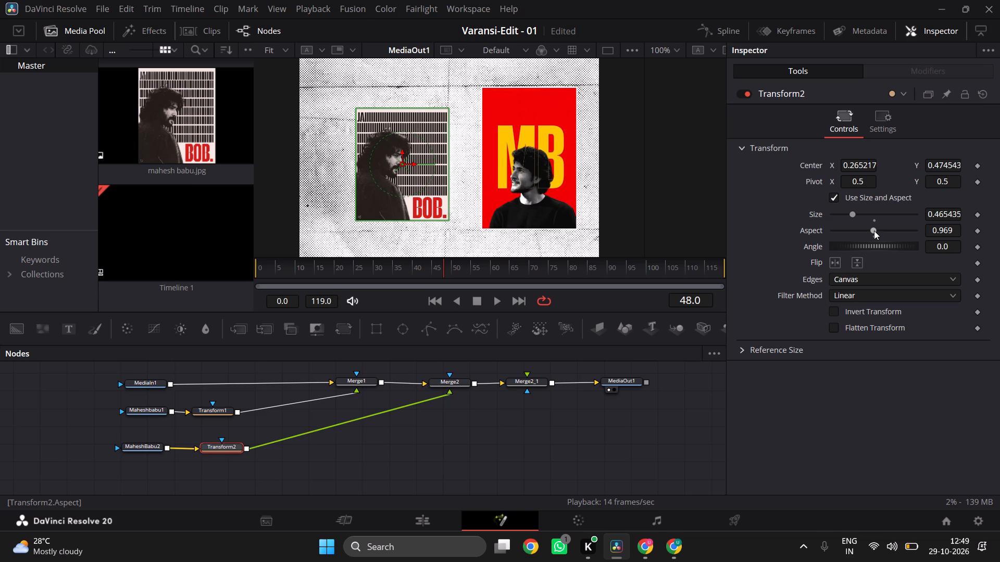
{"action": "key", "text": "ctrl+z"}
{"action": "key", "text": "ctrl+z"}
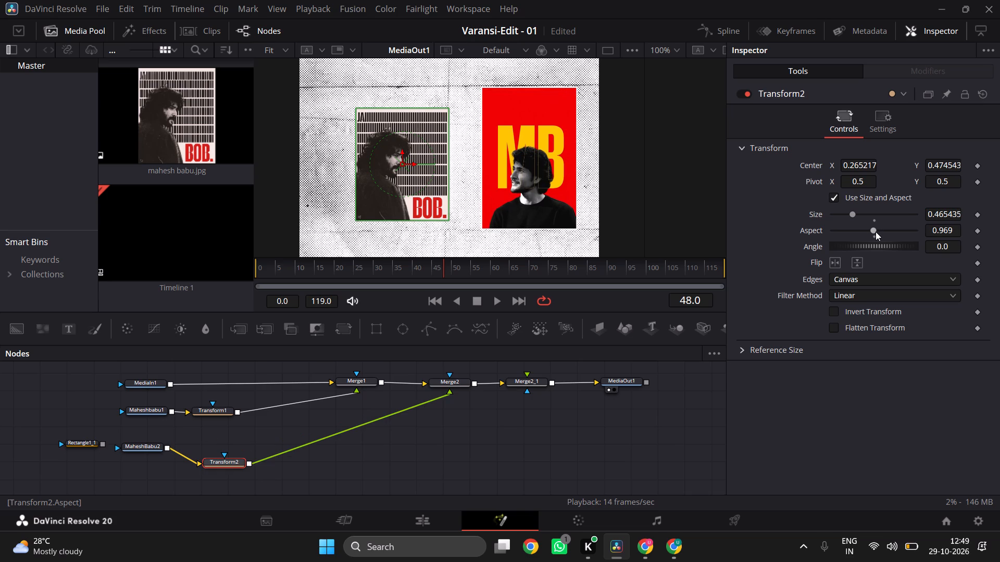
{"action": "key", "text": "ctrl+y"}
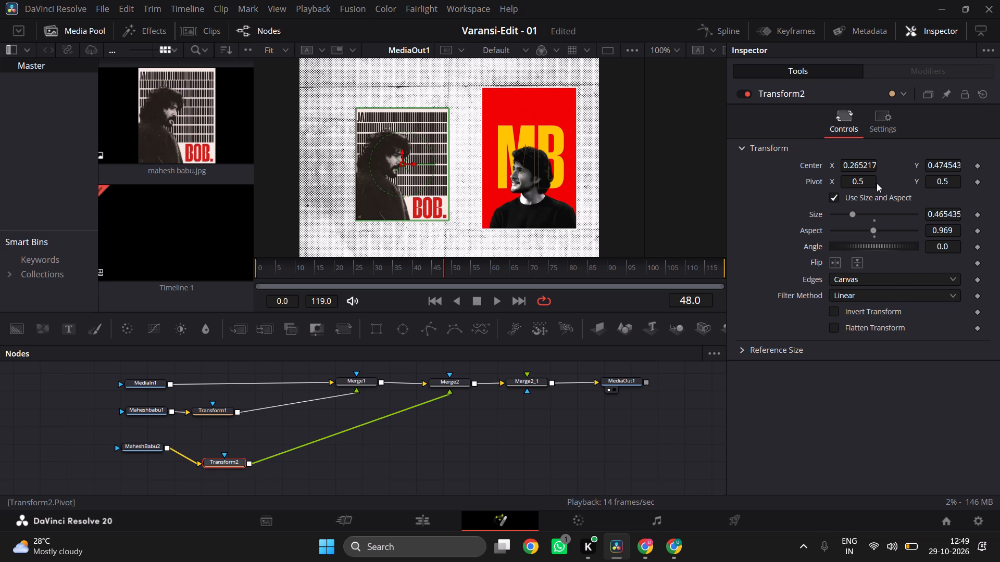
Resize the red MB poster through Transform1 to Size 0.86 and Aspect 0.938, centred at about X 0.575, Y 0.431.
{"action": "left_click", "coordinate": [472, 200]}
{"action": "left_click", "coordinate": [211, 415]}
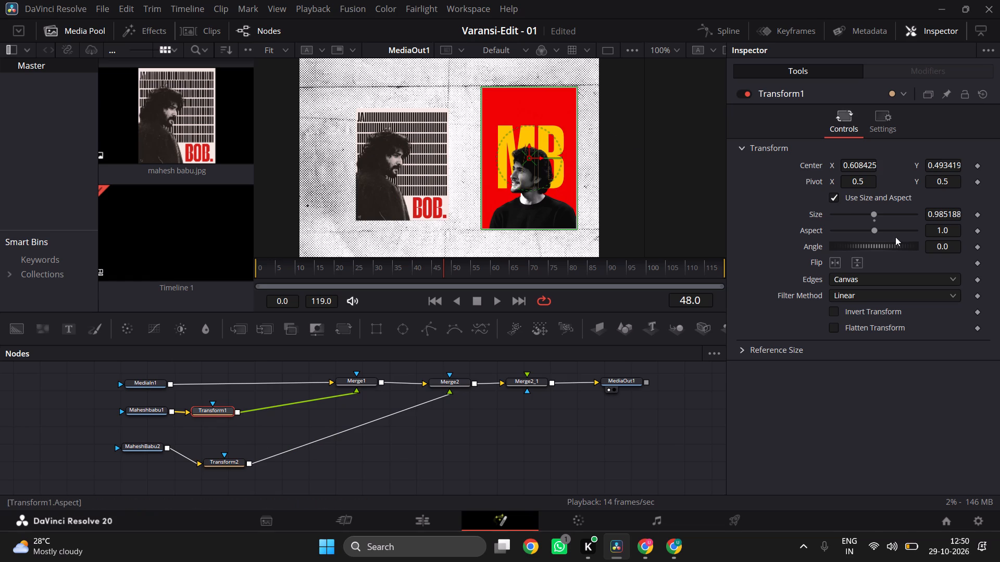
{"action": "left_click_drag", "start_coordinate": [876, 229], "coordinate": [871, 229]}
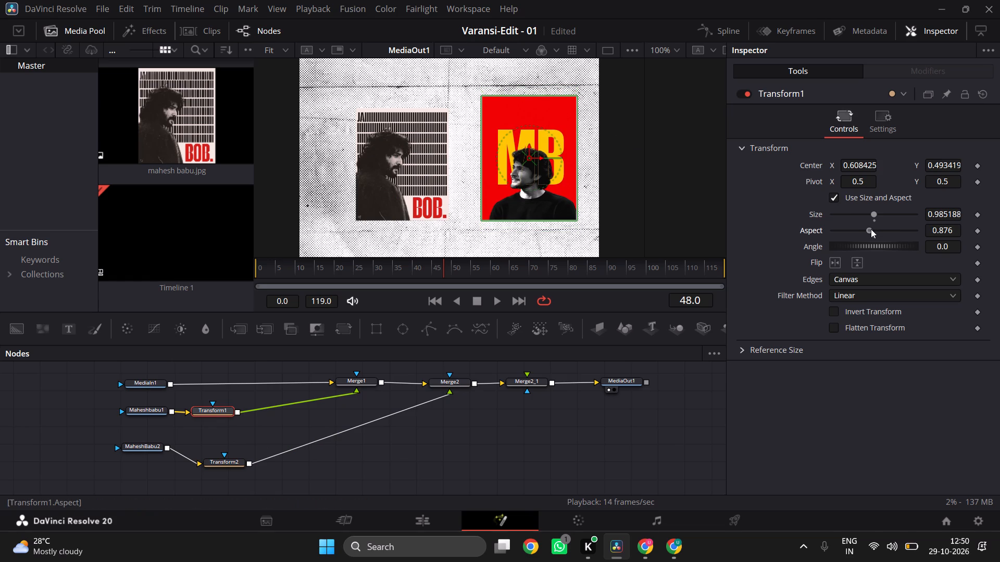
{"action": "left_click_drag", "start_coordinate": [871, 229], "coordinate": [870, 228]}
{"action": "left_click_drag", "start_coordinate": [873, 213], "coordinate": [868, 214]}
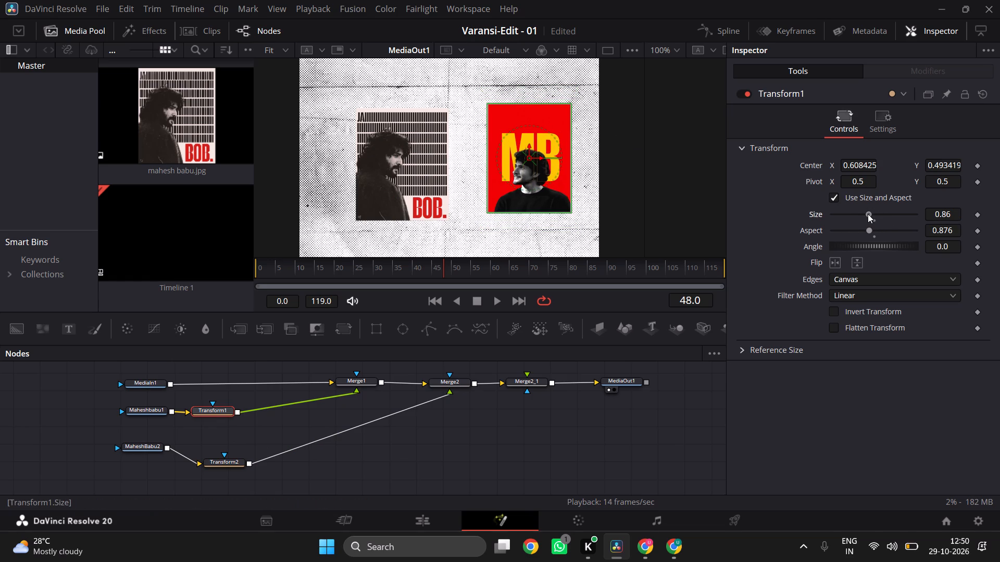
{"action": "left_click_drag", "start_coordinate": [868, 214], "coordinate": [868, 214]}
{"action": "left_click_drag", "start_coordinate": [528, 155], "coordinate": [523, 164]}
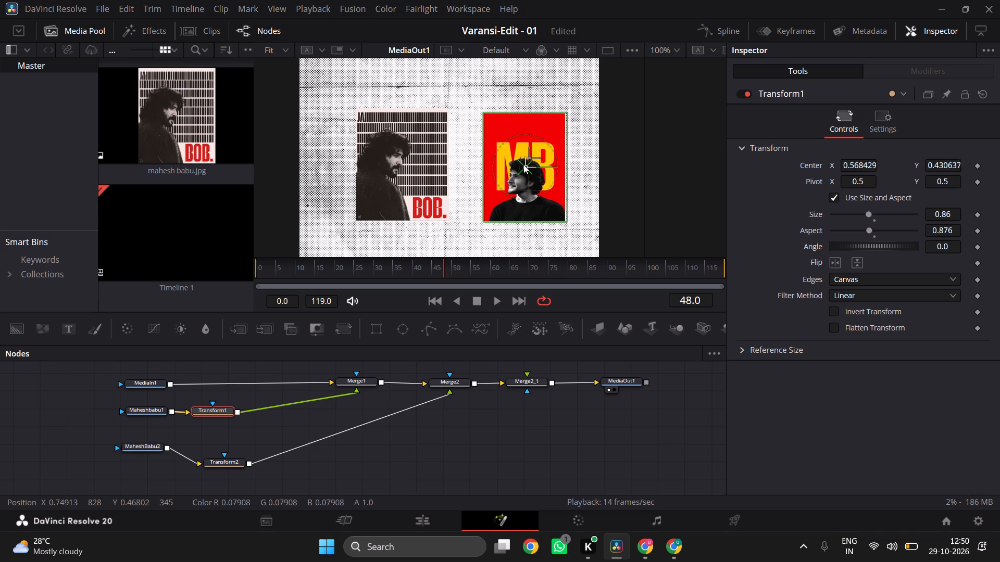
{"action": "left_click_drag", "start_coordinate": [523, 164], "coordinate": [524, 164]}
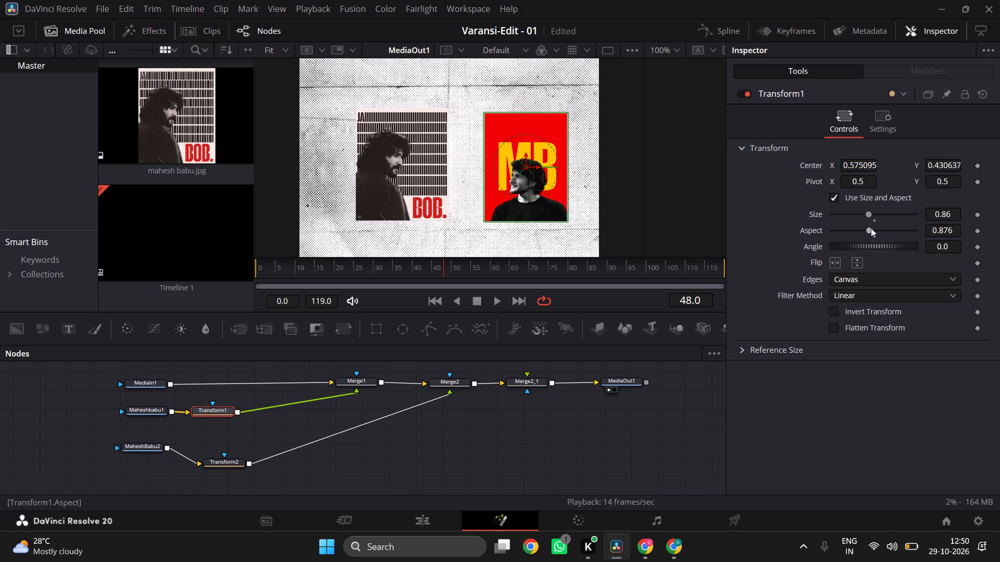
{"action": "left_click", "coordinate": [870, 228]}
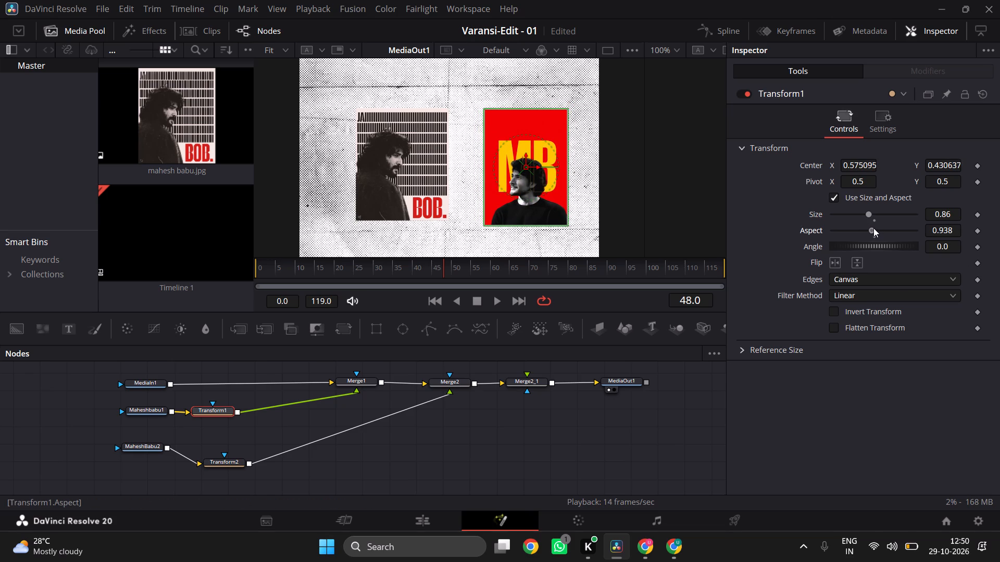
{"action": "left_click", "coordinate": [583, 174]}
Examine the MediaOut1 composition up close, comparing the size and alignment of the two posters.
{"action": "left_click", "coordinate": [619, 380]}
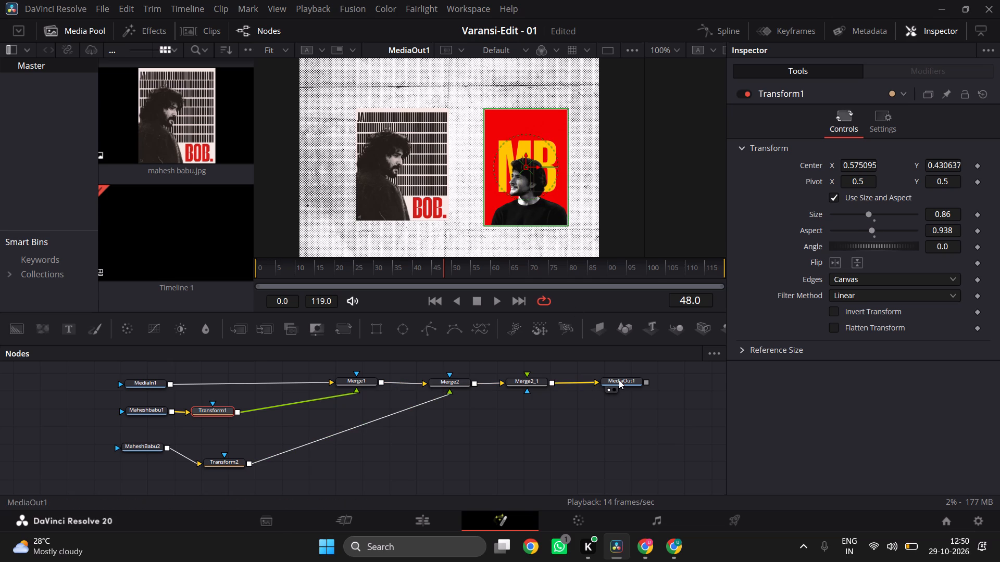
{"action": "scroll", "coordinate": [504, 188], "scroll_direction": "up", "scroll_amount": 2, "text": "ctrl"}
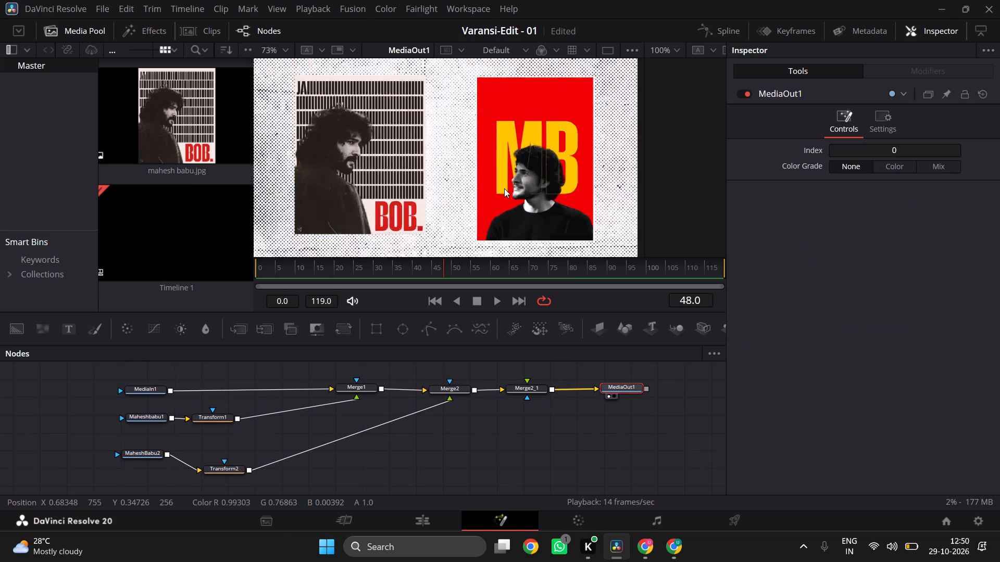
{"action": "scroll", "coordinate": [504, 188], "scroll_direction": "down", "scroll_amount": 1}
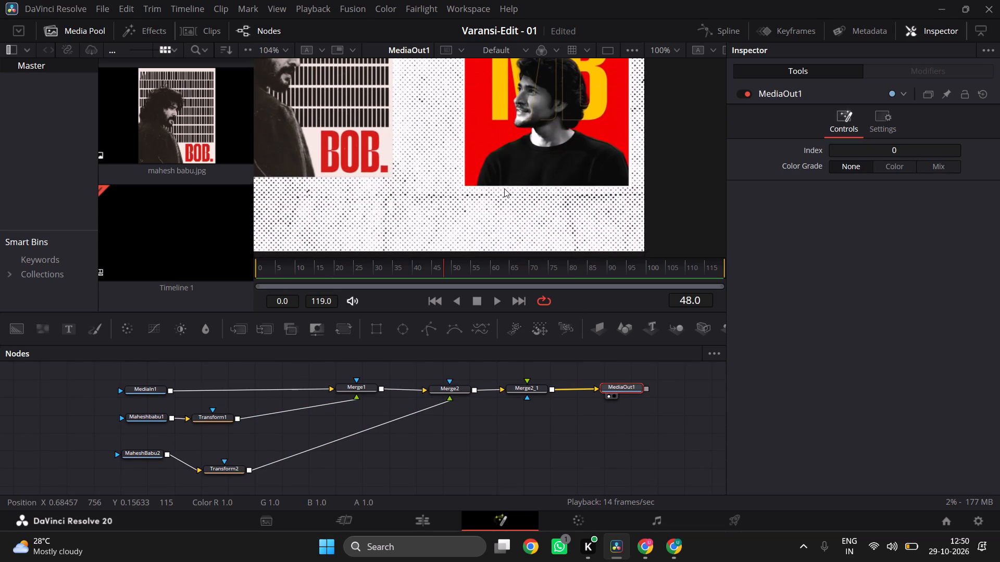
{"action": "scroll", "coordinate": [504, 188], "scroll_direction": "up", "scroll_amount": 1}
{"action": "scroll", "coordinate": [504, 188], "scroll_direction": "right", "scroll_amount": 1}
{"action": "scroll", "coordinate": [499, 212], "scroll_direction": "left", "scroll_amount": 1}
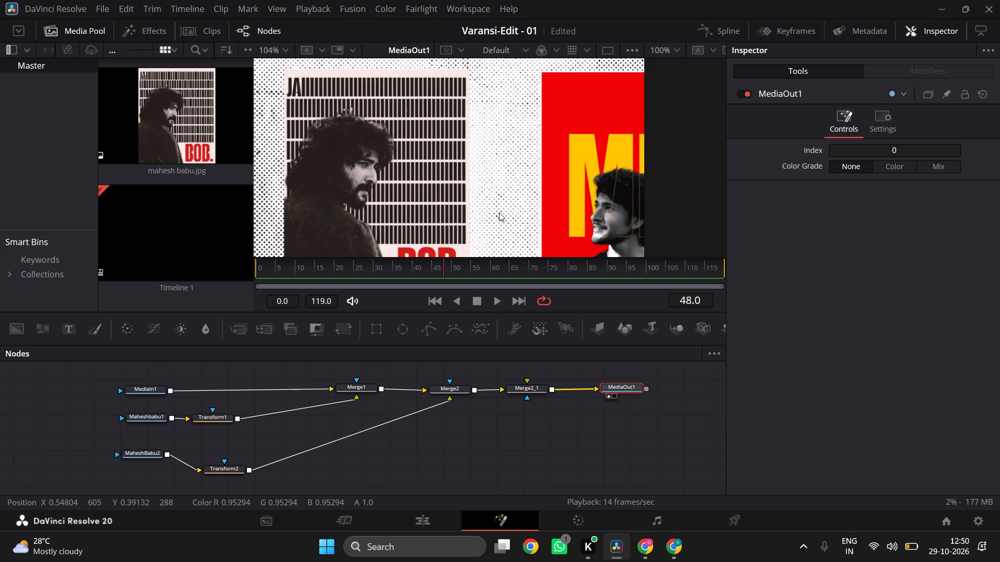
{"action": "scroll", "coordinate": [499, 212], "scroll_direction": "left", "scroll_amount": 1}
{"action": "scroll", "coordinate": [499, 212], "scroll_direction": "down", "scroll_amount": 1, "text": "ctrl"}
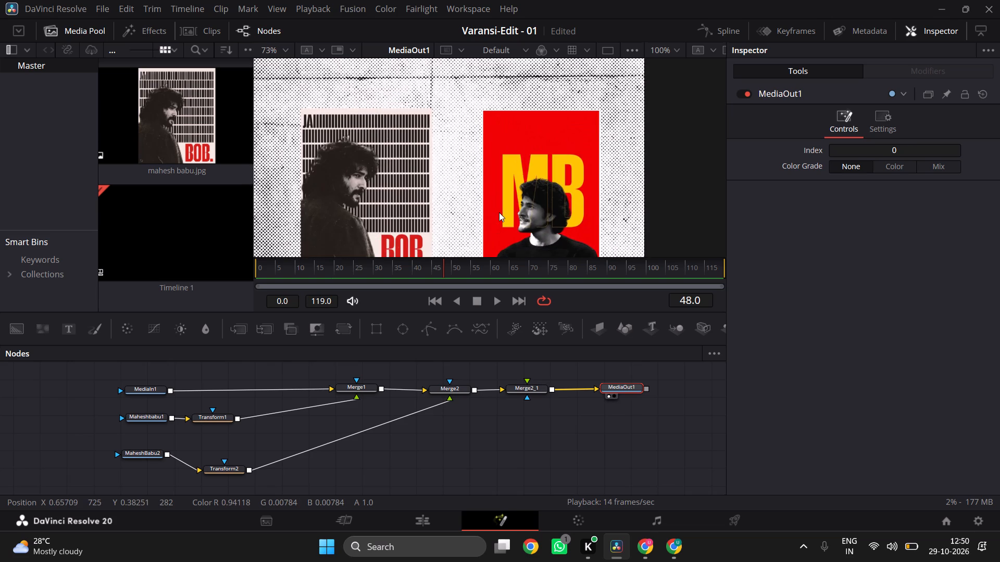
{"action": "scroll", "coordinate": [499, 212], "scroll_direction": "down", "scroll_amount": 1, "text": "ctrl"}
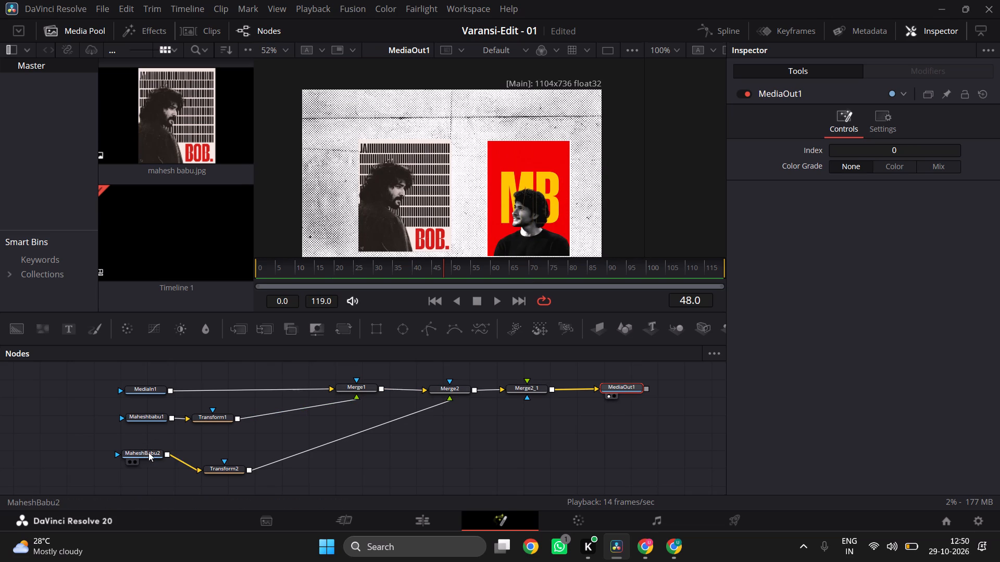
Move the BOB poster through Transform2 over the upper part of the red MB poster, centred at about X 0.878, Y 0.652.
{"action": "left_click", "coordinate": [216, 473]}
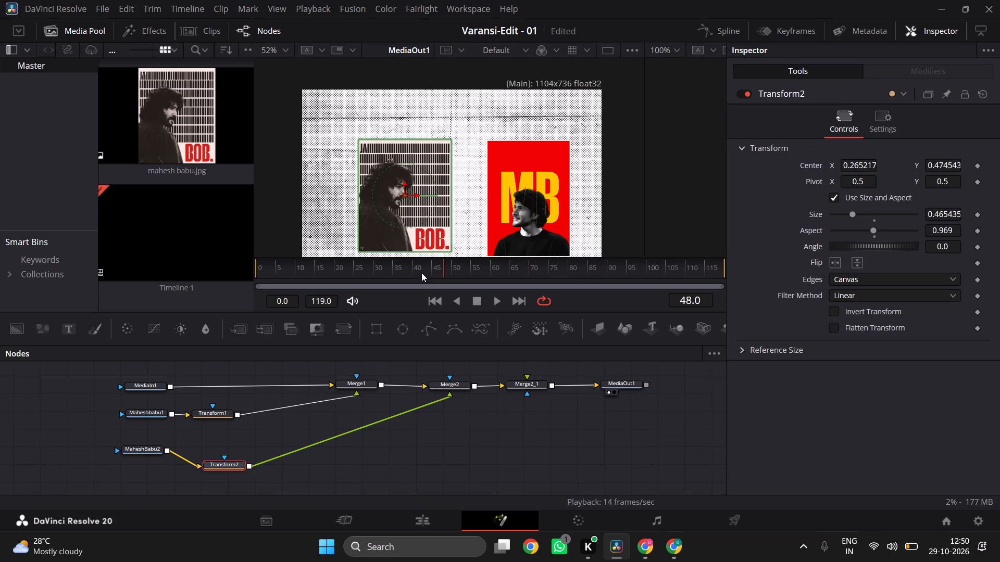
{"action": "left_click_drag", "start_coordinate": [405, 191], "coordinate": [508, 169]}
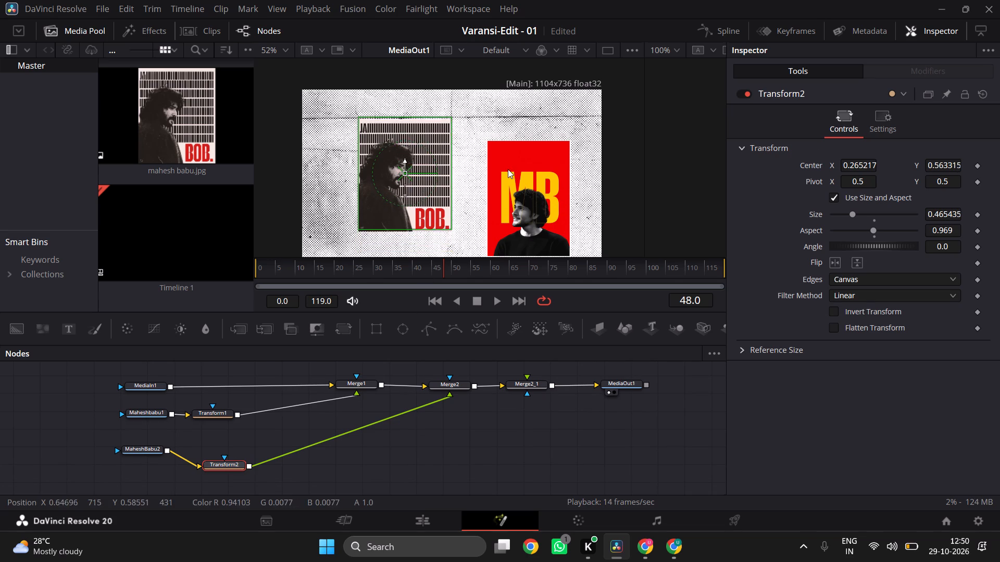
{"action": "left_click_drag", "start_coordinate": [508, 169], "coordinate": [509, 170]}
{"action": "left_click_drag", "start_coordinate": [404, 170], "coordinate": [486, 163]}
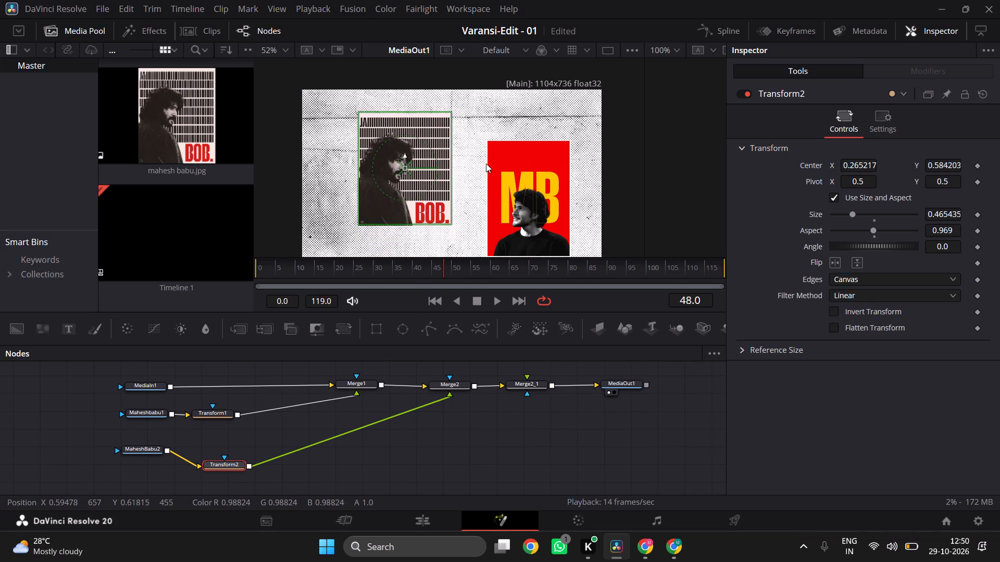
{"action": "left_click_drag", "start_coordinate": [486, 163], "coordinate": [455, 183]}
{"action": "left_click_drag", "start_coordinate": [404, 184], "coordinate": [441, 194]}
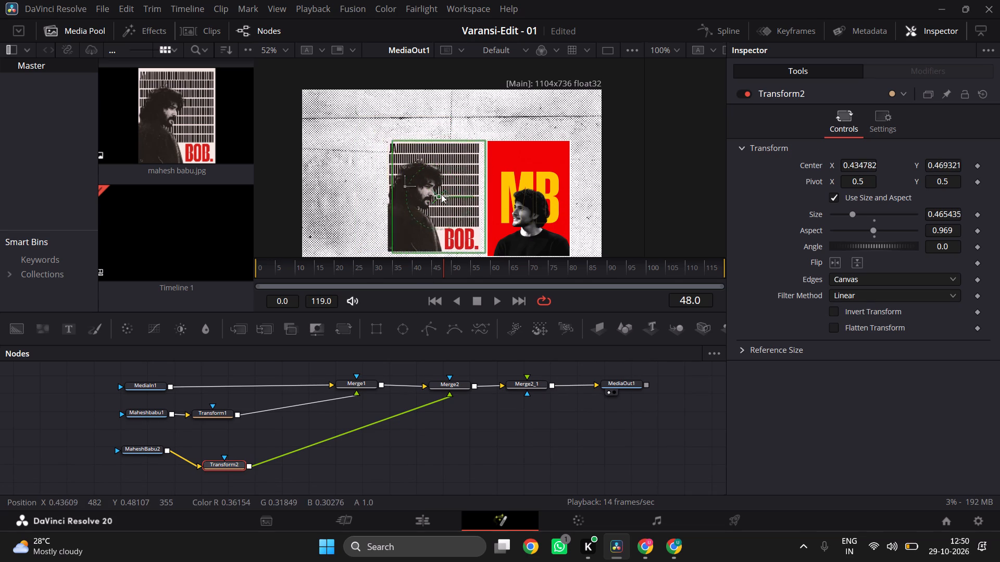
{"action": "left_click_drag", "start_coordinate": [441, 194], "coordinate": [527, 148]}
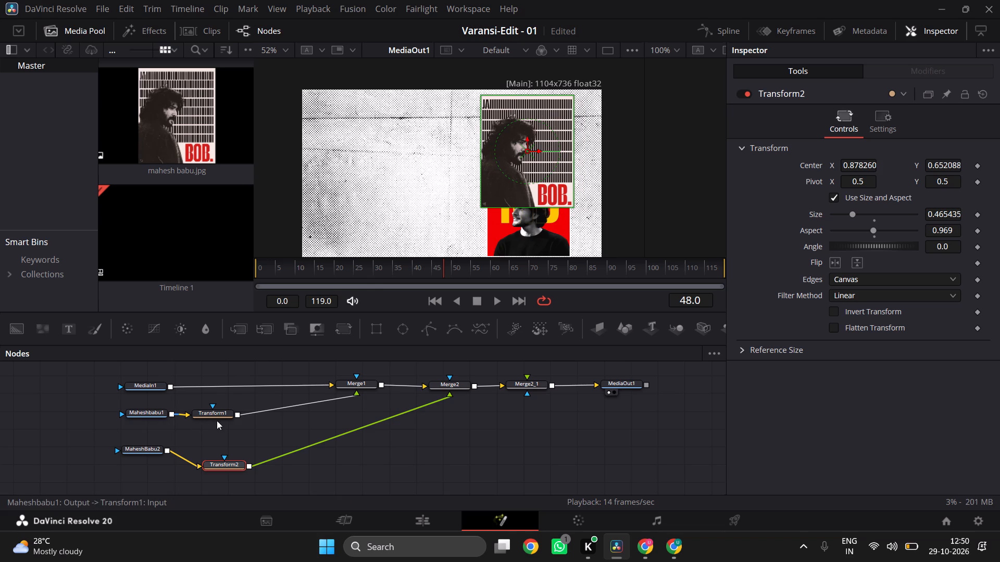
Move the red MB poster through Transform1 onto the left half of the textured background, centred at about X -0.765, Y 0.543.
{"action": "left_click", "coordinate": [210, 412]}
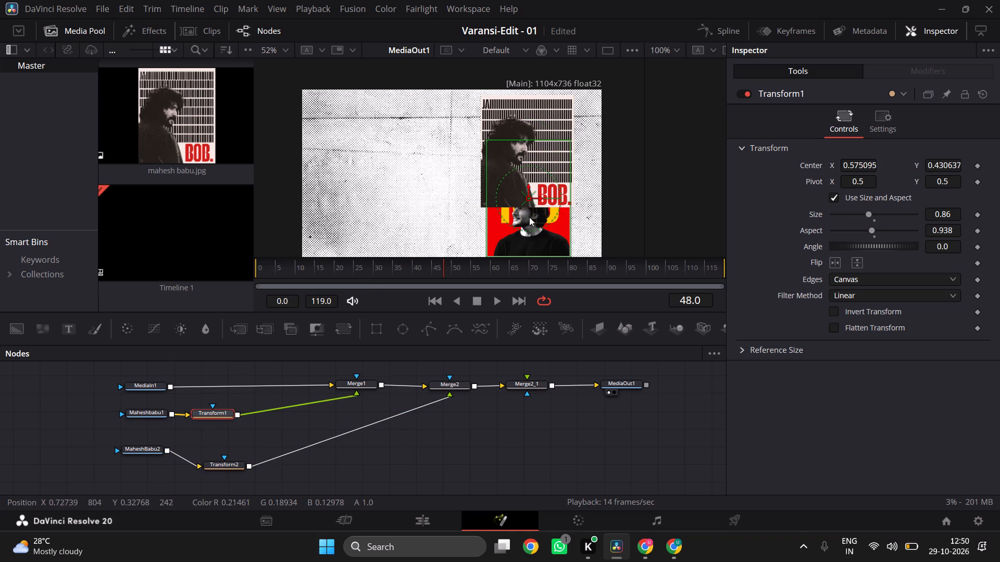
{"action": "left_click_drag", "start_coordinate": [532, 224], "coordinate": [511, 218]}
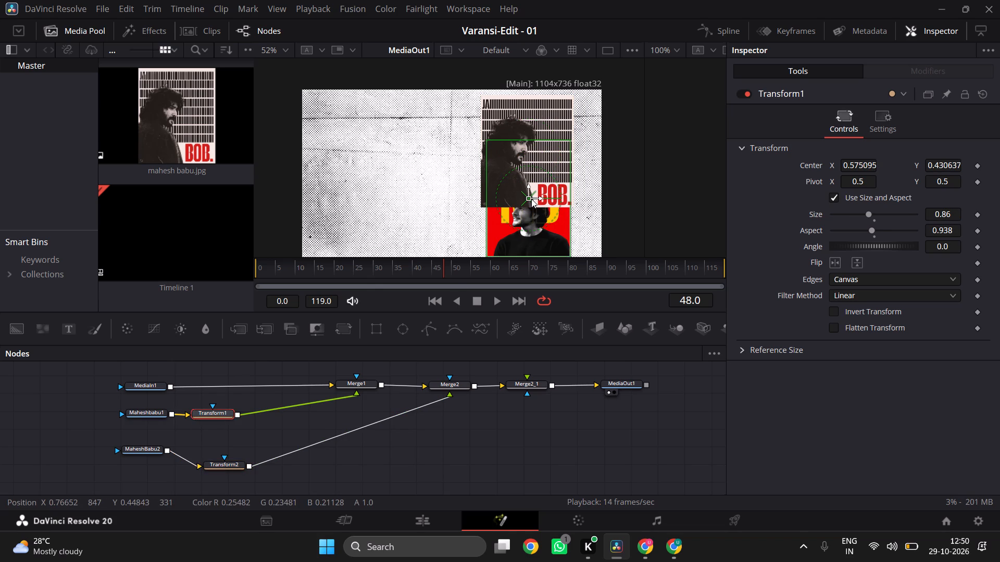
{"action": "left_click_drag", "start_coordinate": [527, 197], "coordinate": [398, 181]}
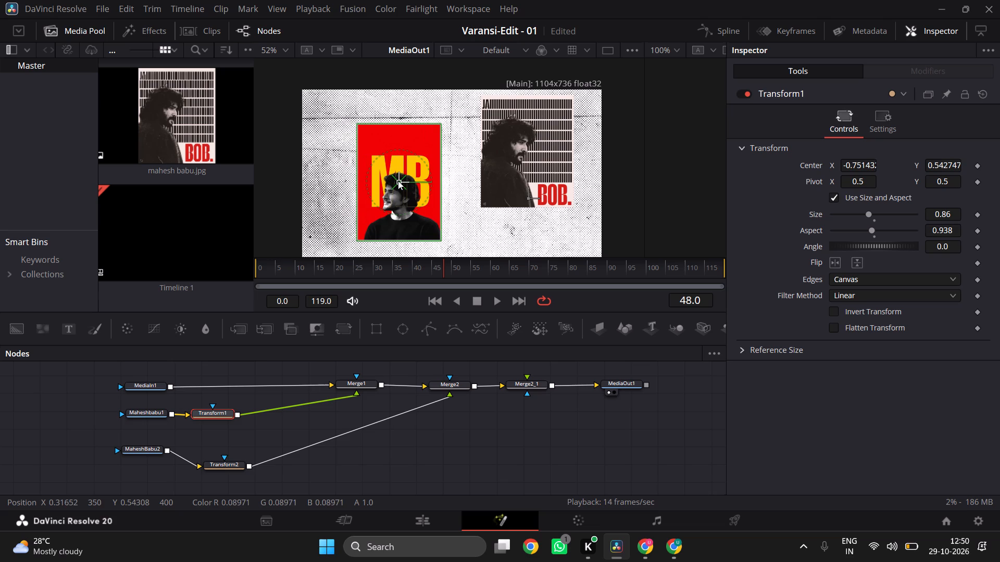
{"action": "left_click_drag", "start_coordinate": [398, 181], "coordinate": [396, 181]}
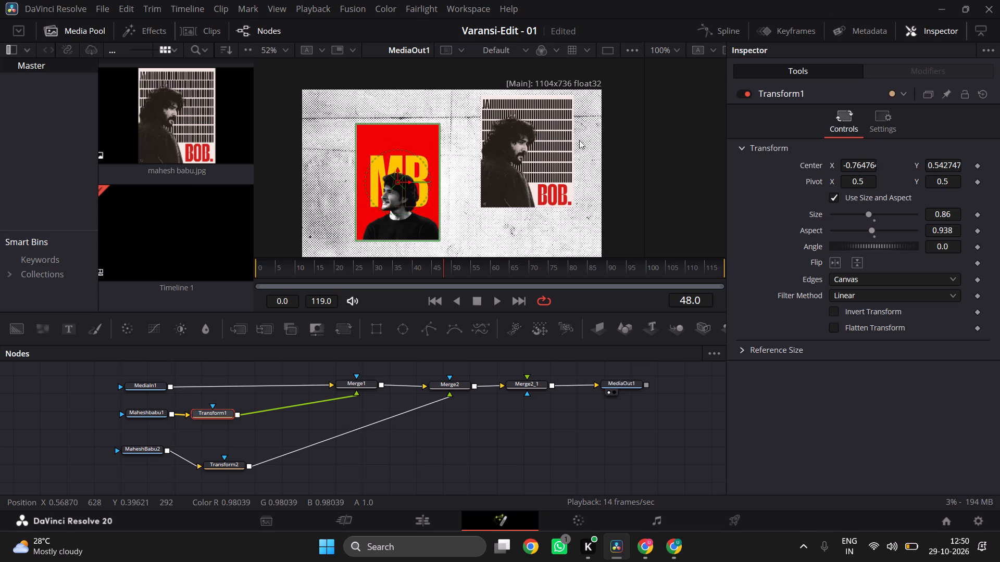
Lower the BOB poster through Transform2 level with the red MB poster, centred at about X 0.883, Y 0.523.
{"action": "left_click", "coordinate": [226, 466]}
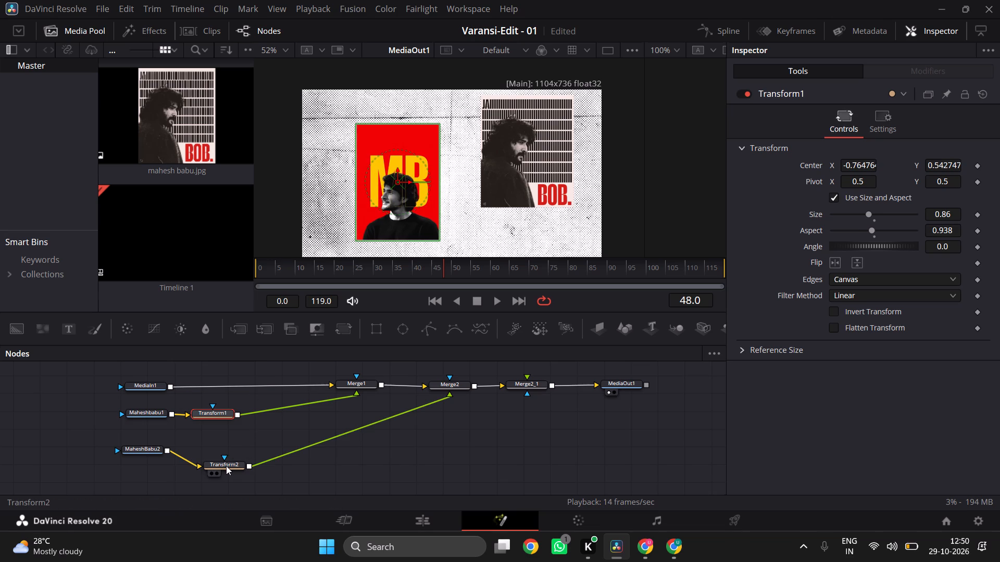
{"action": "scroll", "coordinate": [385, 286], "scroll_direction": "down", "scroll_amount": 1}
{"action": "scroll", "coordinate": [471, 149], "scroll_direction": "down", "scroll_amount": 1, "text": "ctrl"}
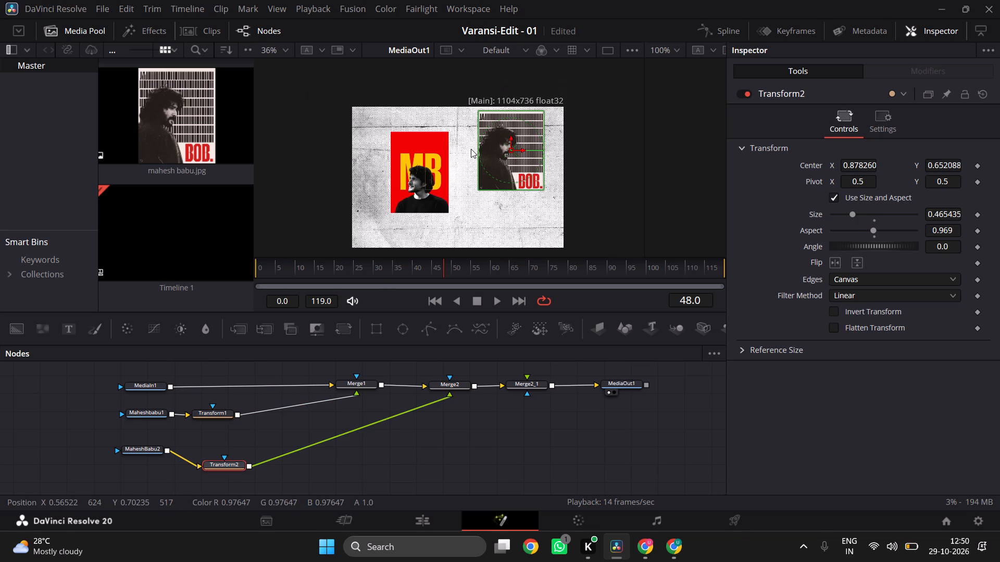
{"action": "left_click_drag", "start_coordinate": [510, 149], "coordinate": [512, 170]}
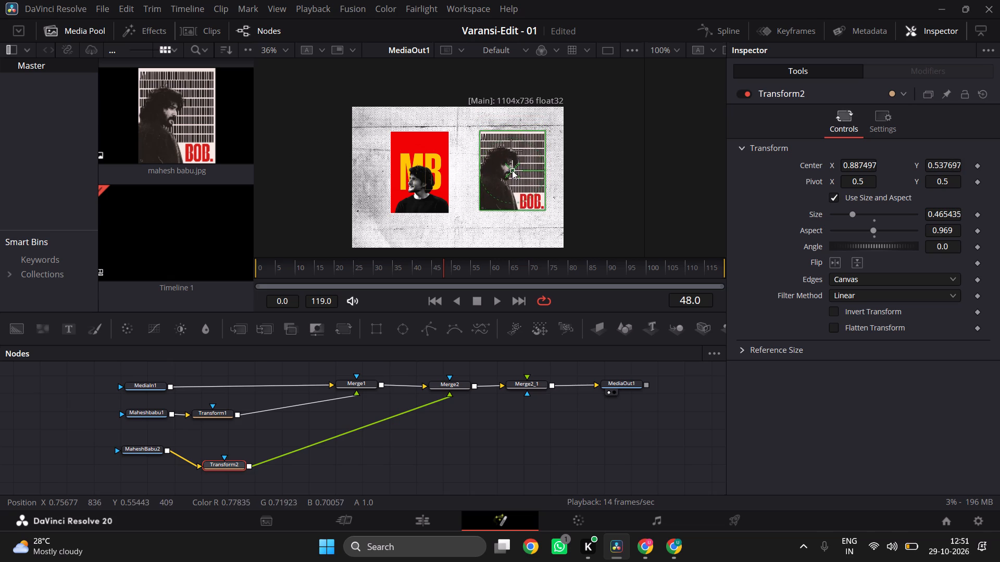
{"action": "left_click_drag", "start_coordinate": [512, 170], "coordinate": [512, 171]}
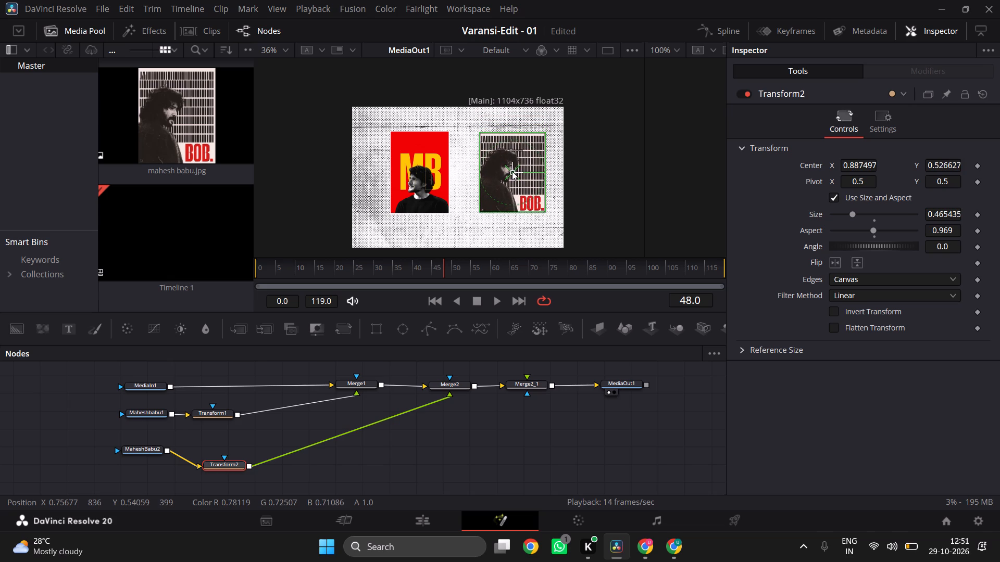
{"action": "left_click_drag", "start_coordinate": [512, 171], "coordinate": [511, 172]}
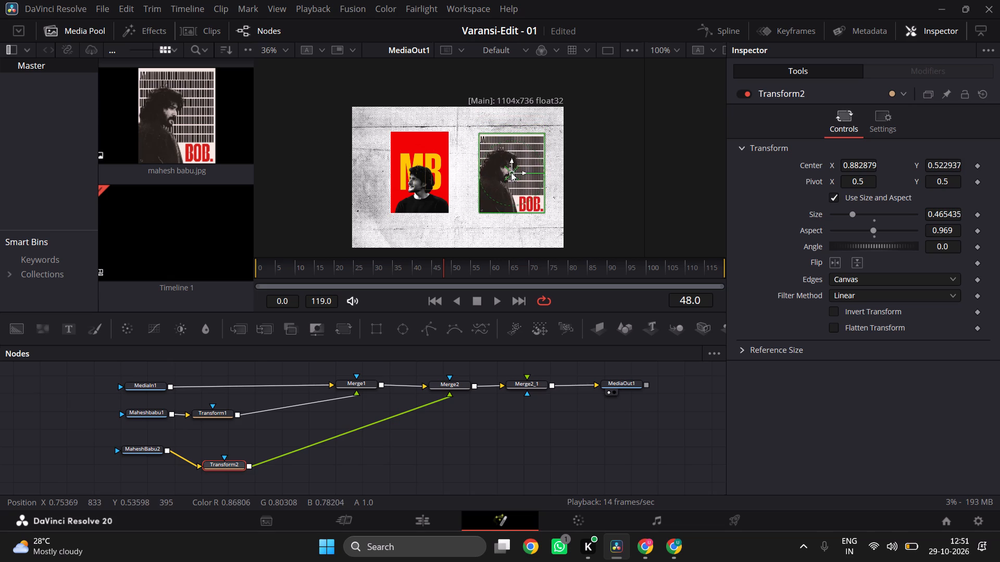
{"action": "left_click", "coordinate": [619, 169]}
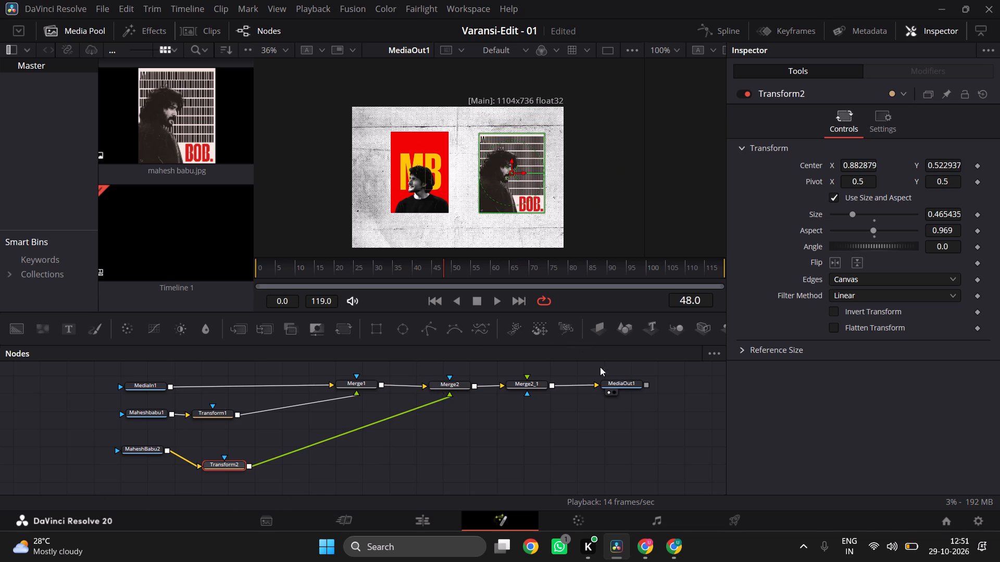
Select the MediaOut1 node and capture a screenshot of the whole node graph, from MediaIn1 to MediaOut1.
{"action": "left_click", "coordinate": [624, 380]}
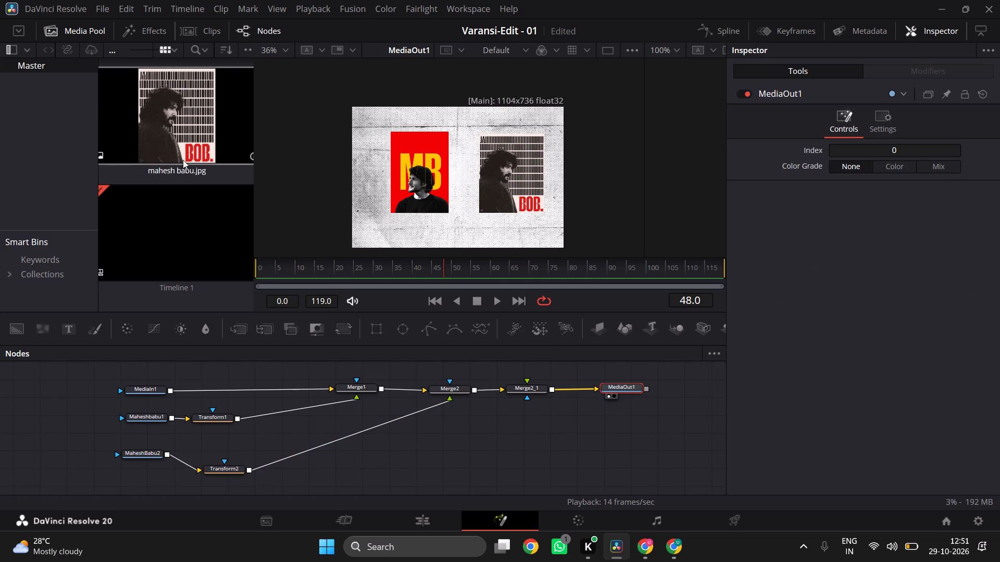
{"action": "scroll", "coordinate": [183, 160], "scroll_direction": "up", "scroll_amount": 11}
{"action": "key", "text": "Print"}
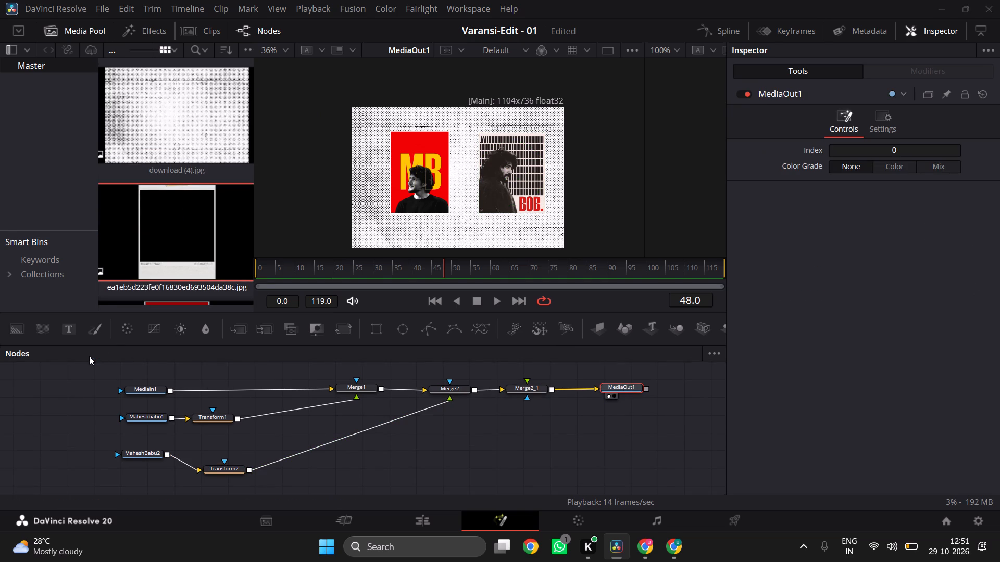
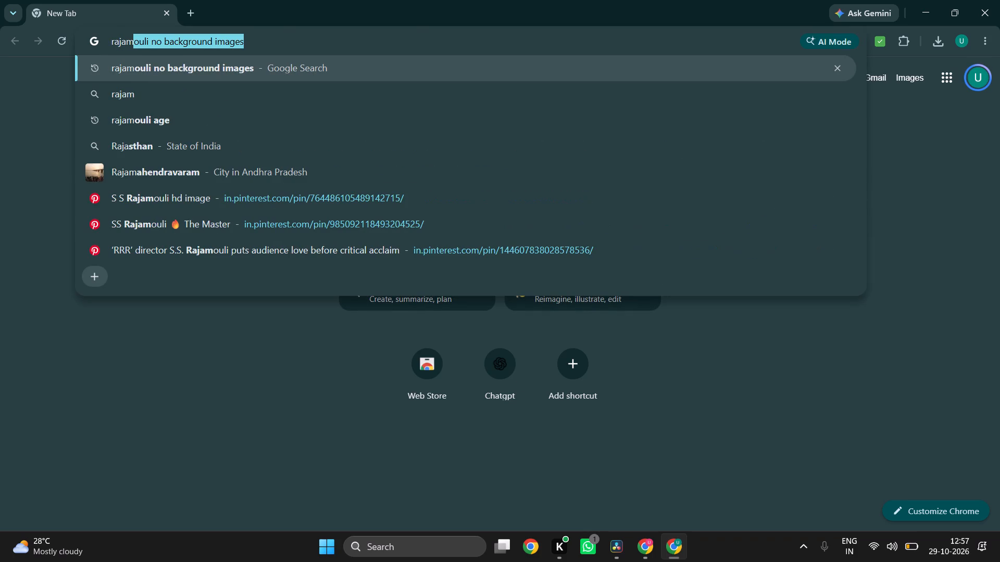
{"action": "type", "text": "ou"}
{"action": "key", "text": "l"}
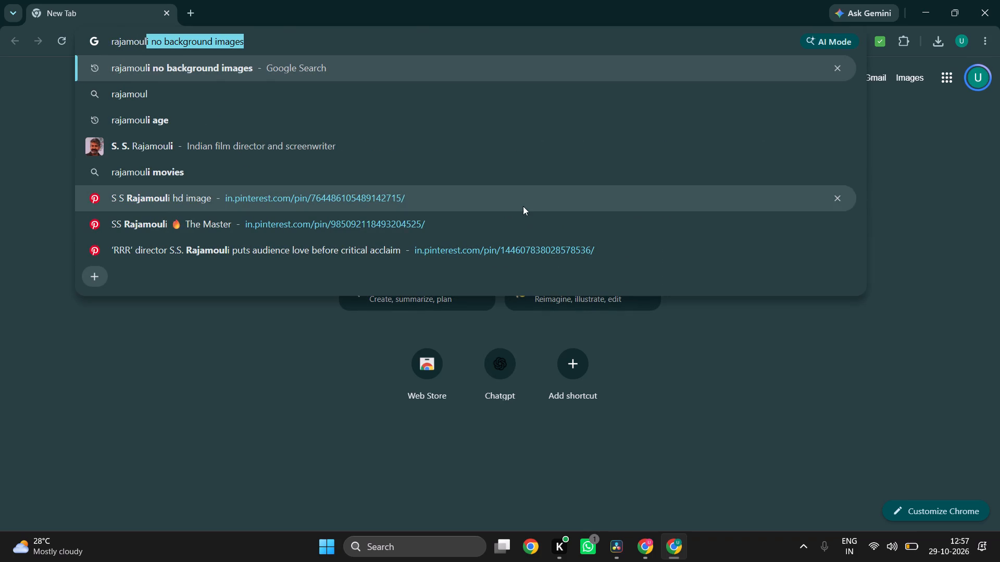
{"action": "key", "text": "i"}
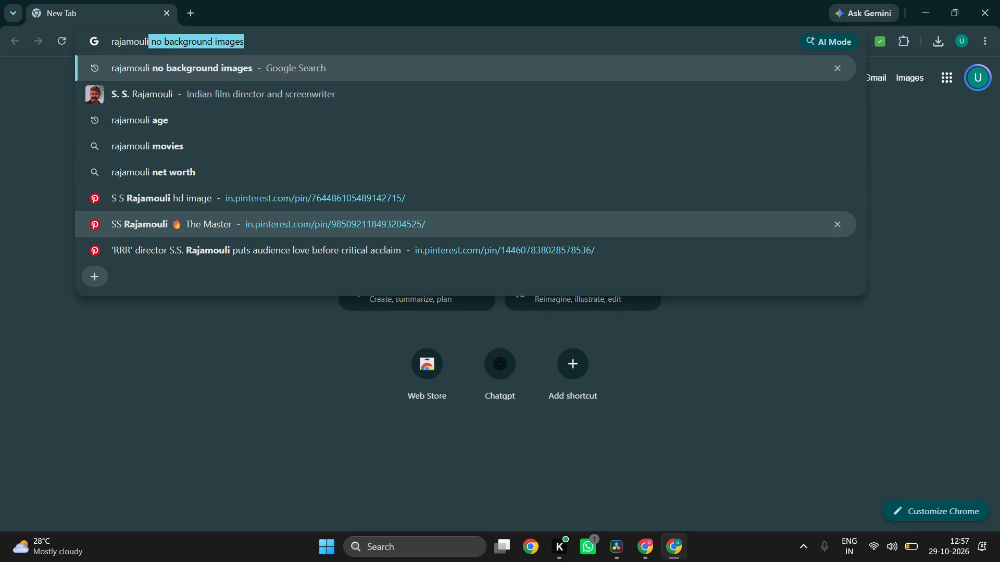
{"action": "left_click", "coordinate": [389, 221]}
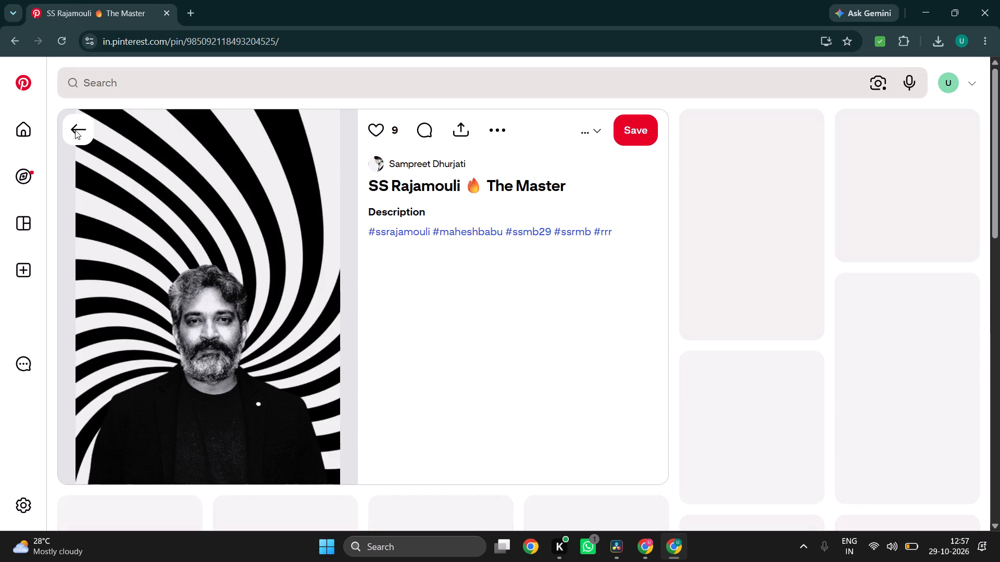
Browse the Pinterest home feed, open the "SS Rajamouli Hd Wallpaper" pin and look through its related images.
{"action": "left_click", "coordinate": [74, 130]}
{"action": "scroll", "coordinate": [230, 333], "scroll_direction": "down", "scroll_amount": 1}
{"action": "scroll", "coordinate": [230, 333], "scroll_direction": "up", "scroll_amount": 1}
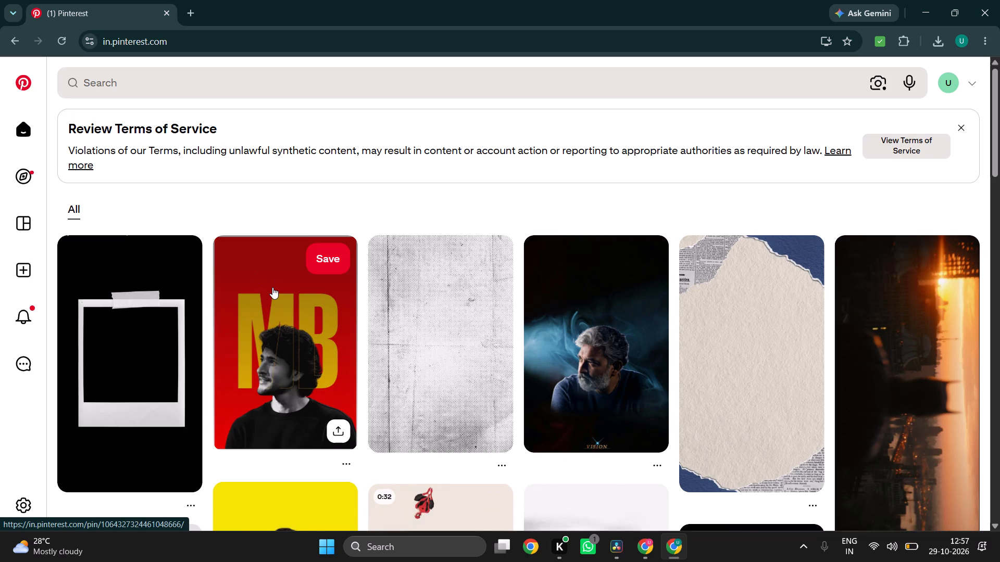
{"action": "scroll", "coordinate": [272, 287], "scroll_direction": "down", "scroll_amount": 1}
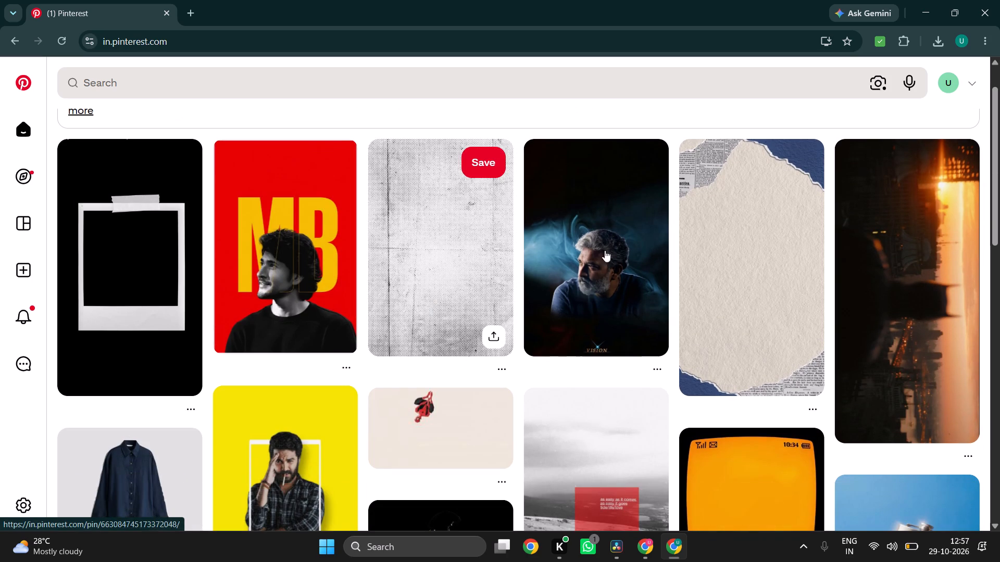
{"action": "left_click", "coordinate": [608, 266]}
{"action": "scroll", "coordinate": [608, 266], "scroll_direction": "down", "scroll_amount": 1}
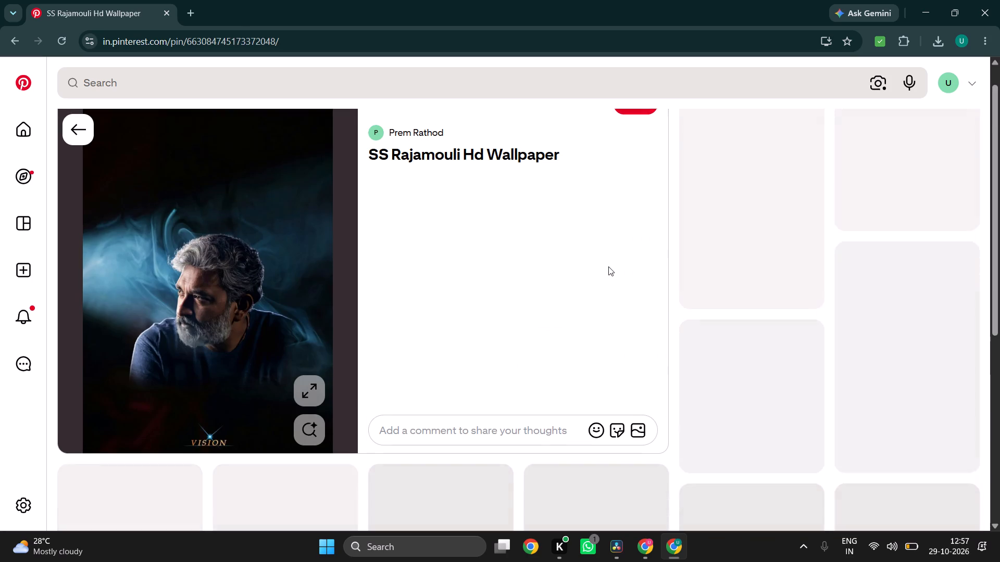
{"action": "scroll", "coordinate": [608, 266], "scroll_direction": "down", "scroll_amount": 3}
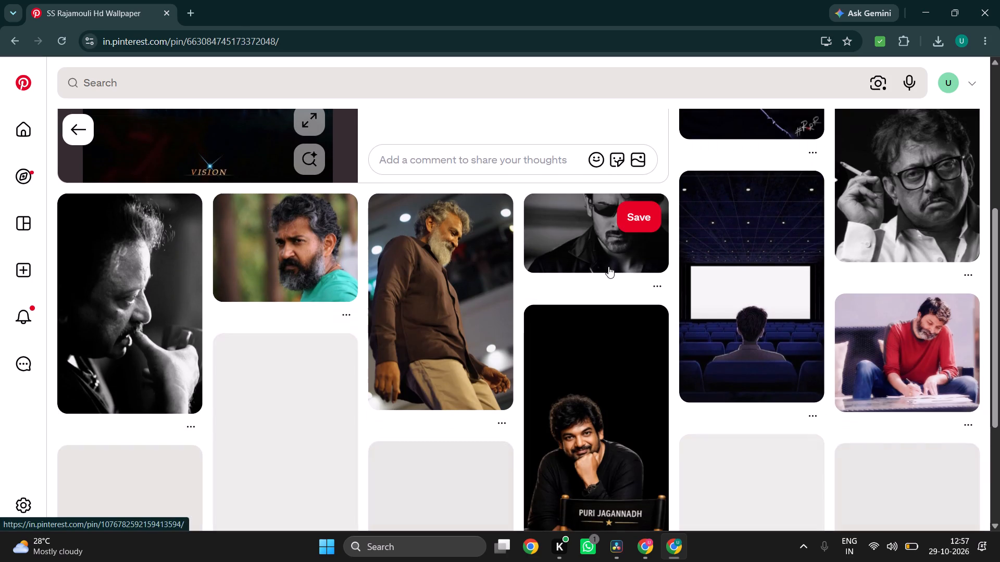
{"action": "scroll", "coordinate": [459, 286], "scroll_direction": "down", "scroll_amount": 1}
{"action": "scroll", "coordinate": [459, 286], "scroll_direction": "up", "scroll_amount": 2}
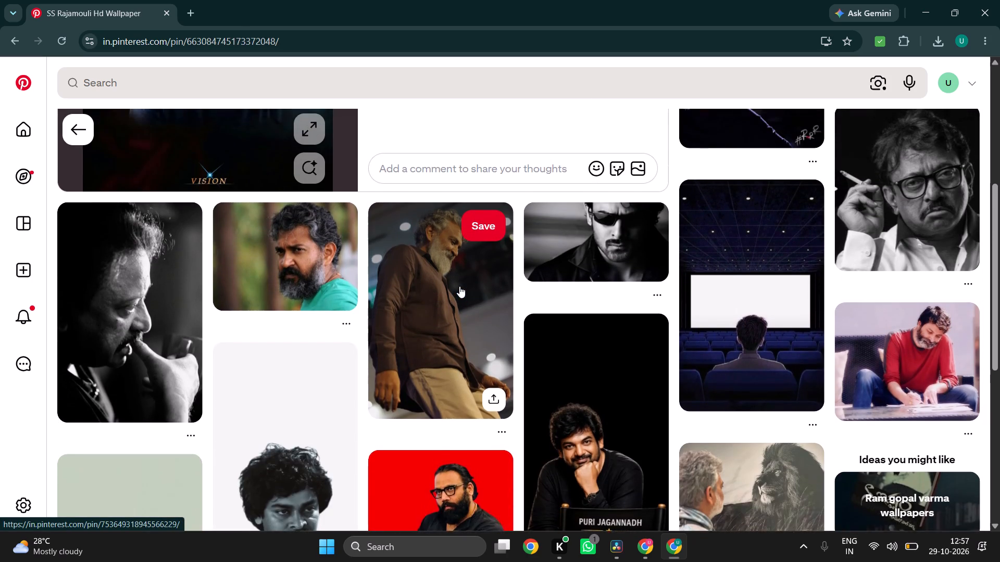
{"action": "scroll", "coordinate": [459, 286], "scroll_direction": "up", "scroll_amount": 3}
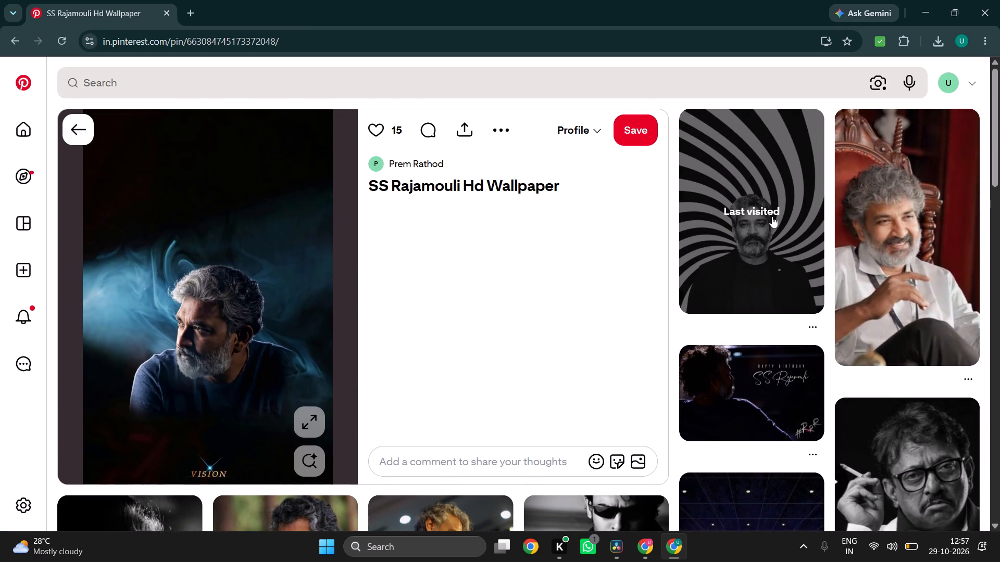
Look through the related images of the "SS Rajamouli The Master" pin, open "Rajamouli Pencil Drawing" and download its image.
{"action": "left_click", "coordinate": [759, 194]}
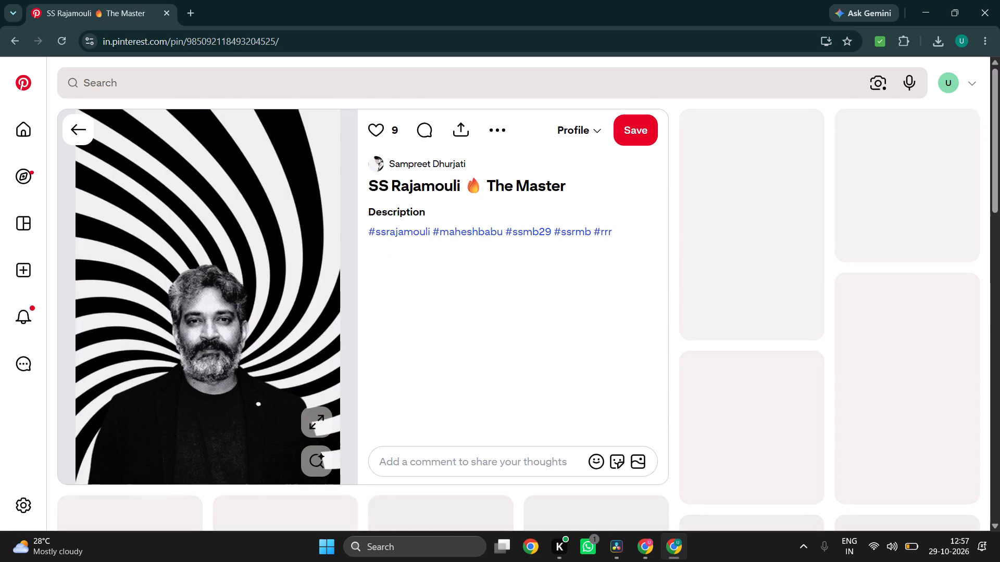
{"action": "scroll", "coordinate": [406, 385], "scroll_direction": "down", "scroll_amount": 1}
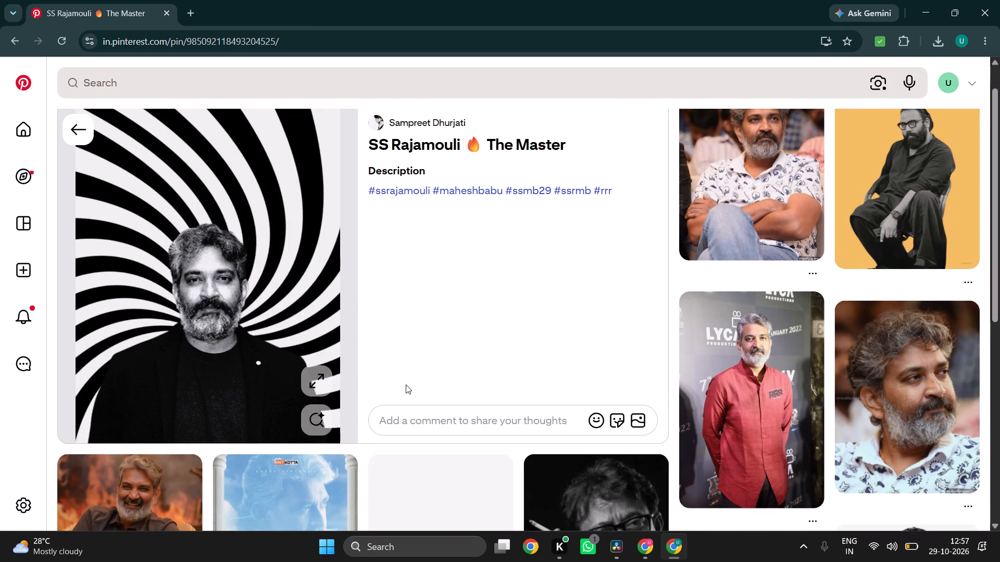
{"action": "scroll", "coordinate": [406, 385], "scroll_direction": "down", "scroll_amount": 1}
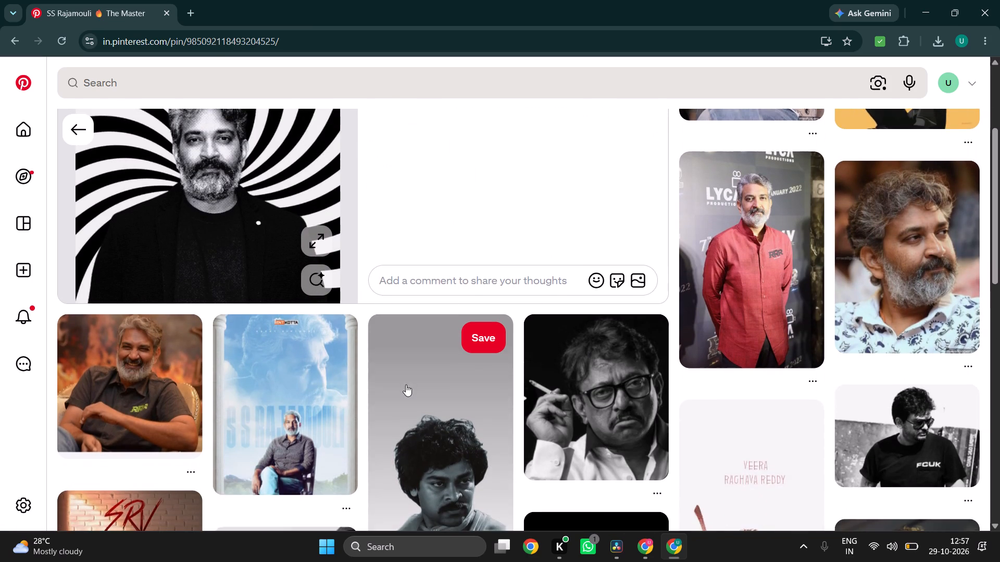
{"action": "scroll", "coordinate": [406, 385], "scroll_direction": "down", "scroll_amount": 1}
{"action": "scroll", "coordinate": [287, 366], "scroll_direction": "down", "scroll_amount": 1}
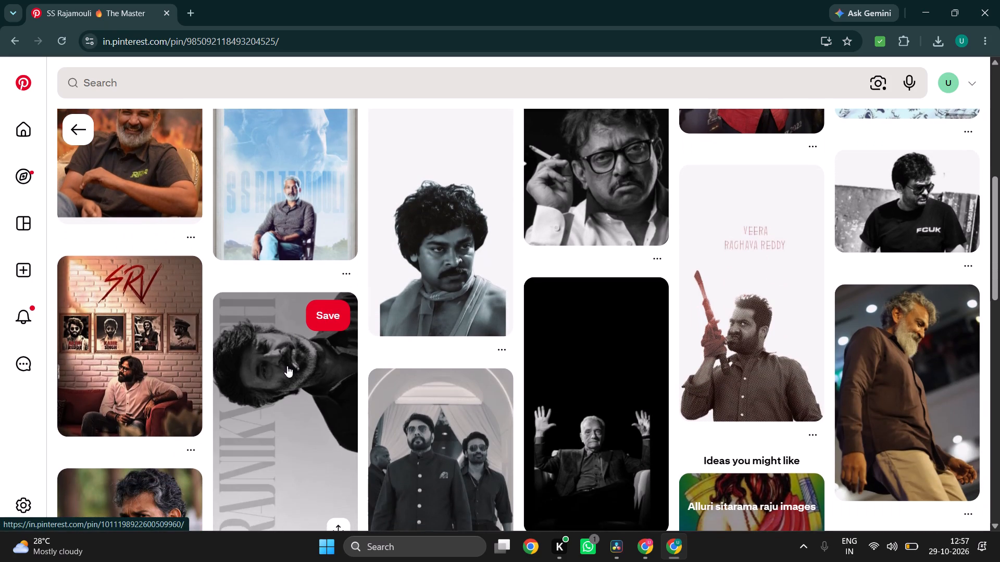
{"action": "scroll", "coordinate": [287, 366], "scroll_direction": "down", "scroll_amount": 1}
{"action": "scroll", "coordinate": [400, 399], "scroll_direction": "down", "scroll_amount": 1}
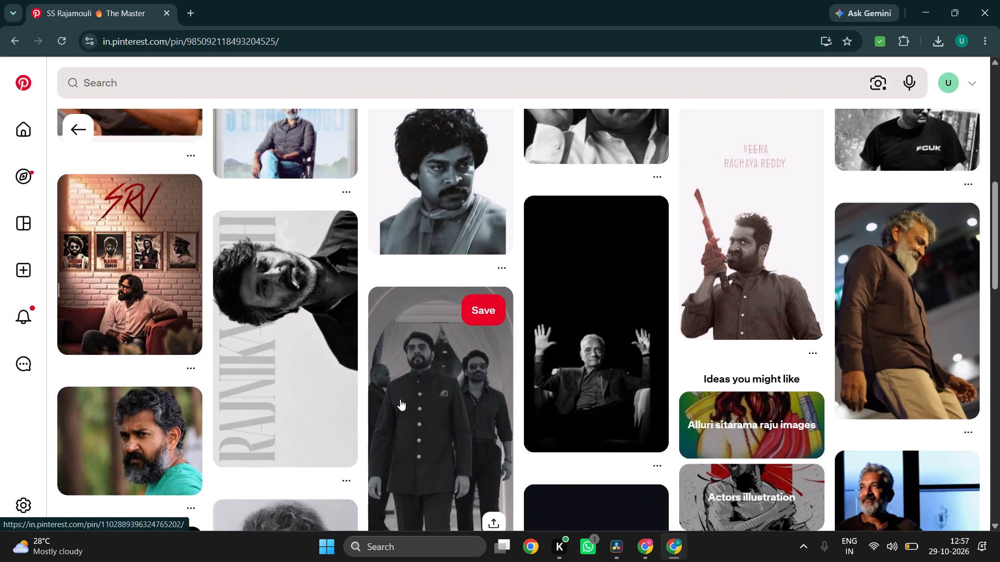
{"action": "scroll", "coordinate": [400, 399], "scroll_direction": "down", "scroll_amount": 2}
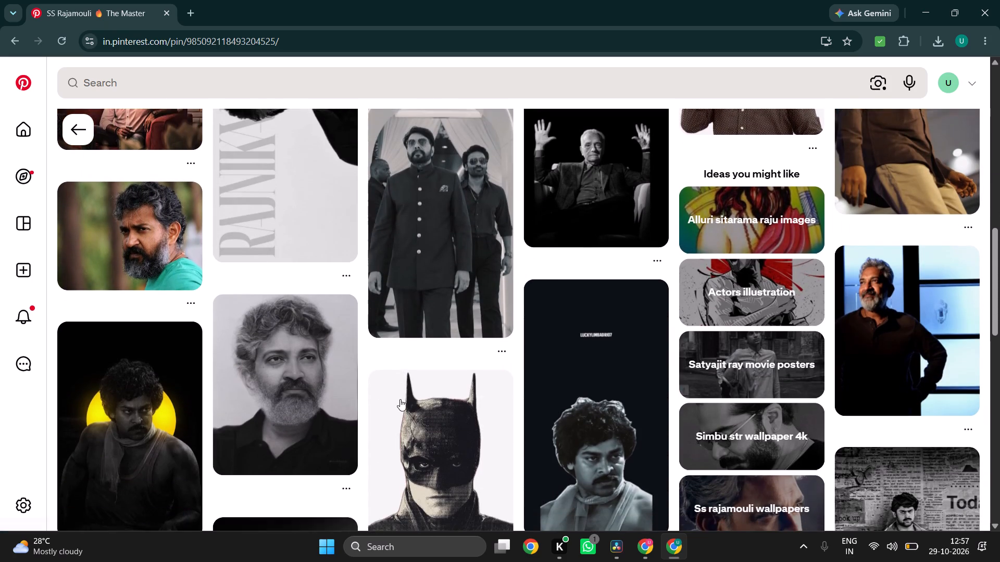
{"action": "scroll", "coordinate": [400, 399], "scroll_direction": "down", "scroll_amount": 1}
{"action": "left_click", "coordinate": [291, 388]}
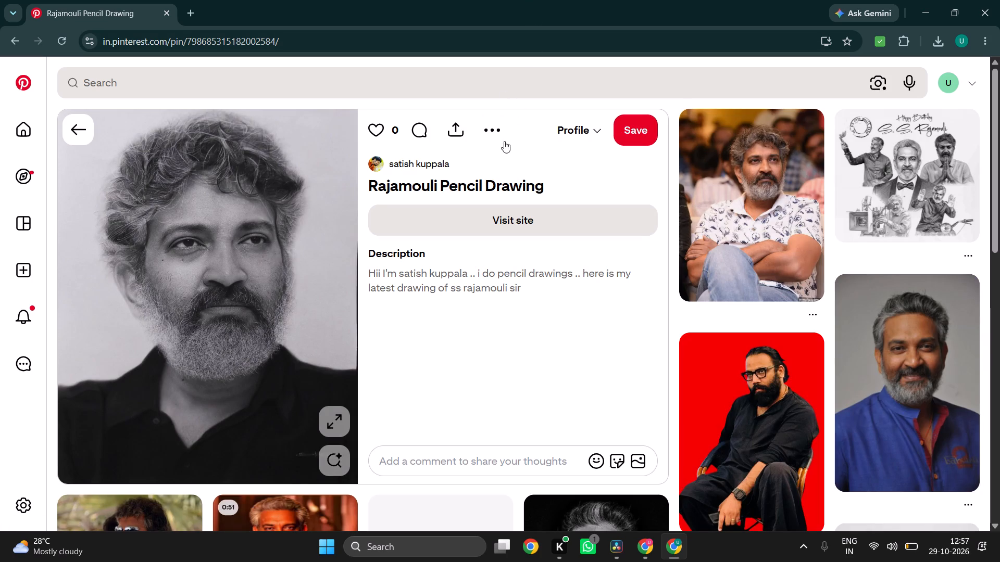
{"action": "left_click", "coordinate": [501, 128]}
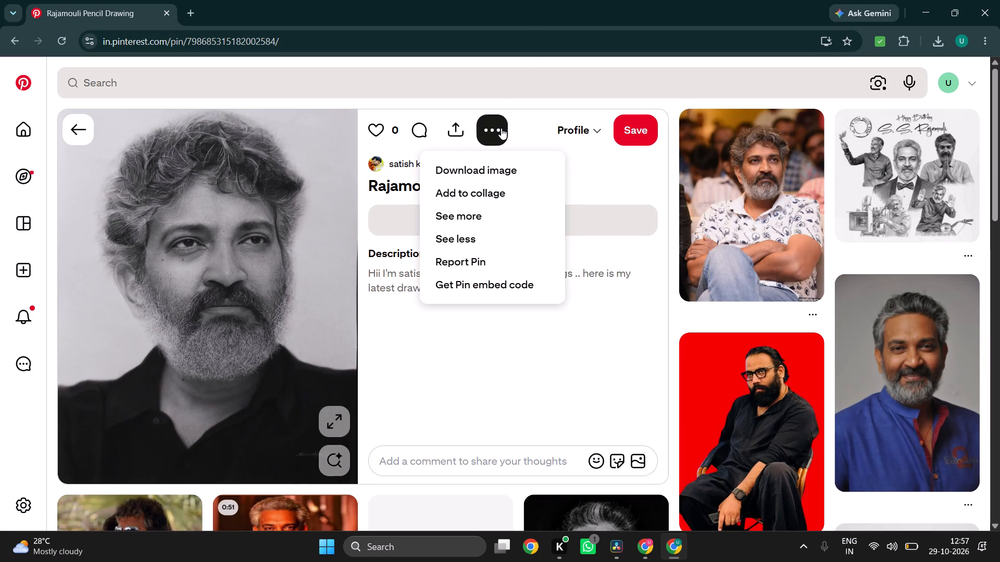
{"action": "left_click", "coordinate": [510, 168]}
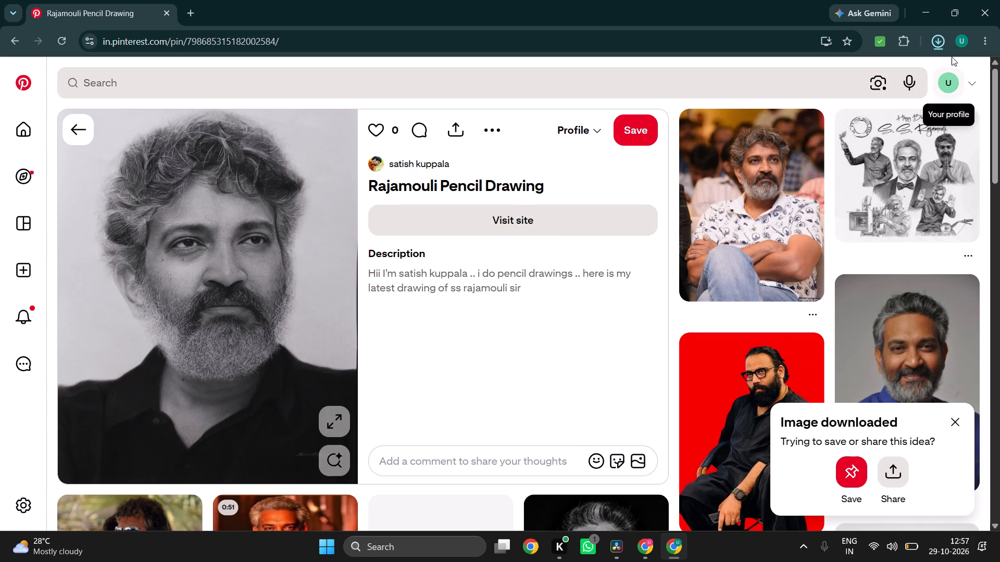
In File Explorer, copy Rajamouli Pencil Drawing.jpg from Downloads into the "Part-1 The Intro of ssmb29" folder.
{"action": "left_click", "coordinate": [454, 561]}
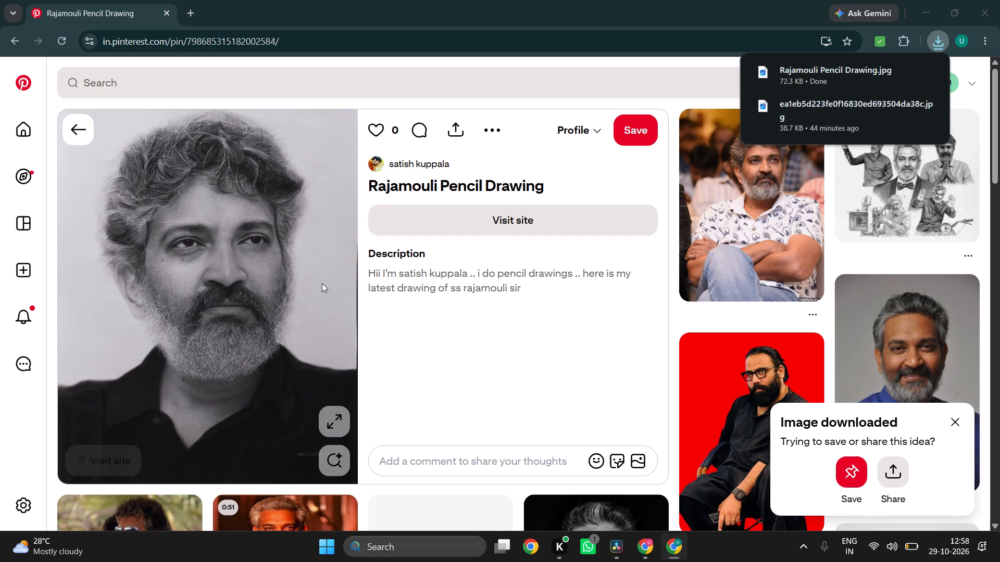
{"action": "left_click", "coordinate": [393, 551]}
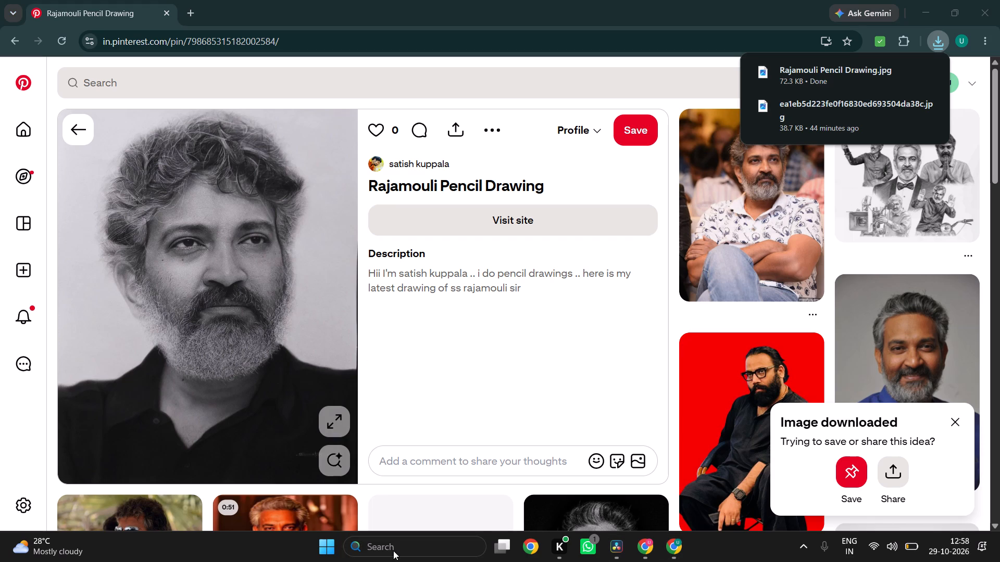
{"action": "type", "text": "fi"}
{"action": "type", "text": "le"}
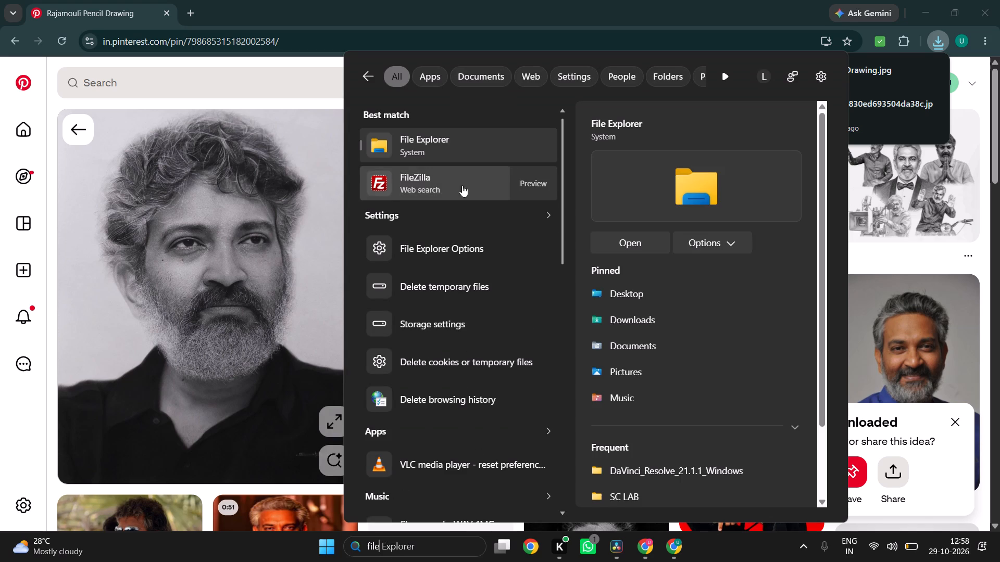
{"action": "left_click", "coordinate": [422, 150]}
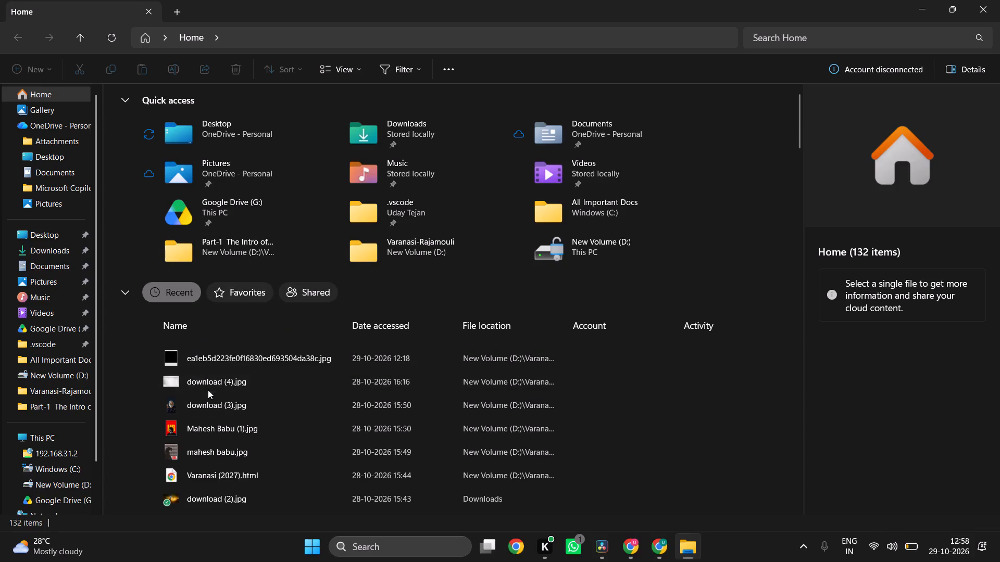
{"action": "scroll", "coordinate": [208, 413], "scroll_direction": "down", "scroll_amount": 1}
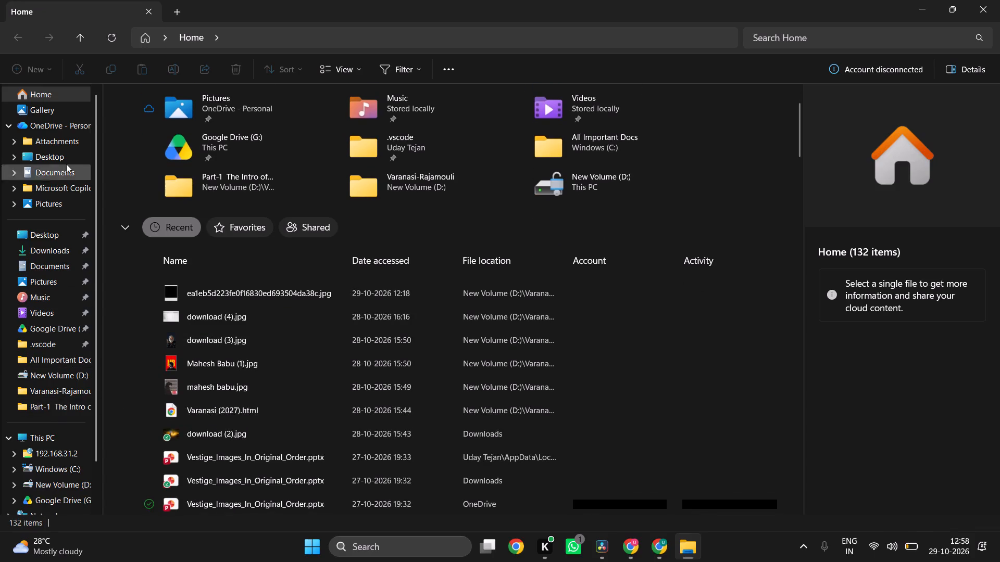
{"action": "left_click", "coordinate": [42, 243]}
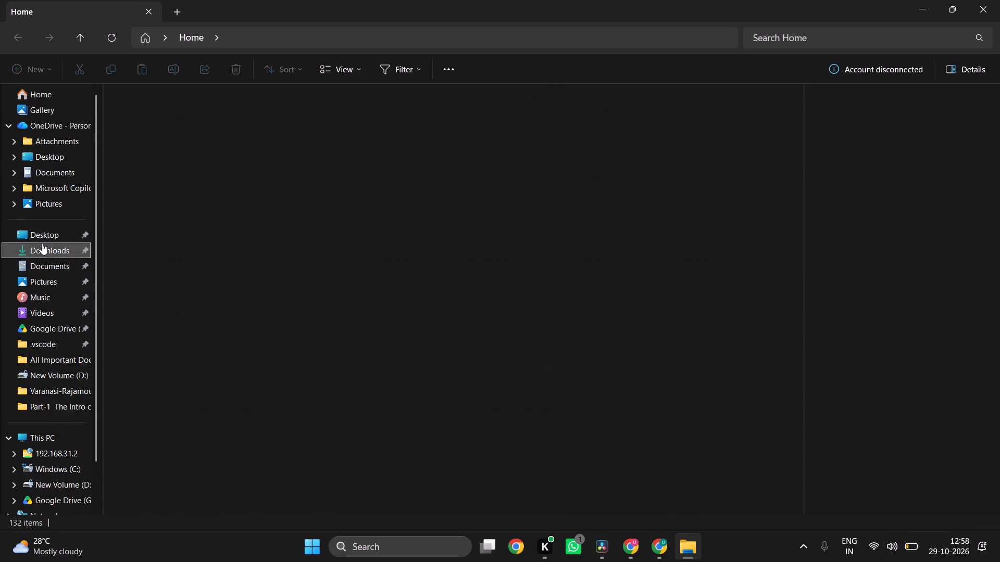
{"action": "left_click", "coordinate": [172, 167]}
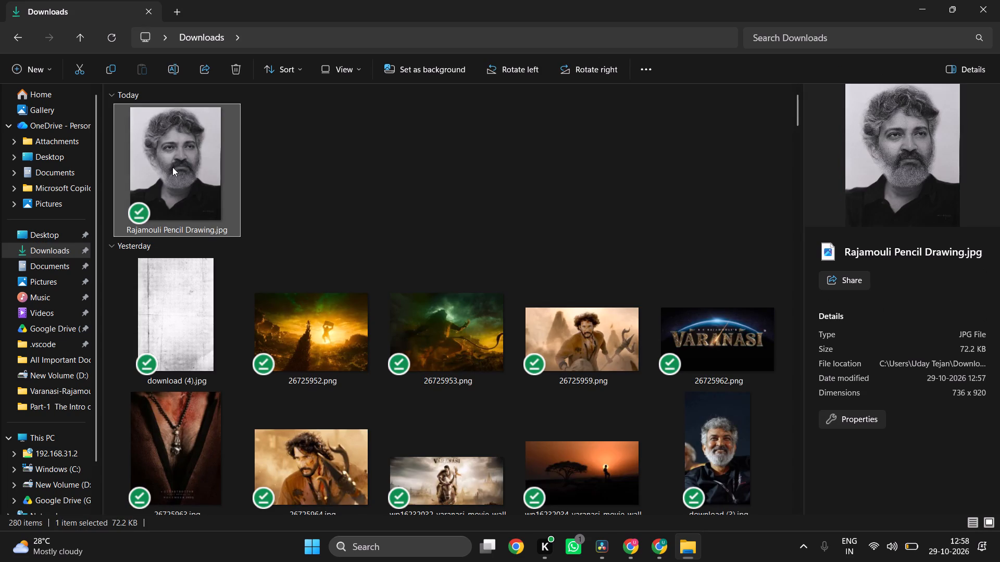
{"action": "key", "text": "ctrl+c"}
{"action": "left_click", "coordinate": [59, 401]}
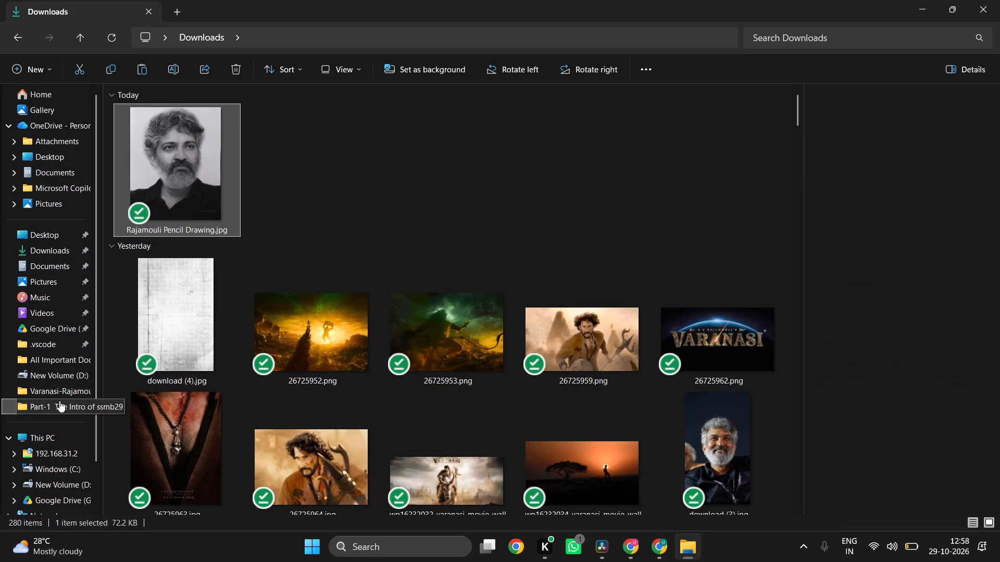
{"action": "left_click", "coordinate": [257, 450]}
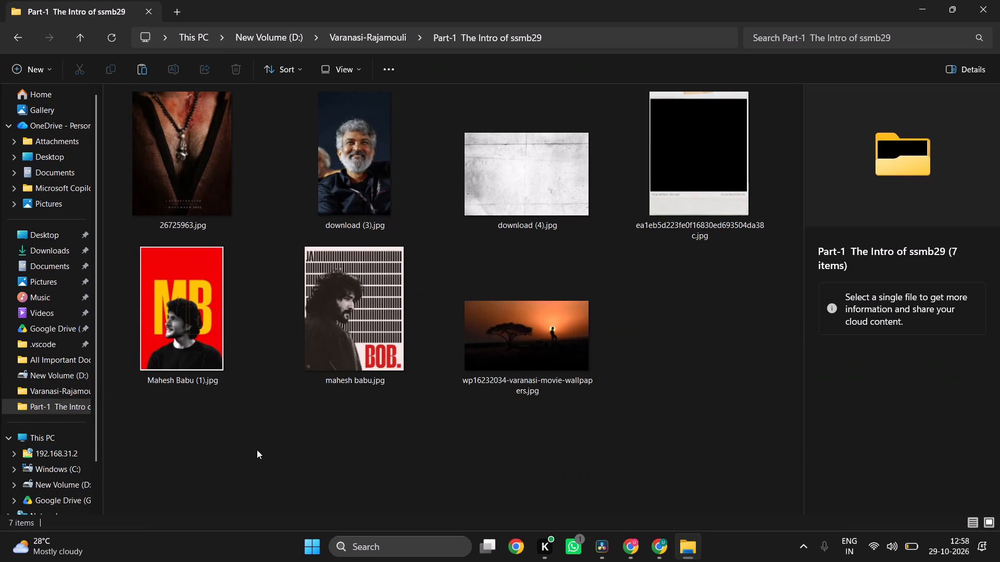
{"action": "key", "text": "ctrl+v"}
Delete download (3).jpg, the older Rajamouli photo, from the "Part-1 The Intro of ssmb29" folder.
{"action": "left_click", "coordinate": [367, 205]}
{"action": "key", "text": "Delete"}
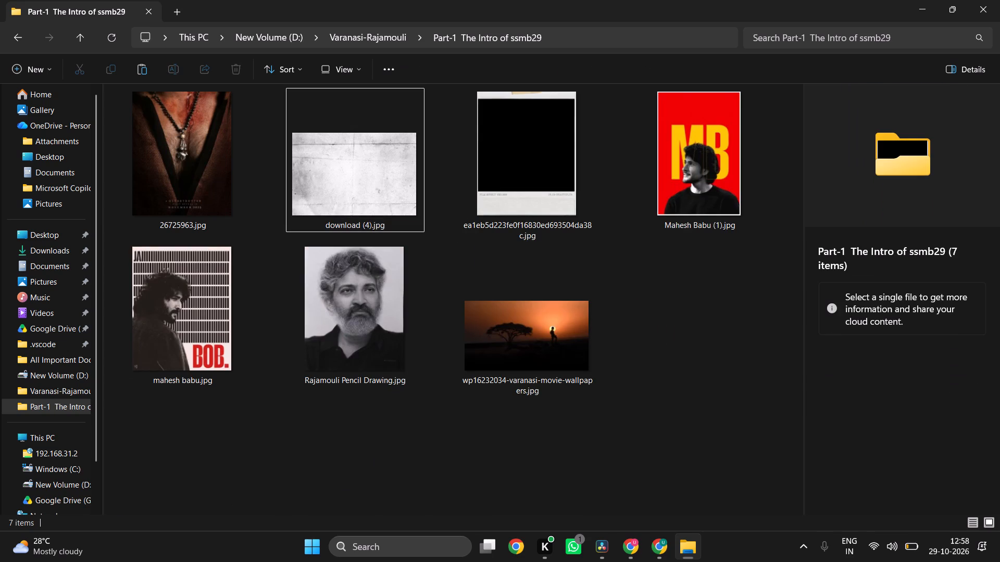
In DaVinci Resolve, import Rajamouli Pencil Drawing.jpg into the media pool and locate it among the clips.
{"action": "left_click", "coordinate": [594, 551]}
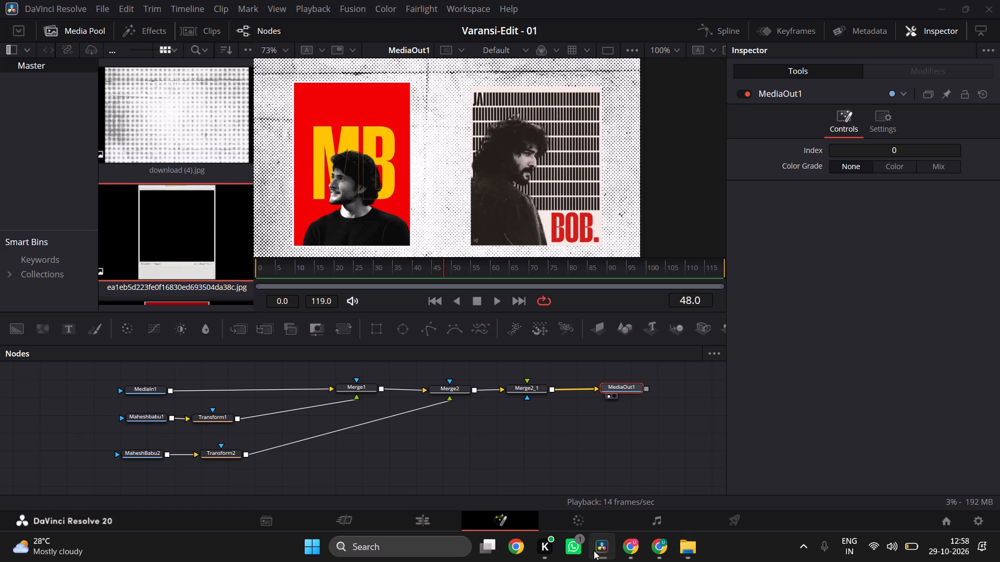
{"action": "left_click", "coordinate": [100, 13]}
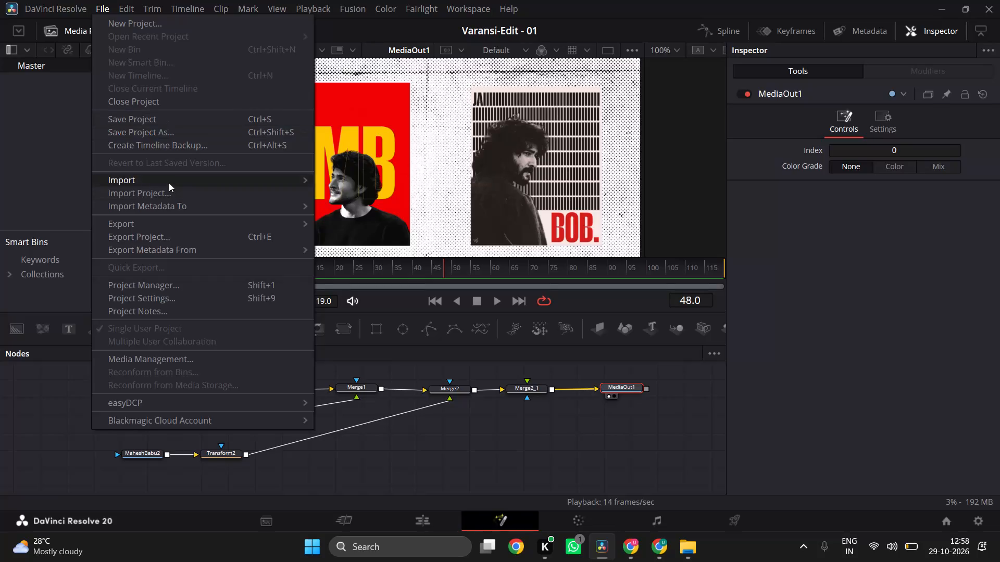
{"action": "left_click", "coordinate": [169, 183]}
{"action": "left_click", "coordinate": [408, 194]}
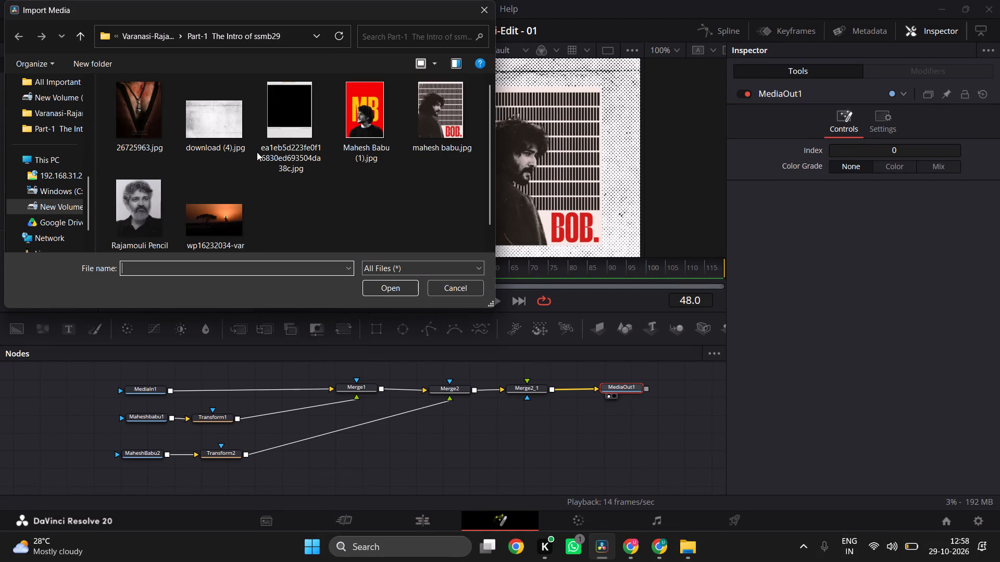
{"action": "left_click", "coordinate": [173, 177]}
{"action": "left_click", "coordinate": [384, 290]}
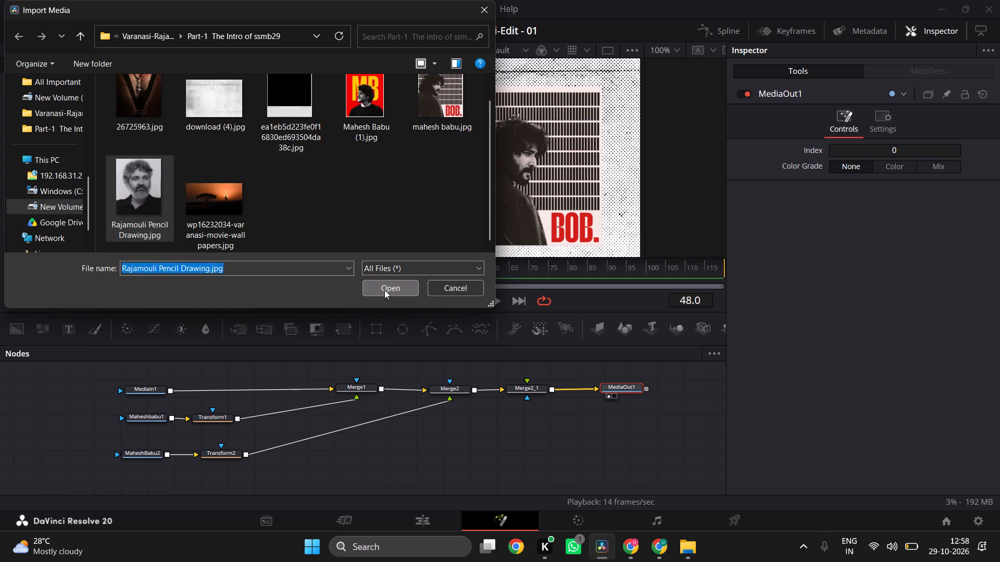
{"action": "scroll", "coordinate": [186, 212], "scroll_direction": "down", "scroll_amount": 6}
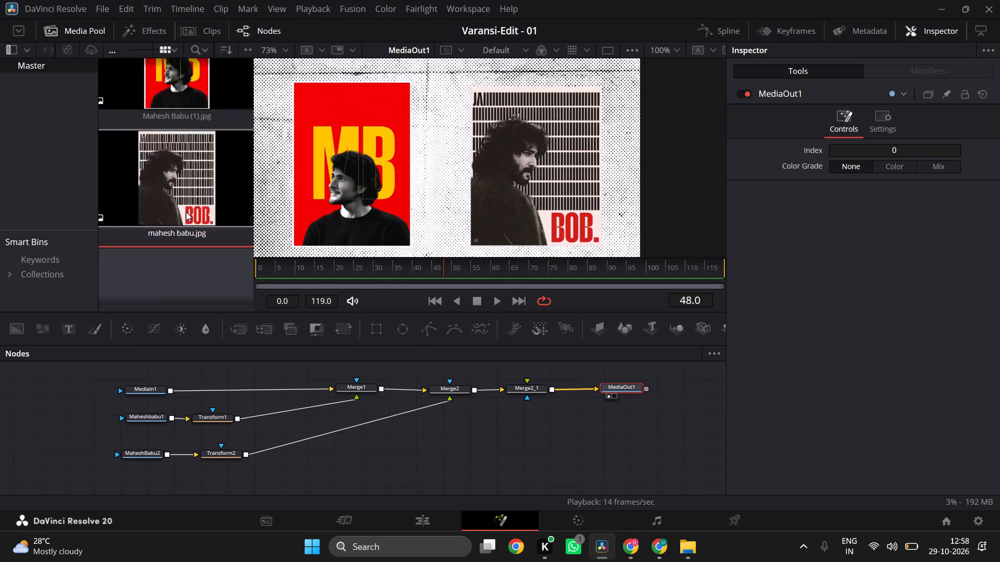
{"action": "scroll", "coordinate": [186, 212], "scroll_direction": "down", "scroll_amount": 1}
{"action": "scroll", "coordinate": [186, 212], "scroll_direction": "up", "scroll_amount": 2}
{"action": "scroll", "coordinate": [186, 212], "scroll_direction": "down", "scroll_amount": 3}
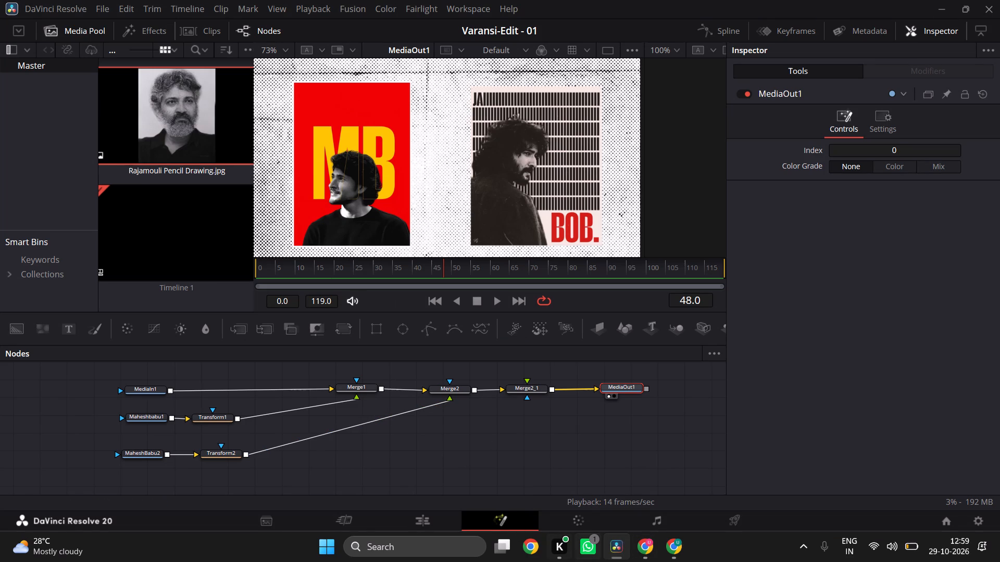
{"action": "left_click", "coordinate": [643, 555]}
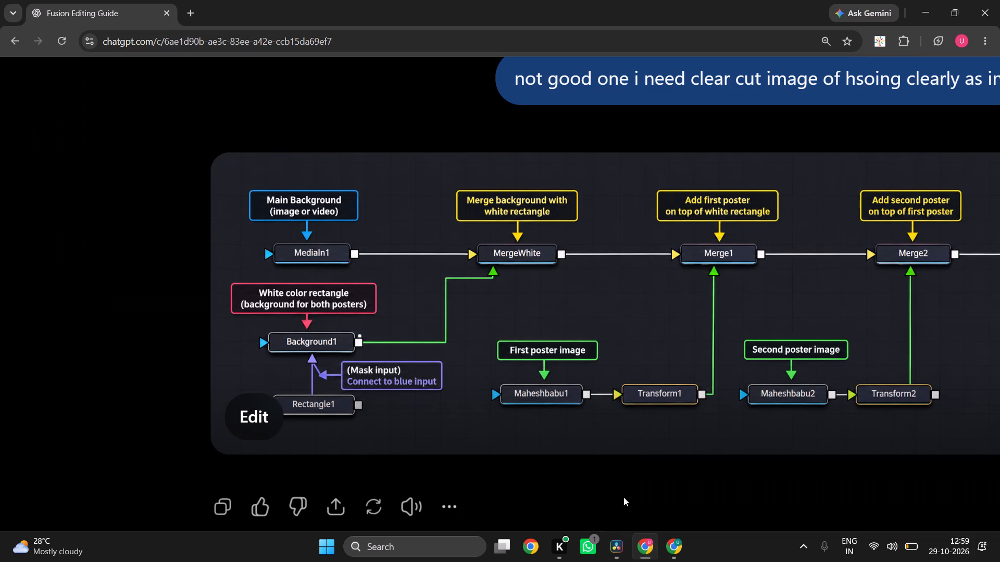
Switch to DaVinci Resolve and move the Transform2 and MaheshBabu2 nodes side by side beneath Merge2.
{"action": "left_click", "coordinate": [612, 552]}
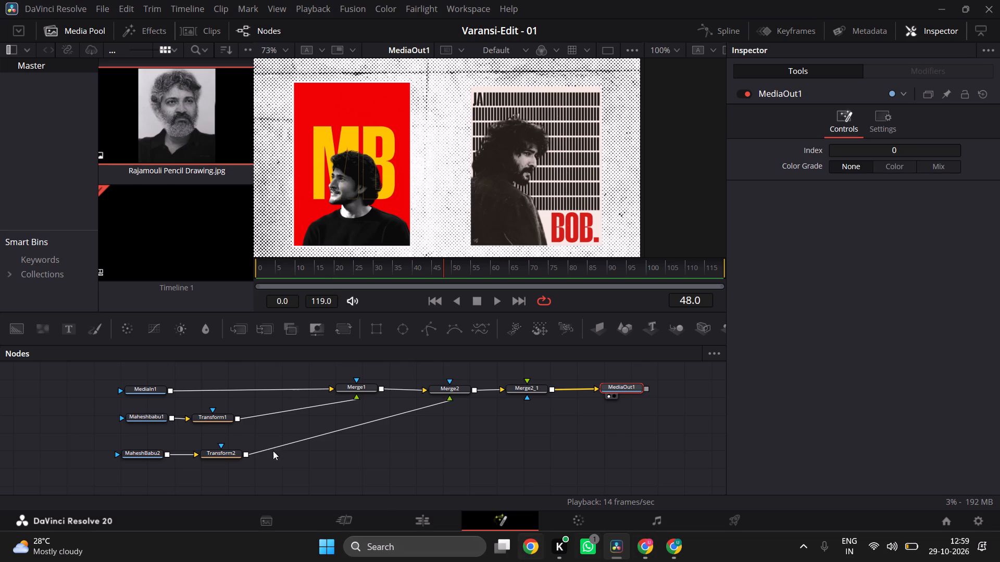
{"action": "left_click_drag", "start_coordinate": [219, 455], "coordinate": [341, 457]}
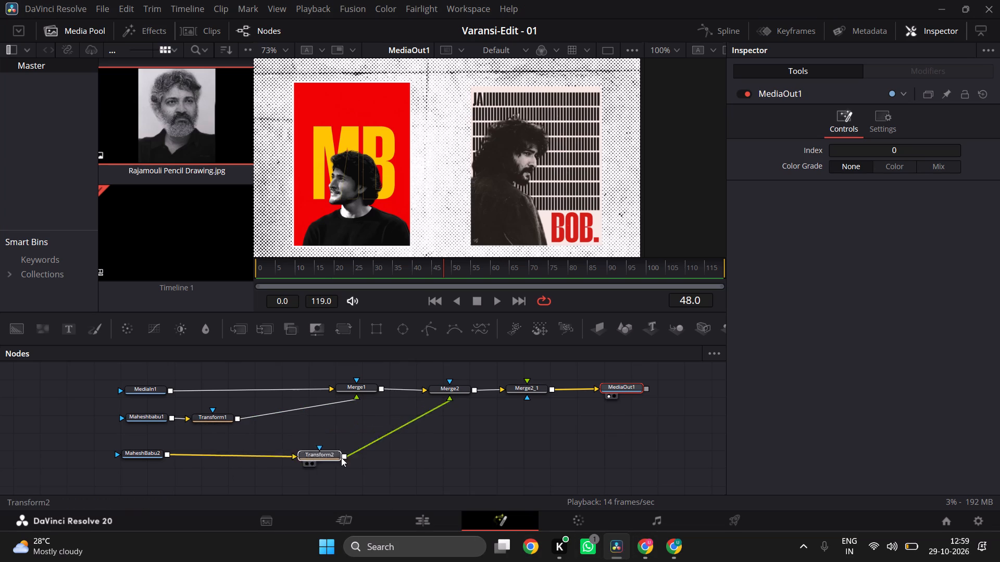
{"action": "left_click_drag", "start_coordinate": [341, 457], "coordinate": [473, 454]}
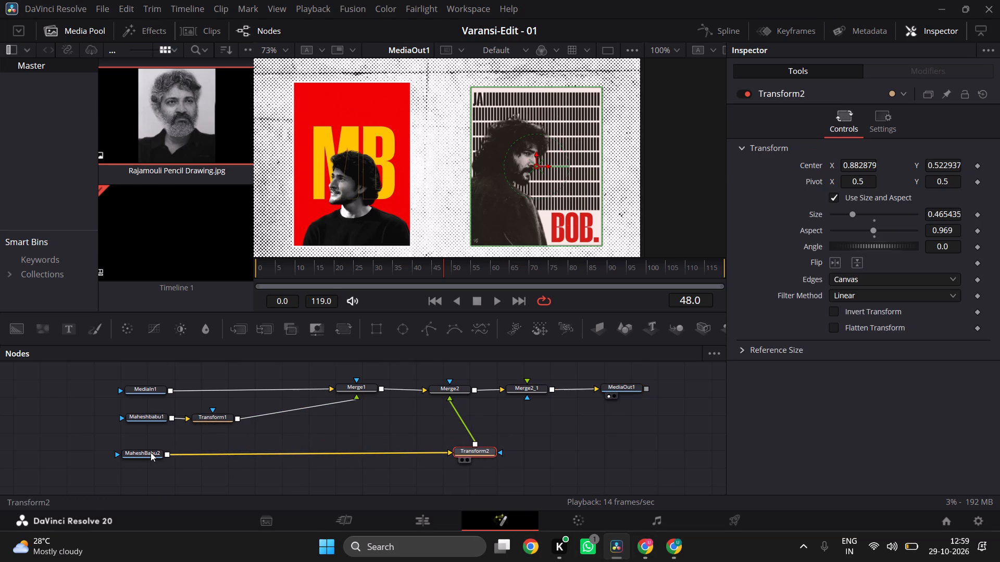
{"action": "left_click_drag", "start_coordinate": [151, 452], "coordinate": [396, 446]}
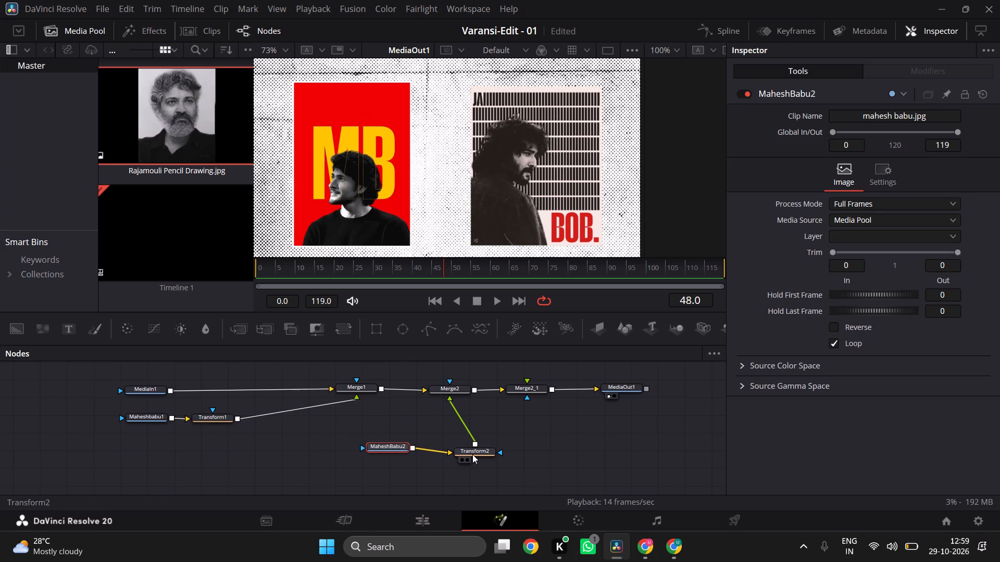
{"action": "left_click_drag", "start_coordinate": [471, 452], "coordinate": [454, 446]}
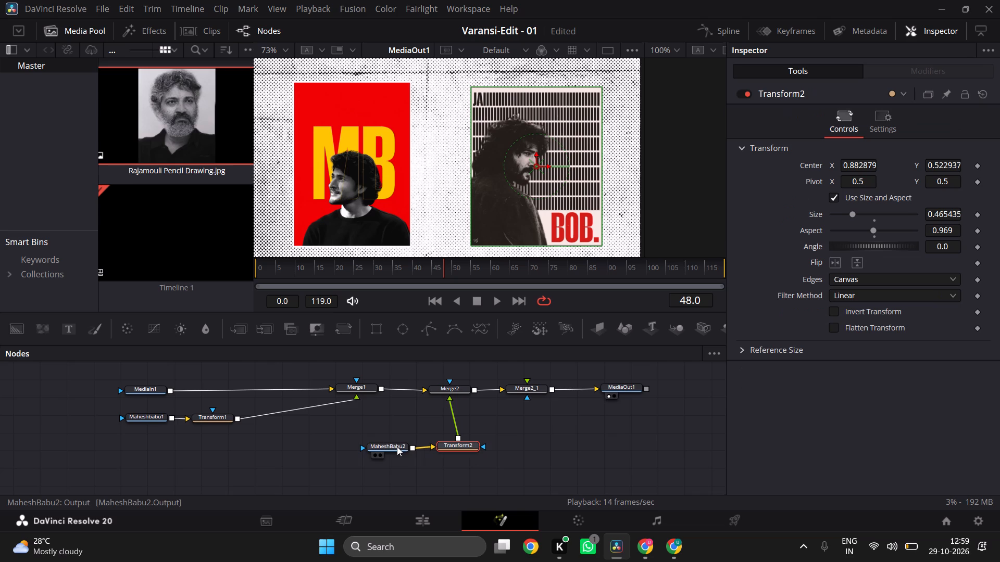
{"action": "left_click_drag", "start_coordinate": [392, 445], "coordinate": [391, 439]}
Move Transform1 and Maheshbabu1 beneath Merge1 and arrange them in one row with MaheshBabu2 and Transform2.
{"action": "left_click_drag", "start_coordinate": [213, 419], "coordinate": [319, 445]}
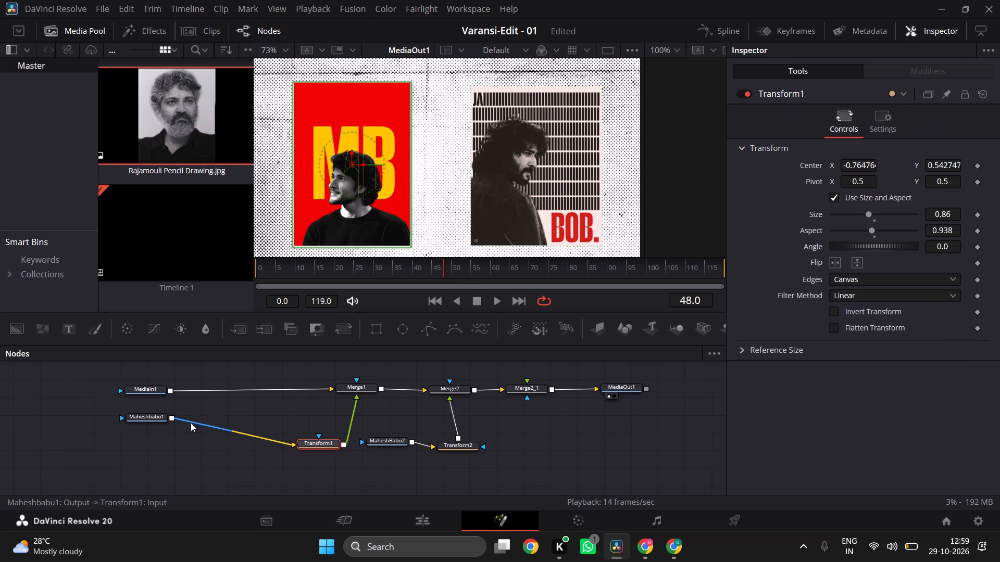
{"action": "left_click_drag", "start_coordinate": [152, 420], "coordinate": [252, 447]}
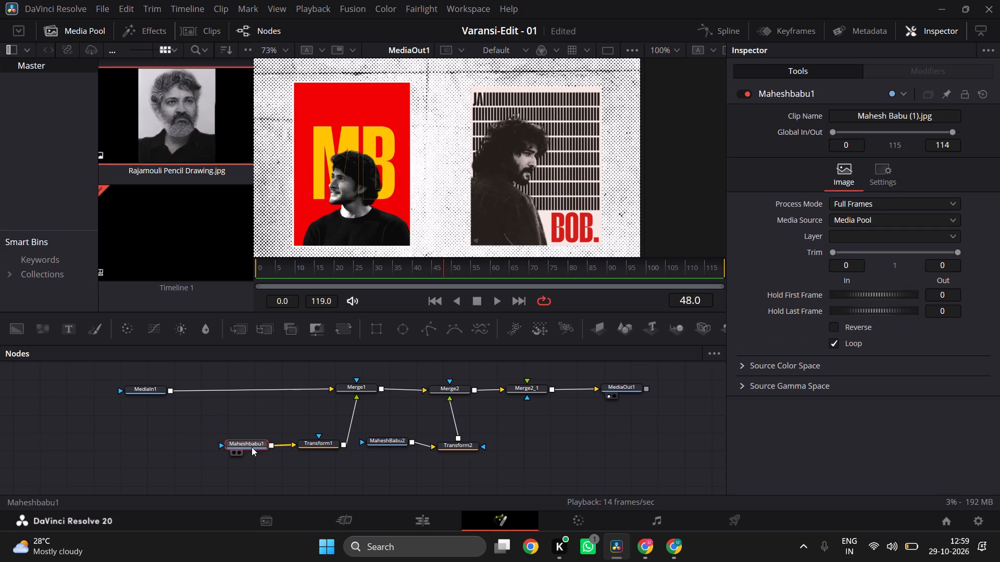
{"action": "left_click_drag", "start_coordinate": [455, 446], "coordinate": [455, 441]}
{"action": "left_click", "coordinate": [317, 446]}
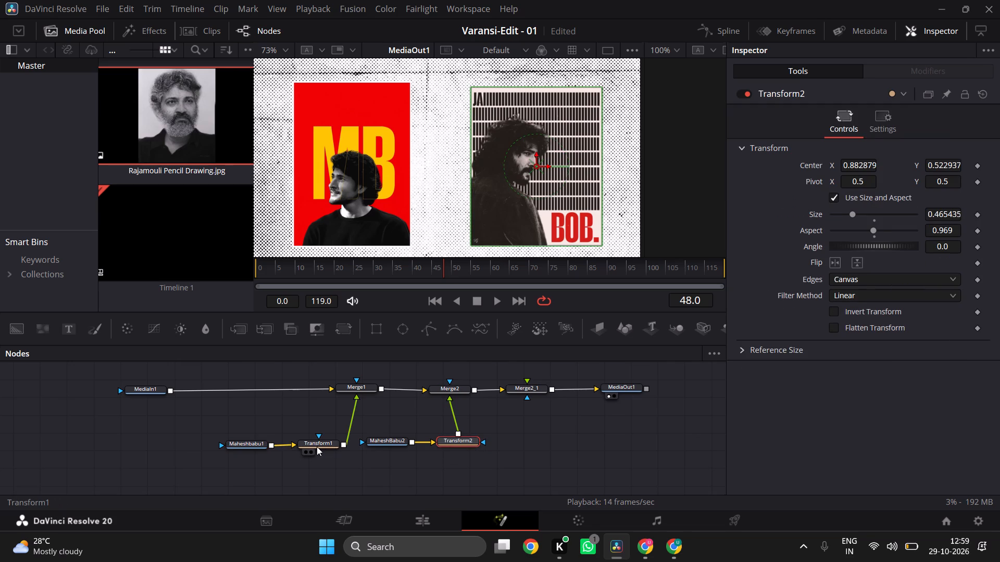
{"action": "left_click_drag", "start_coordinate": [386, 437], "coordinate": [408, 438]}
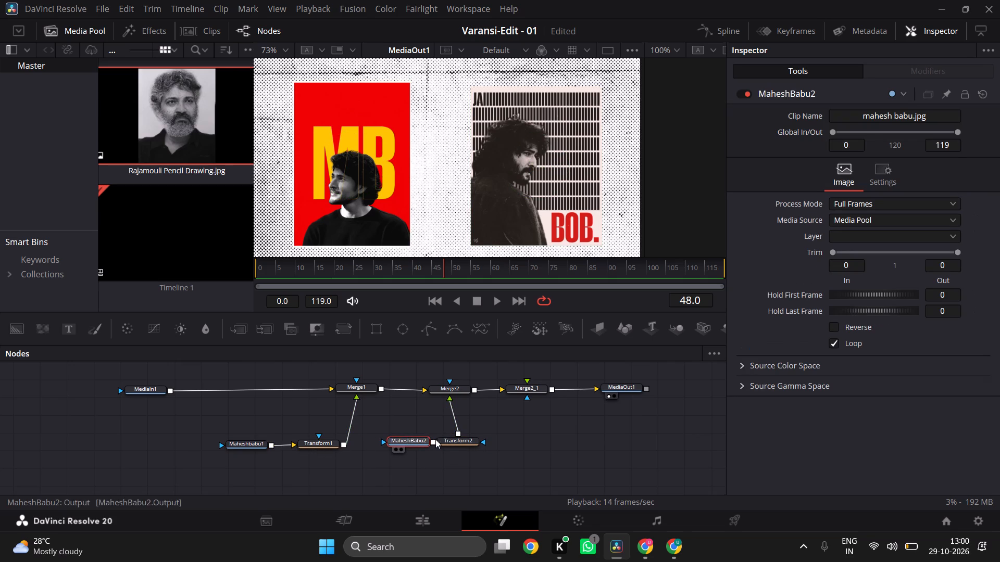
{"action": "left_click_drag", "start_coordinate": [446, 442], "coordinate": [461, 438]}
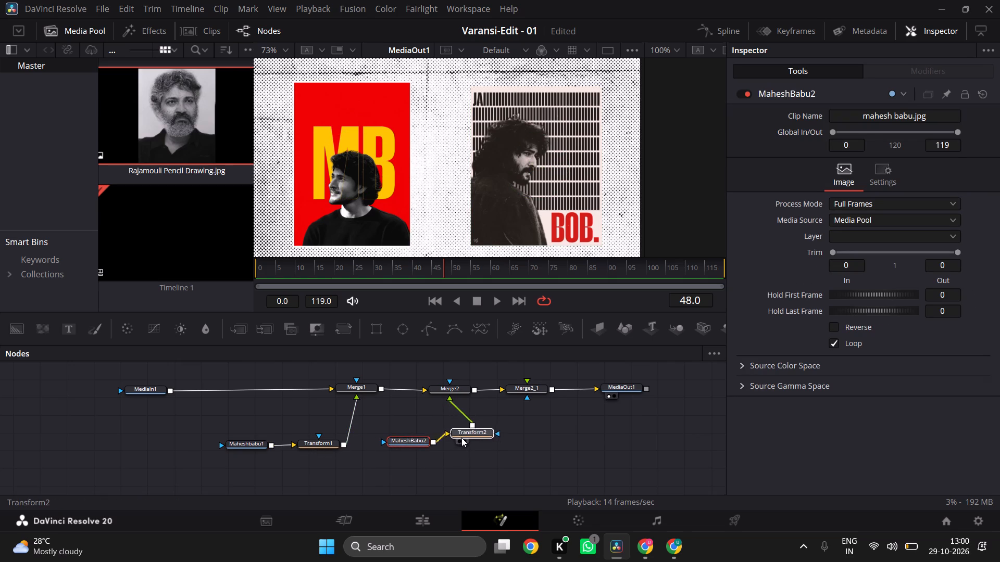
{"action": "left_click_drag", "start_coordinate": [461, 438], "coordinate": [461, 442]}
{"action": "left_click_drag", "start_coordinate": [461, 442], "coordinate": [444, 442]}
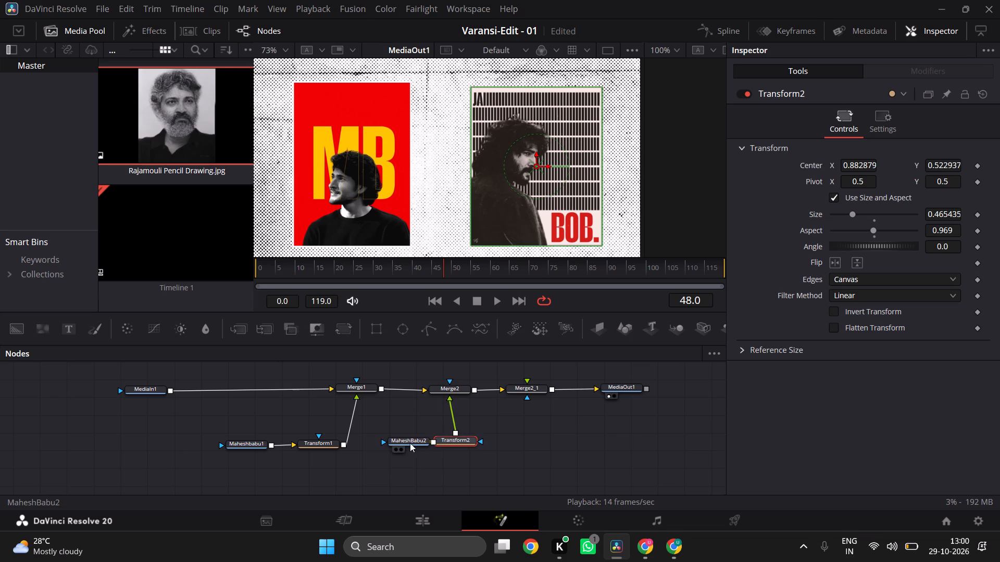
{"action": "left_click_drag", "start_coordinate": [410, 443], "coordinate": [395, 442]}
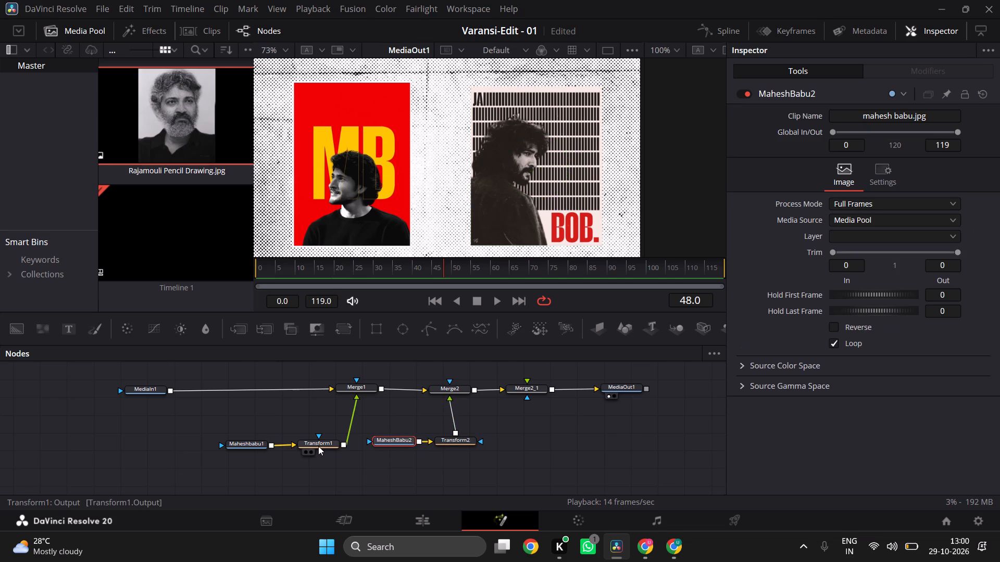
{"action": "left_click_drag", "start_coordinate": [318, 446], "coordinate": [322, 441]}
{"action": "left_click_drag", "start_coordinate": [253, 443], "coordinate": [253, 436]}
{"action": "left_click_drag", "start_coordinate": [326, 437], "coordinate": [338, 436]}
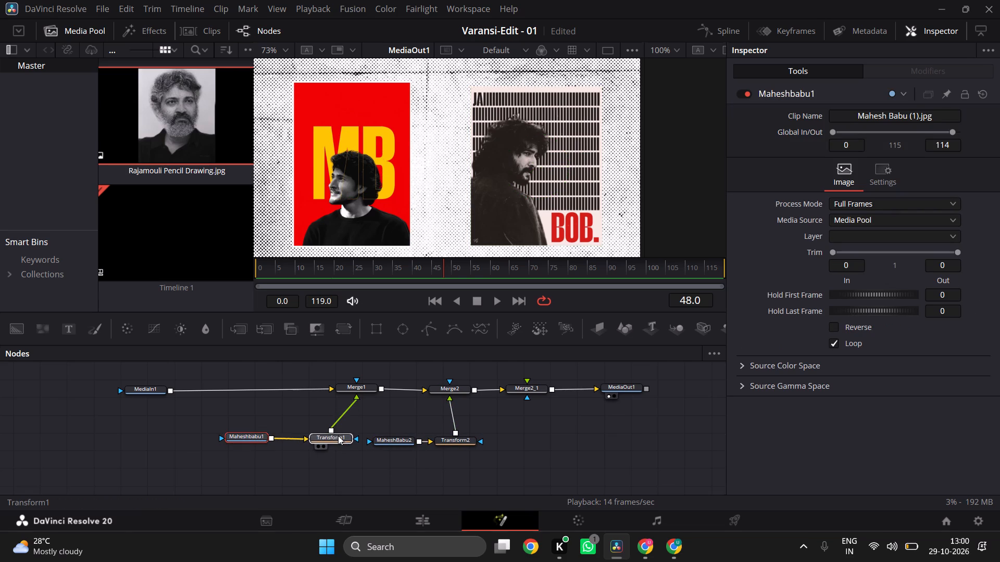
{"action": "left_click_drag", "start_coordinate": [338, 436], "coordinate": [337, 438]}
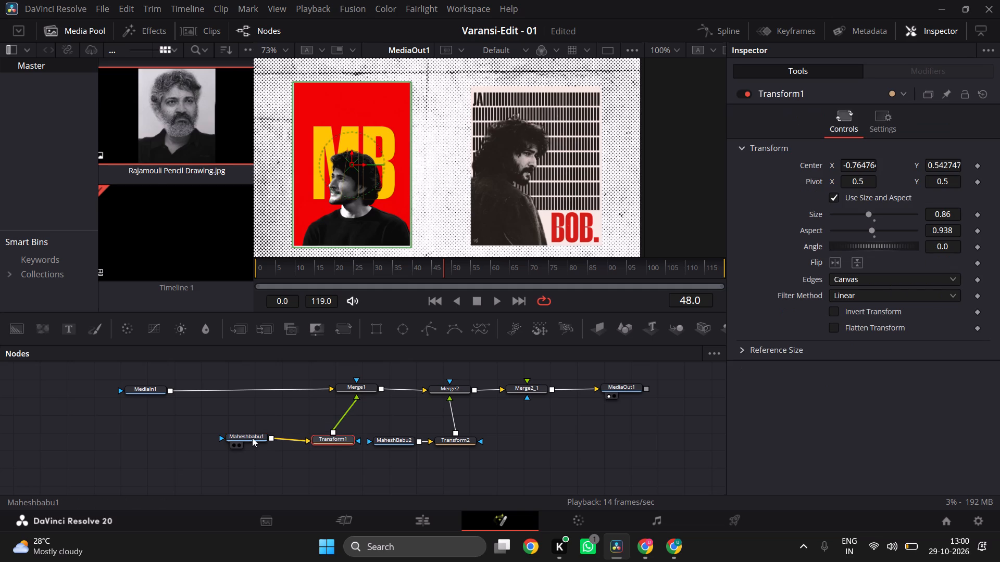
{"action": "left_click_drag", "start_coordinate": [251, 438], "coordinate": [244, 438]}
Widen the gap between MediaIn1 and Merge1, place Merge1 directly above Transform1, and realign the Maheshbabu1 and MaheshBabu2 nodes.
{"action": "left_click_drag", "start_coordinate": [146, 390], "coordinate": [83, 385]}
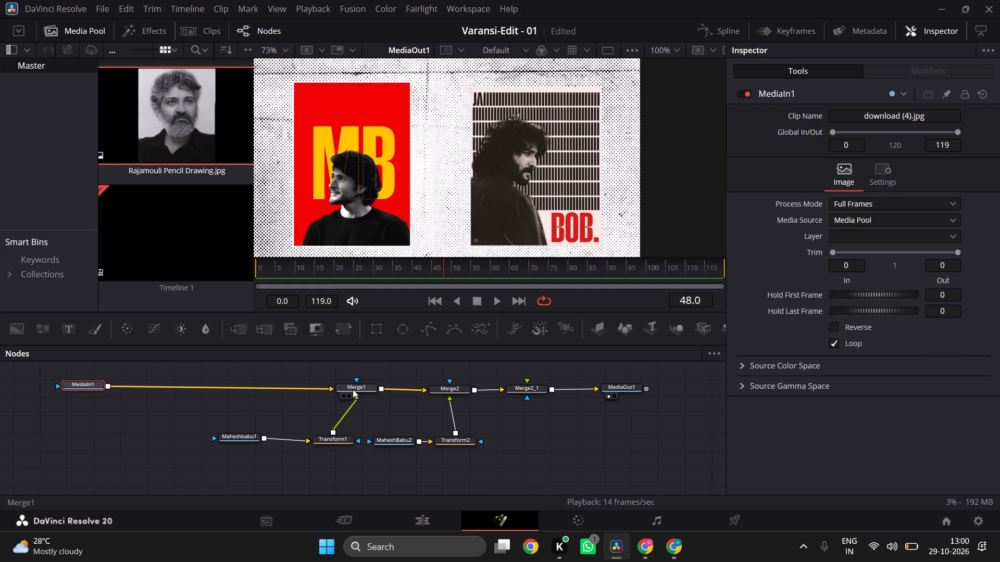
{"action": "left_click_drag", "start_coordinate": [353, 389], "coordinate": [329, 390]}
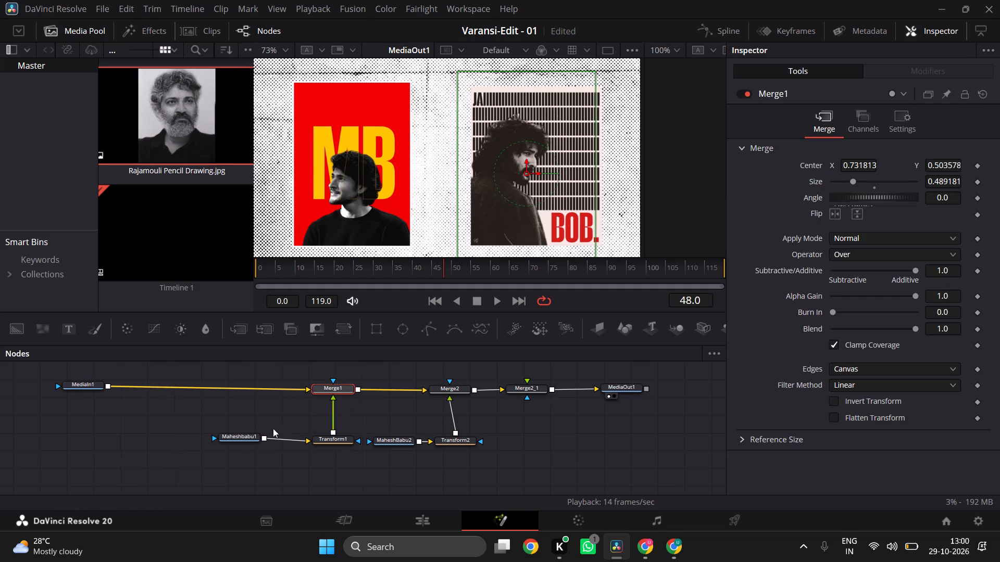
{"action": "left_click_drag", "start_coordinate": [245, 436], "coordinate": [253, 436]}
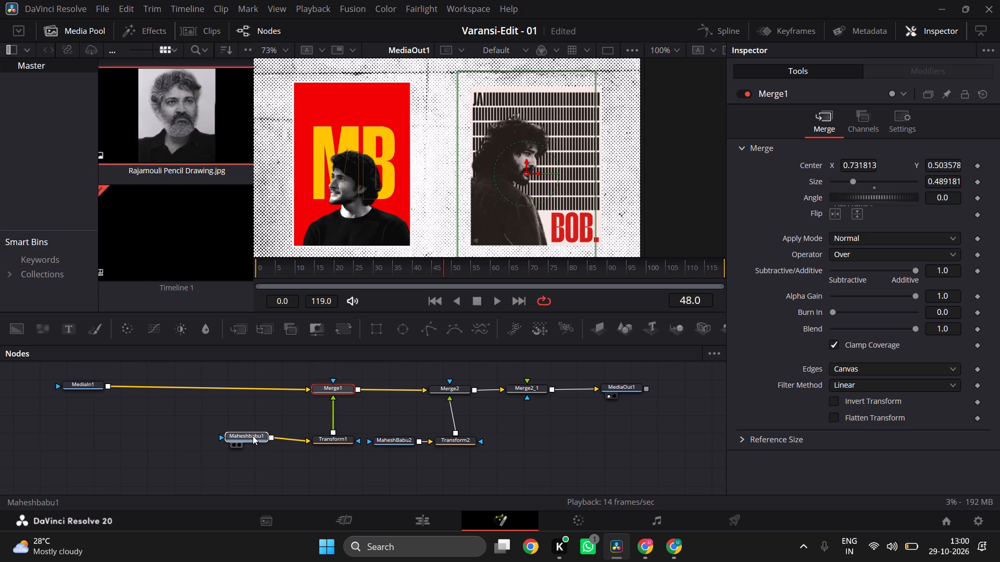
{"action": "left_click_drag", "start_coordinate": [253, 436], "coordinate": [253, 439]}
{"action": "left_click_drag", "start_coordinate": [393, 436], "coordinate": [401, 436]}
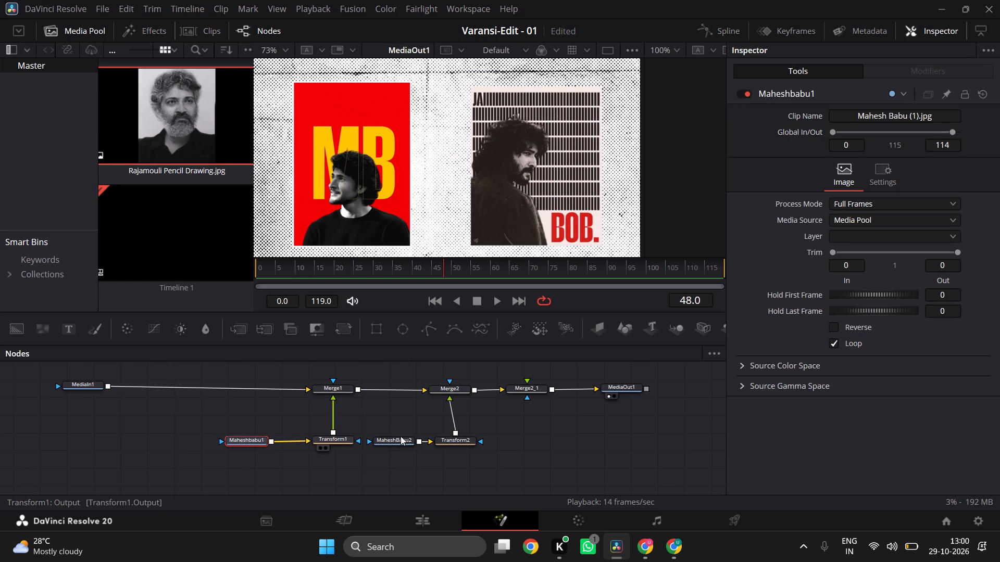
{"action": "left_click_drag", "start_coordinate": [401, 436], "coordinate": [402, 436]}
{"action": "left_click_drag", "start_coordinate": [395, 441], "coordinate": [402, 441]}
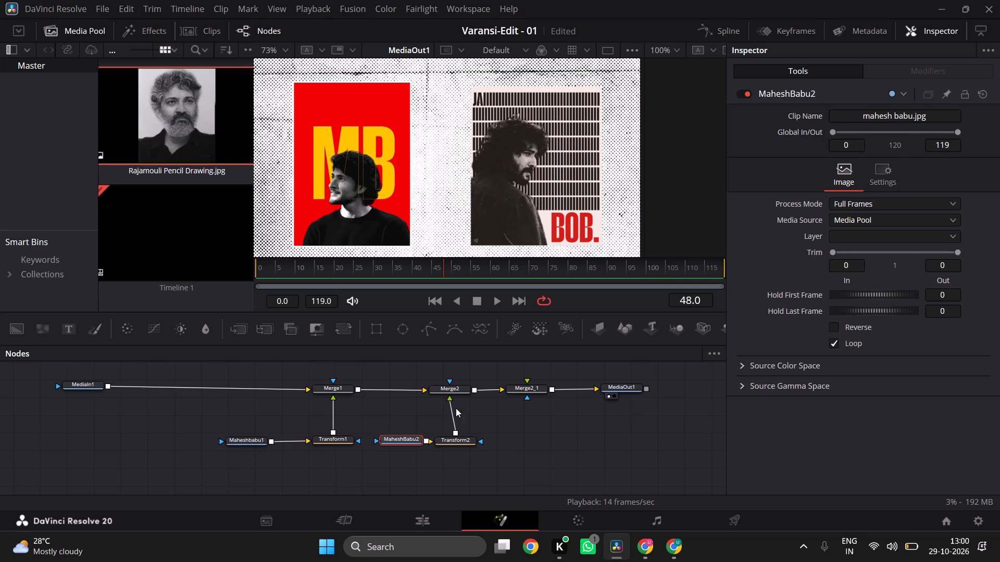
Space Merge2, Merge2_1 and MediaOut1 farther along the main chain, and shift Transform2 away from MaheshBabu2.
{"action": "left_click_drag", "start_coordinate": [451, 385], "coordinate": [465, 385]}
{"action": "left_click_drag", "start_coordinate": [521, 391], "coordinate": [551, 391]}
{"action": "left_click_drag", "start_coordinate": [609, 388], "coordinate": [637, 390]}
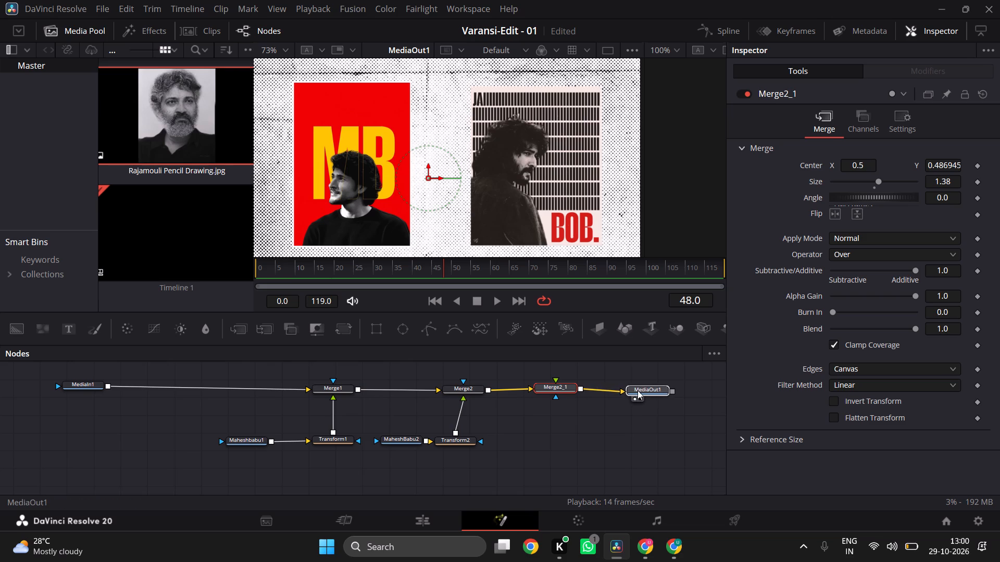
{"action": "left_click_drag", "start_coordinate": [637, 390], "coordinate": [645, 386]}
{"action": "left_click_drag", "start_coordinate": [459, 437], "coordinate": [472, 436]}
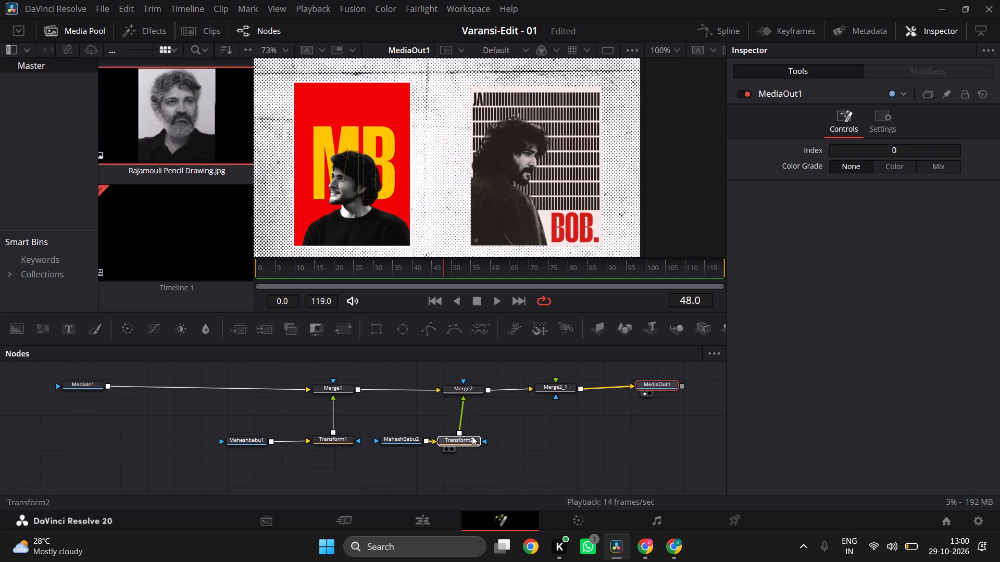
{"action": "left_click_drag", "start_coordinate": [472, 436], "coordinate": [472, 437]}
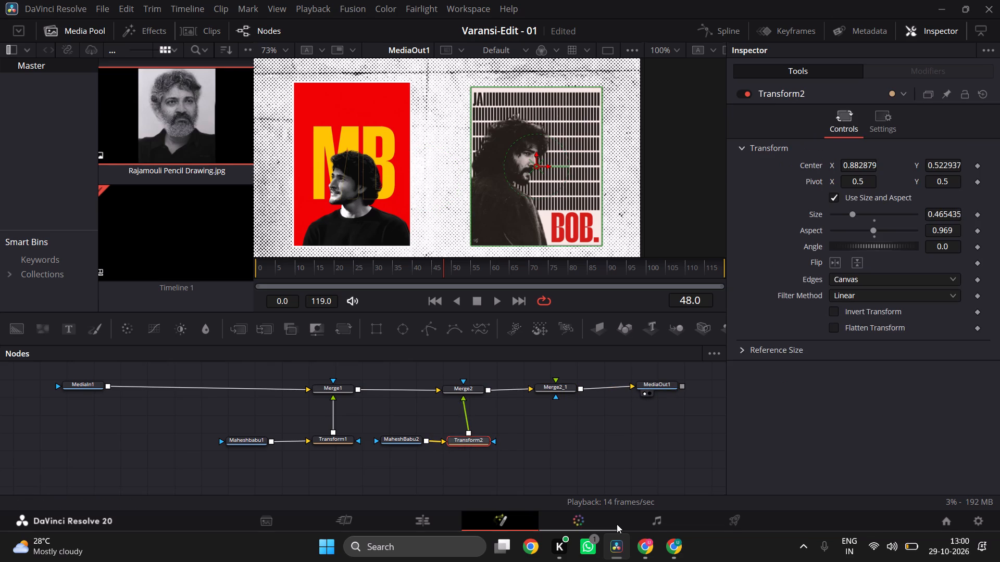
Recheck the layout of ChatGPT's node diagram in Chrome and return to the node graph in DaVinci Resolve.
{"action": "left_click", "coordinate": [646, 543]}
{"action": "left_click", "coordinate": [659, 439]}
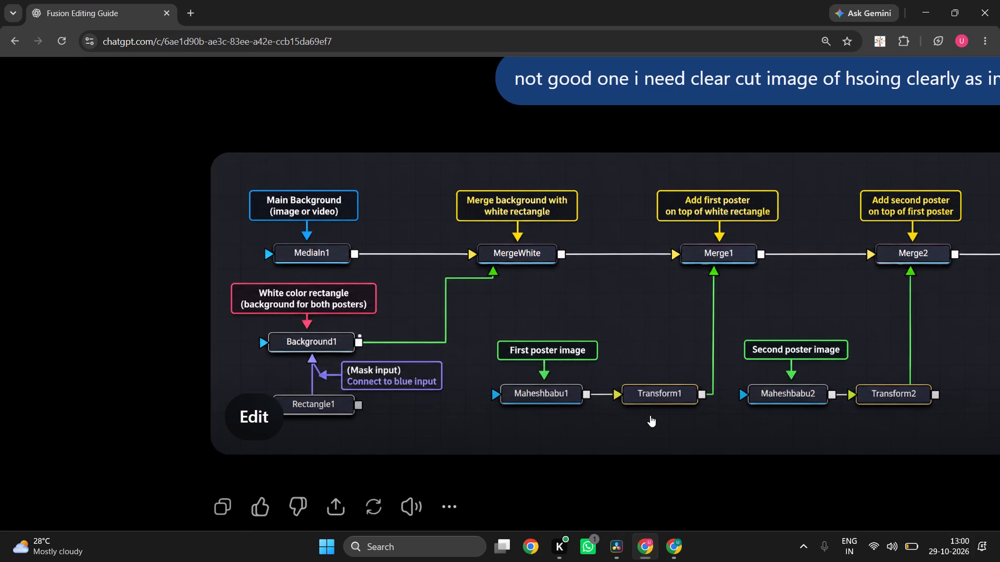
{"action": "scroll", "coordinate": [650, 415], "scroll_direction": "left", "scroll_amount": 2}
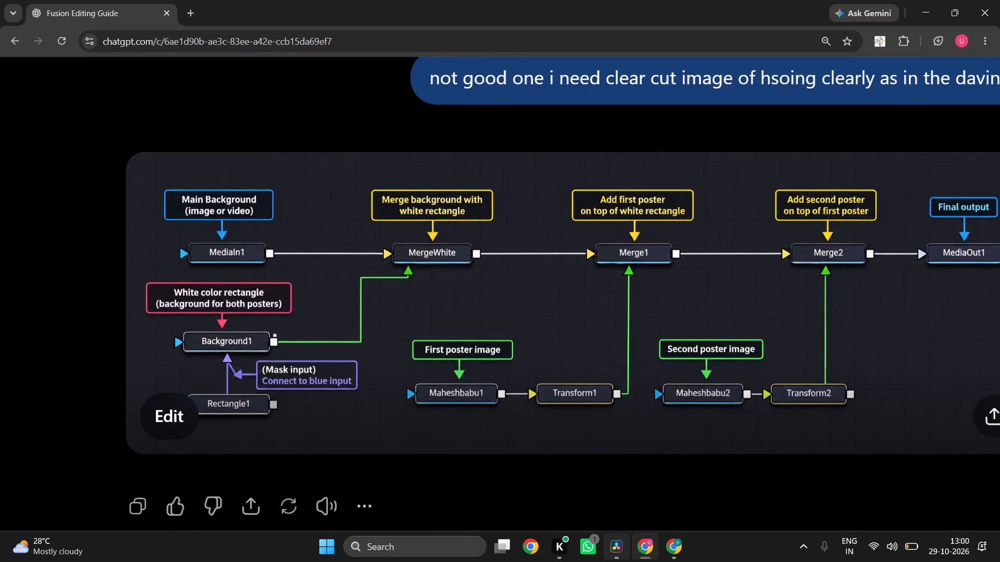
{"action": "left_click", "coordinate": [612, 561]}
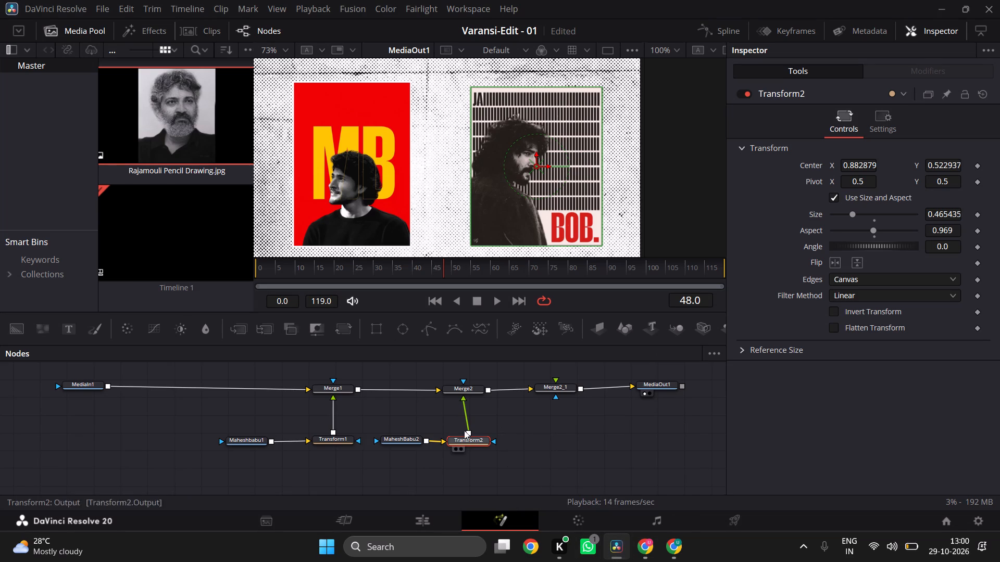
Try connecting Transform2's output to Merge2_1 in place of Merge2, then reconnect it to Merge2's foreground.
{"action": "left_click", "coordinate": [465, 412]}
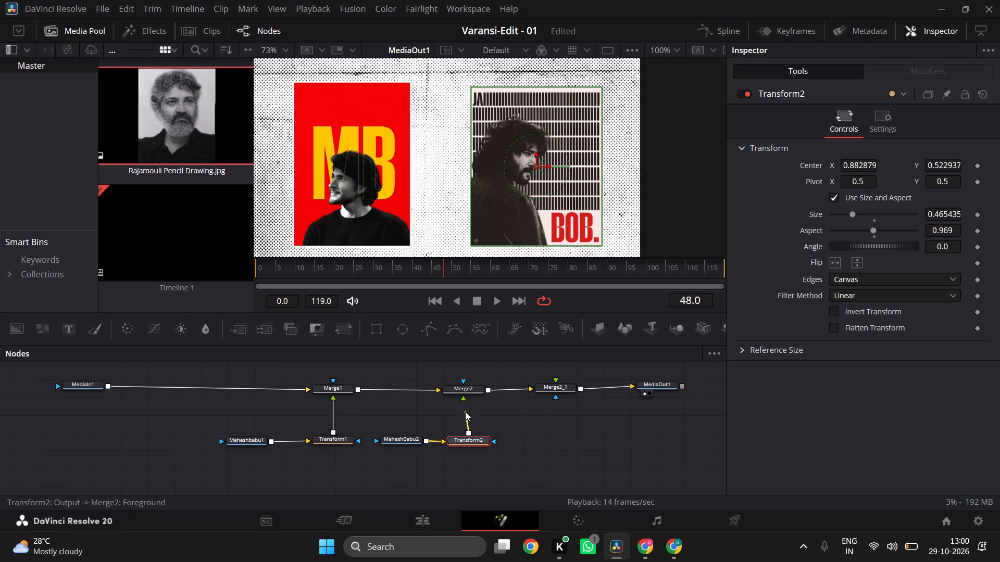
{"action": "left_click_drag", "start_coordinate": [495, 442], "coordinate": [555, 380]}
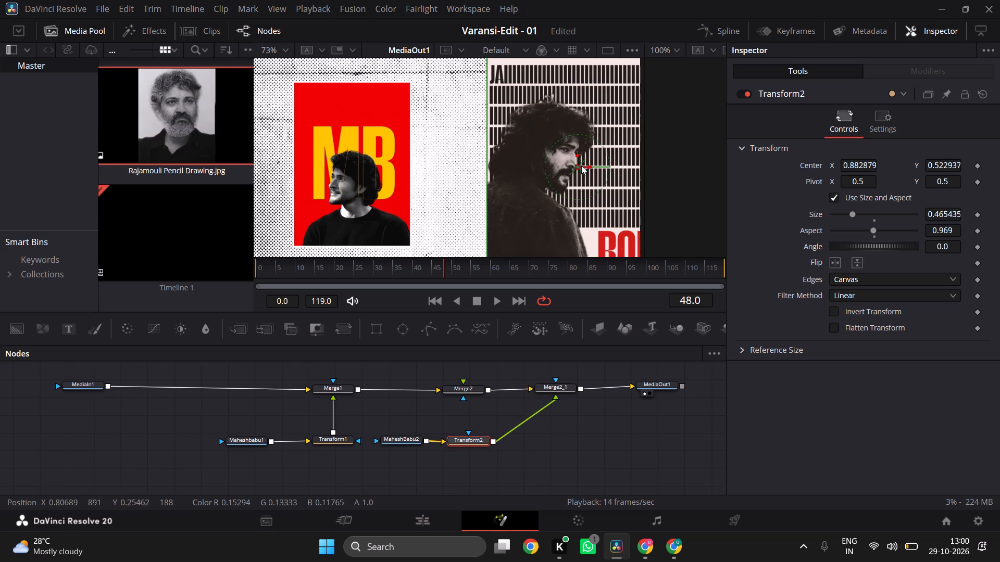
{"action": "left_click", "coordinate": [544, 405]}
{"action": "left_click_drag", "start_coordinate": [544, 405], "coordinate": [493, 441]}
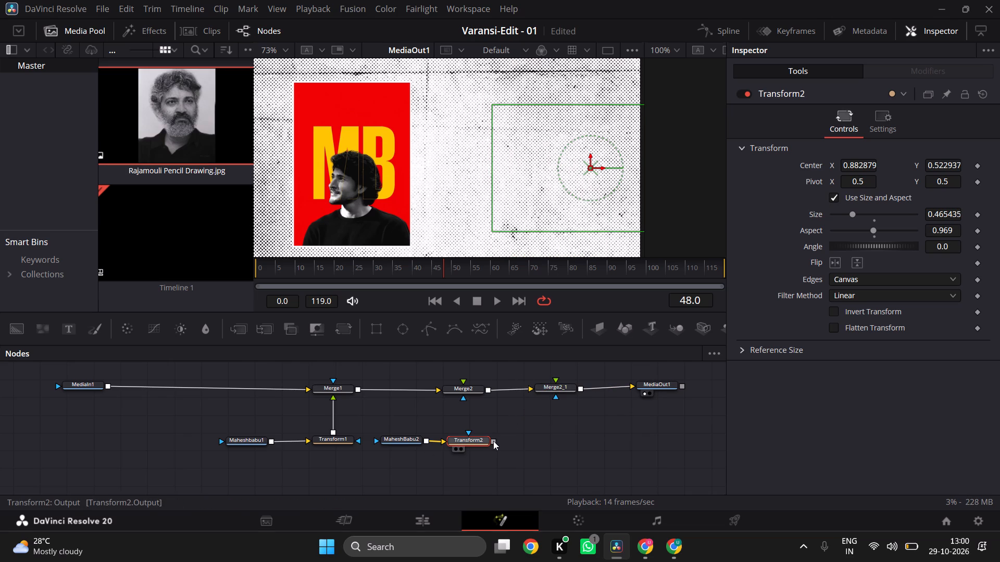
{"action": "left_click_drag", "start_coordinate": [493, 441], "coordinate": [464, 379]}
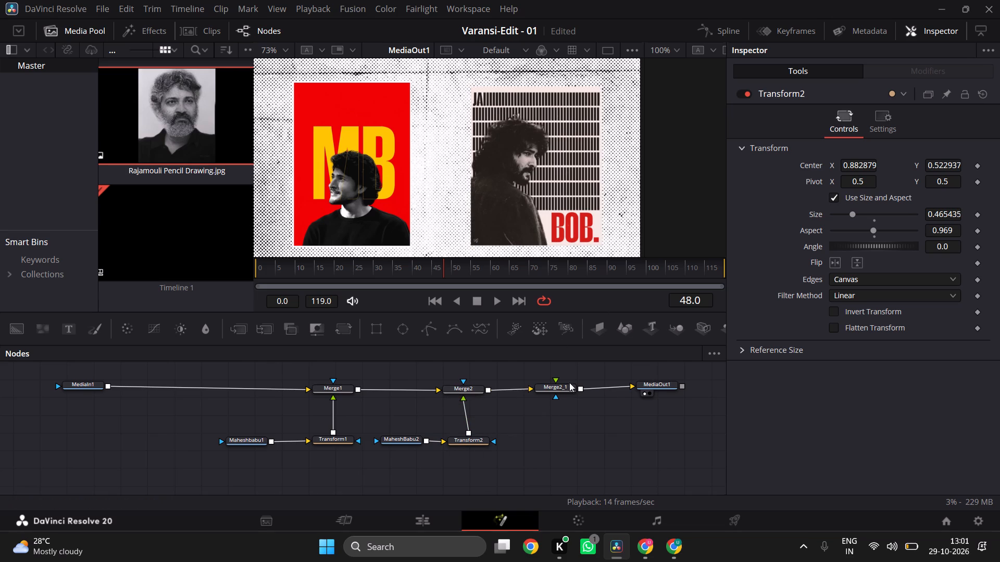
Disconnect Merge2_1 from both neighbours, move it out of the main chain, and connect Merge2's output directly to MediaOut1.
{"action": "left_click", "coordinate": [513, 389]}
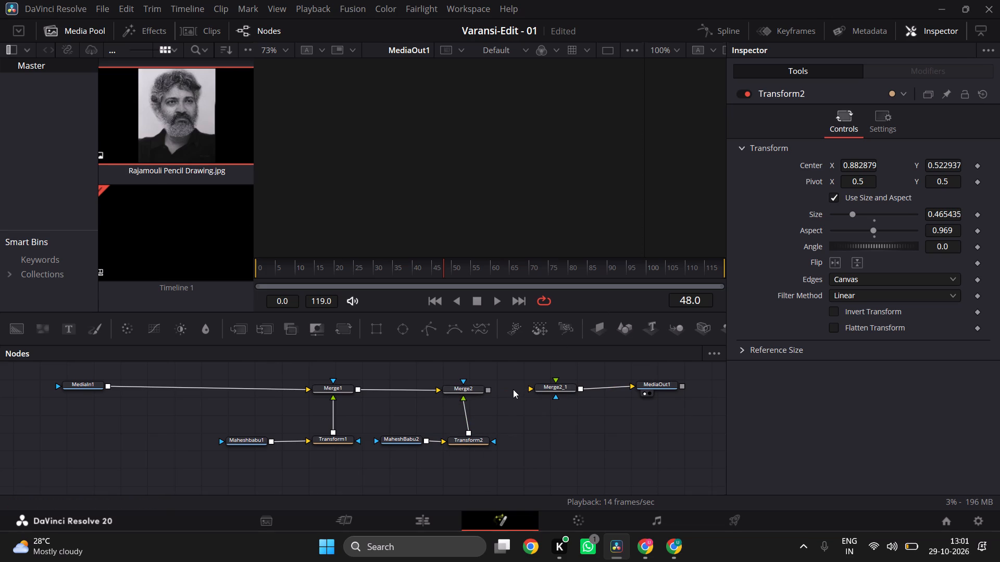
{"action": "left_click", "coordinate": [601, 390]}
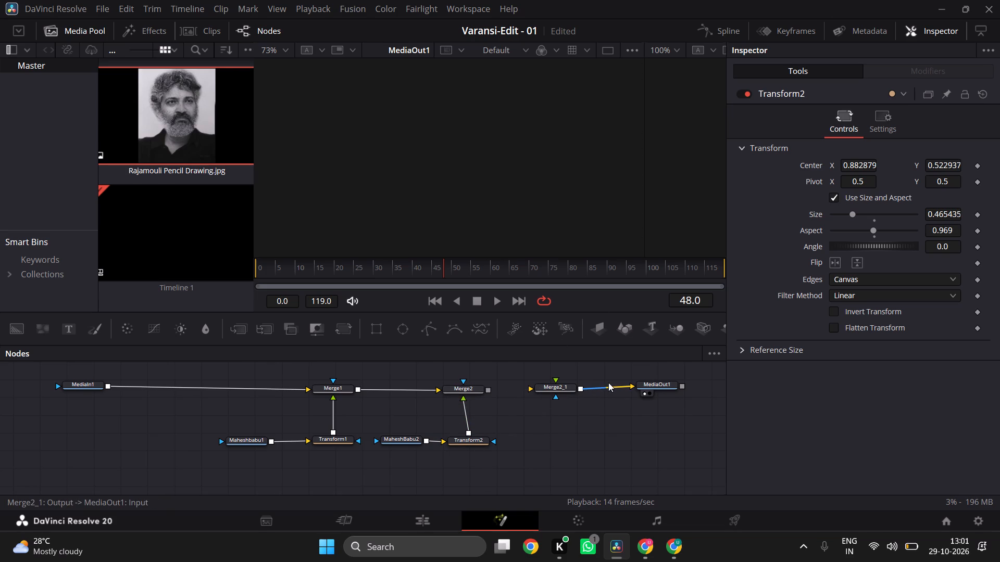
{"action": "left_click_drag", "start_coordinate": [616, 388], "coordinate": [558, 388]}
{"action": "left_click_drag", "start_coordinate": [558, 388], "coordinate": [568, 406]}
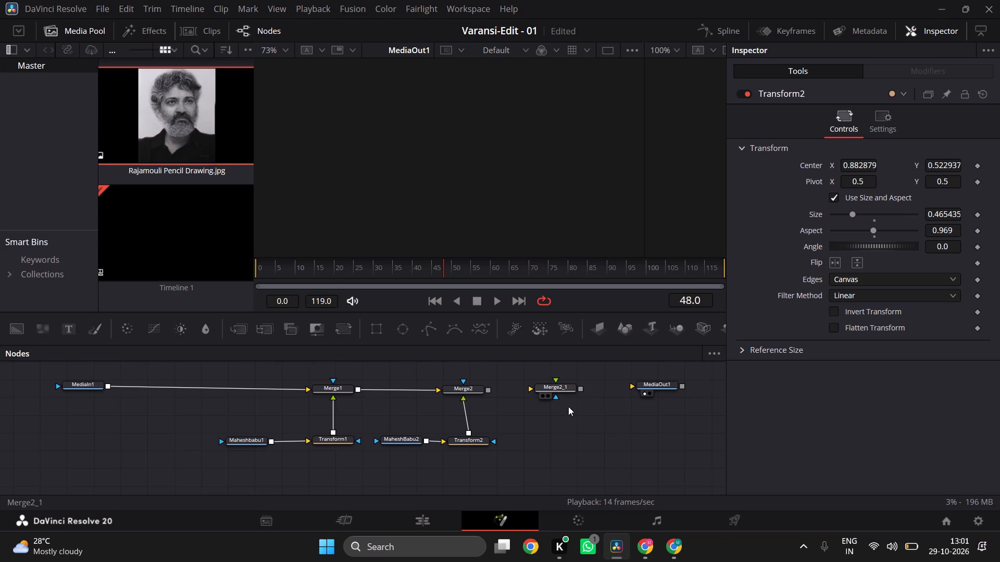
{"action": "left_click_drag", "start_coordinate": [568, 406], "coordinate": [602, 510]}
{"action": "left_click_drag", "start_coordinate": [556, 386], "coordinate": [586, 452]}
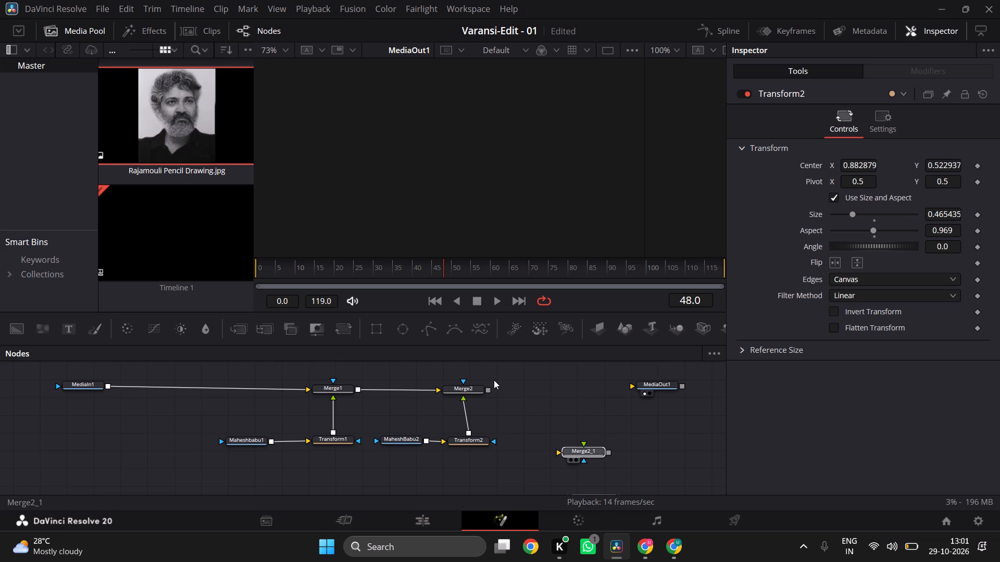
{"action": "left_click_drag", "start_coordinate": [488, 389], "coordinate": [627, 386]}
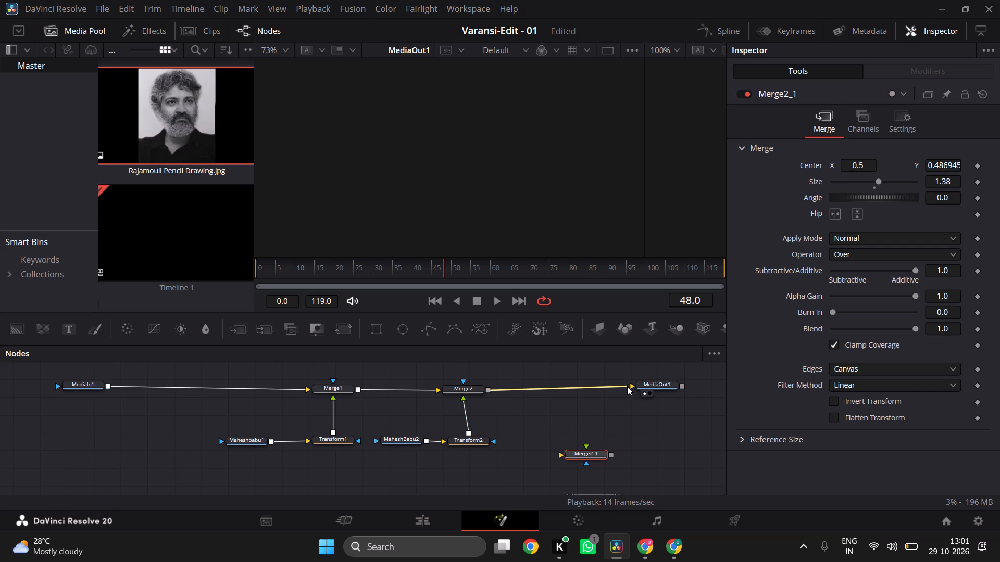
{"action": "left_click_drag", "start_coordinate": [627, 386], "coordinate": [630, 386]}
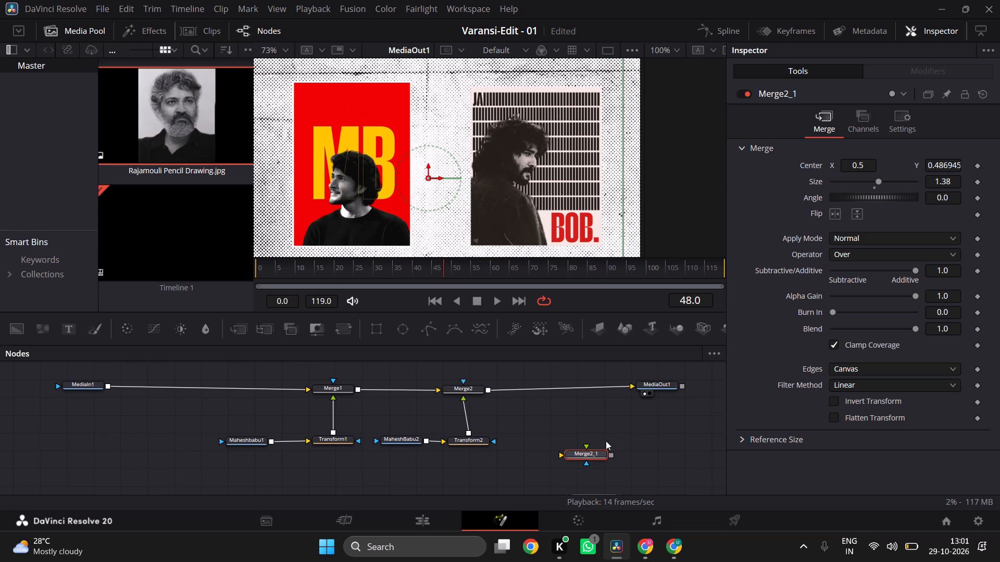
Move the disconnected Merge2_1 node to just below the link between MediaIn1 and Merge1.
{"action": "left_click_drag", "start_coordinate": [594, 455], "coordinate": [264, 419]}
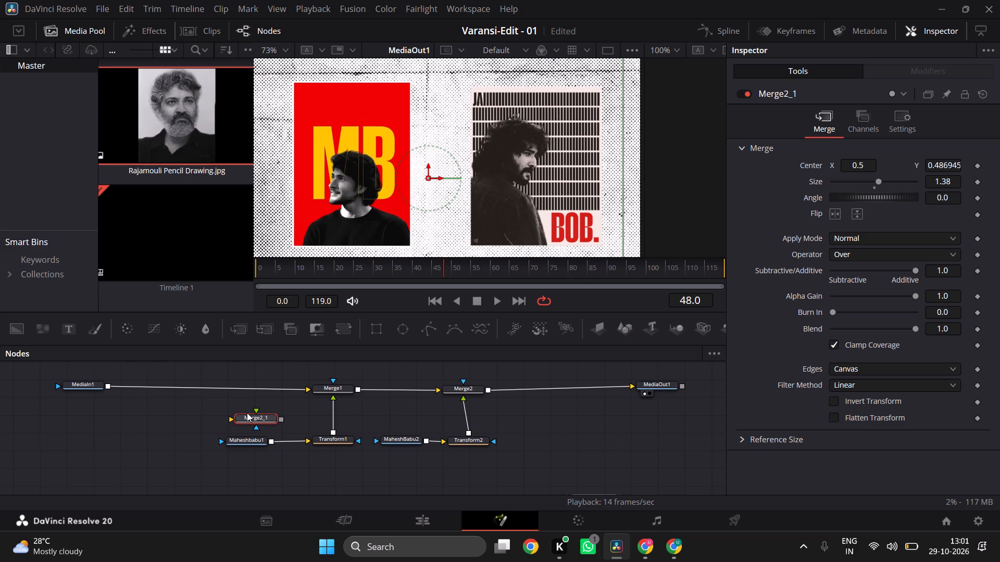
{"action": "left_click_drag", "start_coordinate": [245, 416], "coordinate": [203, 404]}
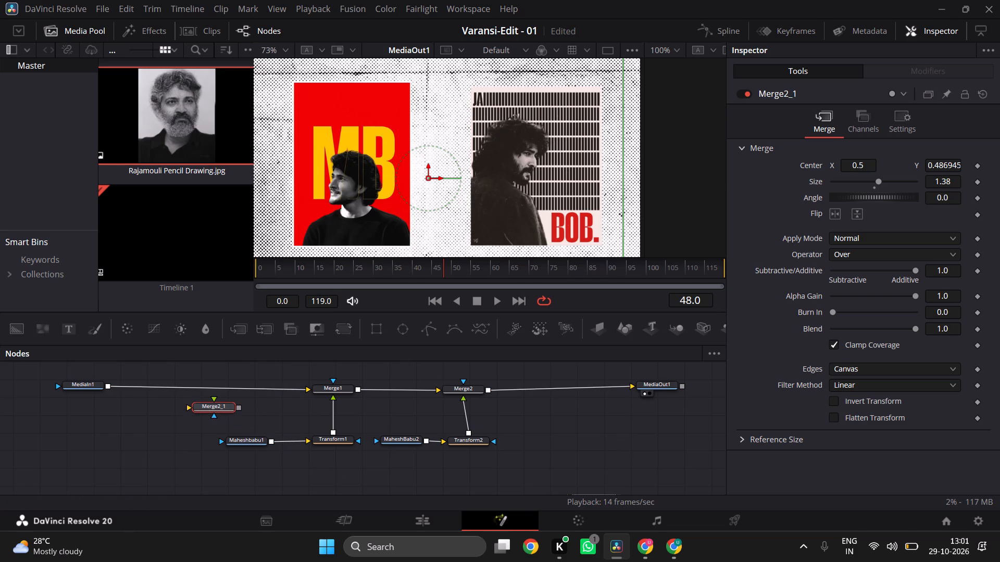
Examine how MergeWhite, Background1 and Rectangle1 connect in ChatGPT's node diagram in Chrome, and return to DaVinci Resolve.
{"action": "left_click", "coordinate": [665, 551]}
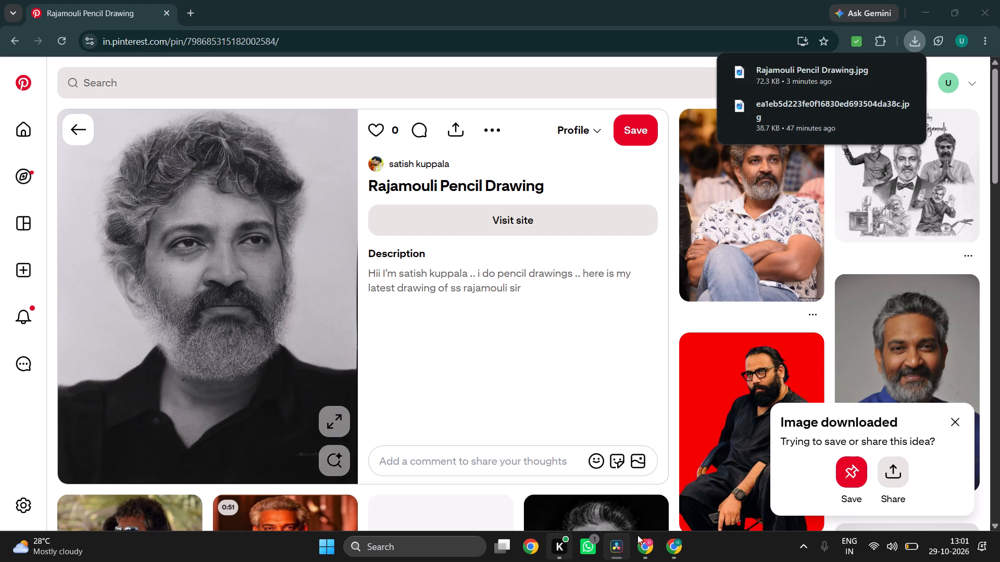
{"action": "left_click", "coordinate": [611, 546]}
{"action": "left_click", "coordinate": [611, 546]}
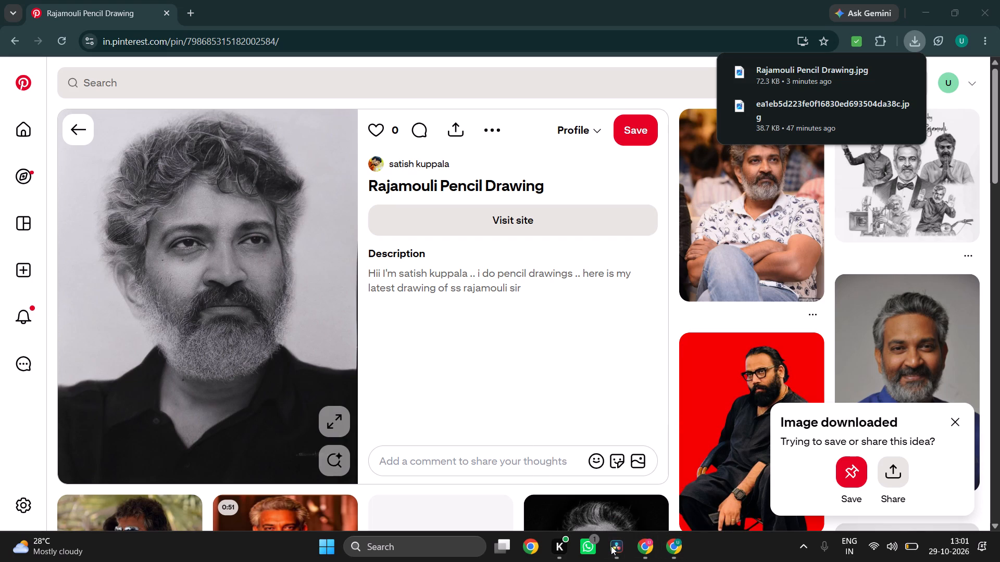
{"action": "left_click", "coordinate": [618, 547]}
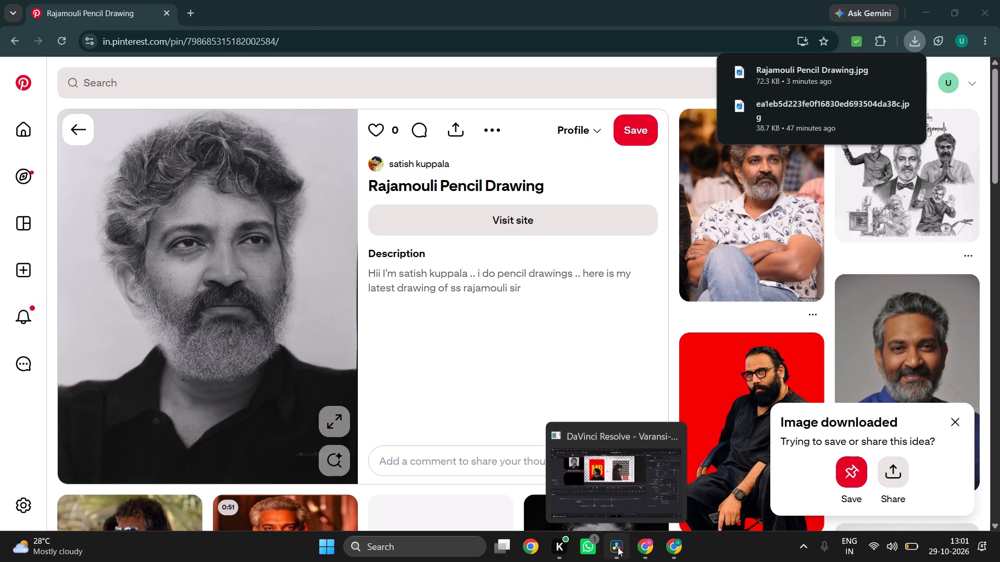
{"action": "left_click", "coordinate": [647, 548]}
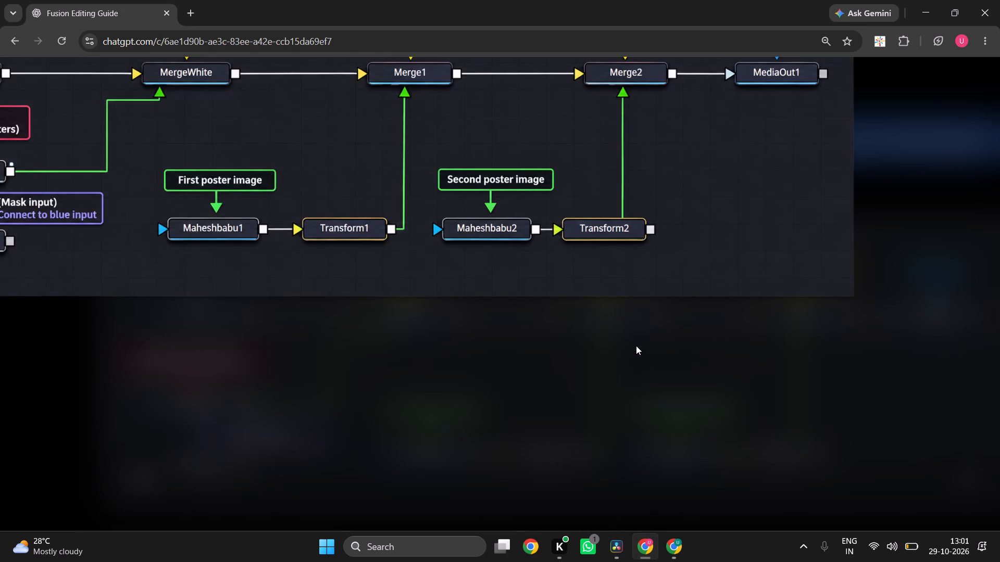
{"action": "scroll", "coordinate": [421, 228], "scroll_direction": "right", "scroll_amount": 2}
{"action": "scroll", "coordinate": [384, 206], "scroll_direction": "up", "scroll_amount": 1}
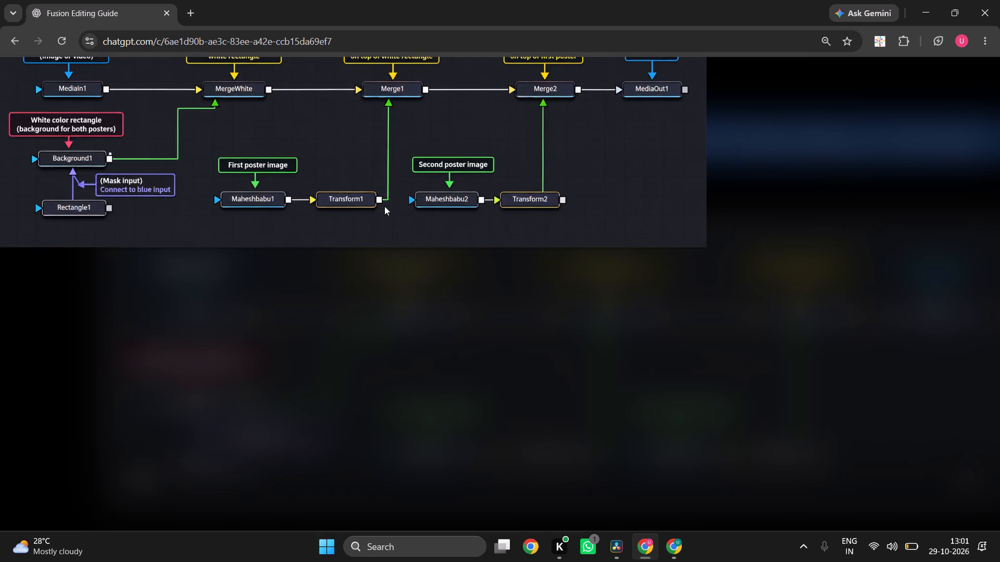
{"action": "scroll", "coordinate": [384, 206], "scroll_direction": "up", "scroll_amount": 1}
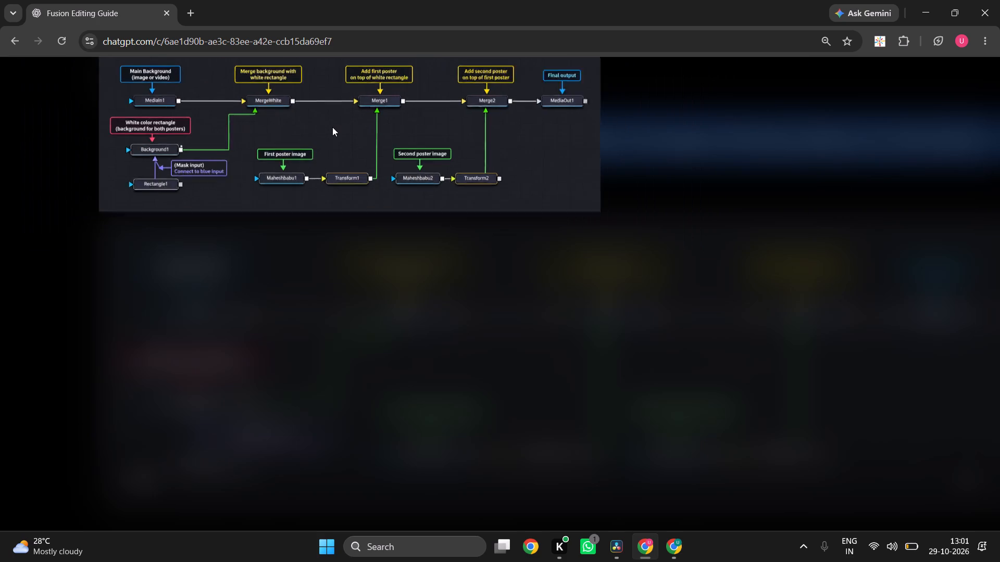
{"action": "scroll", "coordinate": [332, 127], "scroll_direction": "left", "scroll_amount": 2}
{"action": "scroll", "coordinate": [332, 127], "scroll_direction": "up", "scroll_amount": 1}
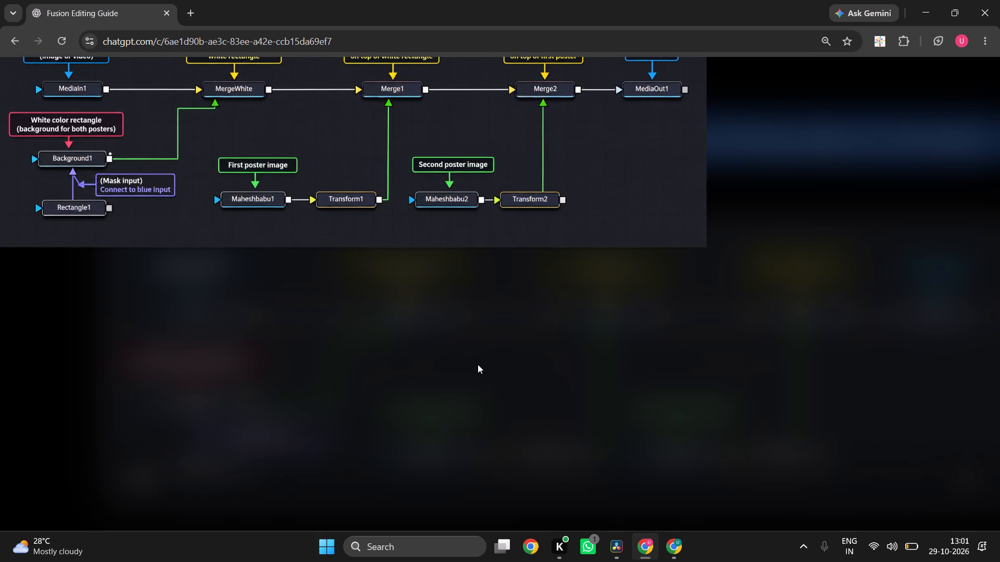
{"action": "left_click", "coordinate": [478, 364]}
{"action": "key", "text": "Escape"}
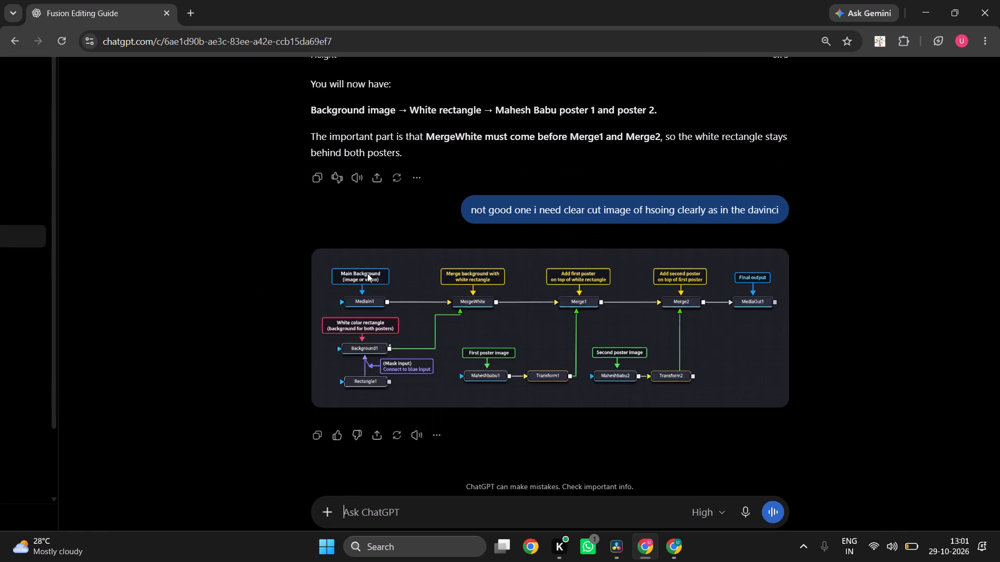
{"action": "left_click", "coordinate": [372, 303]}
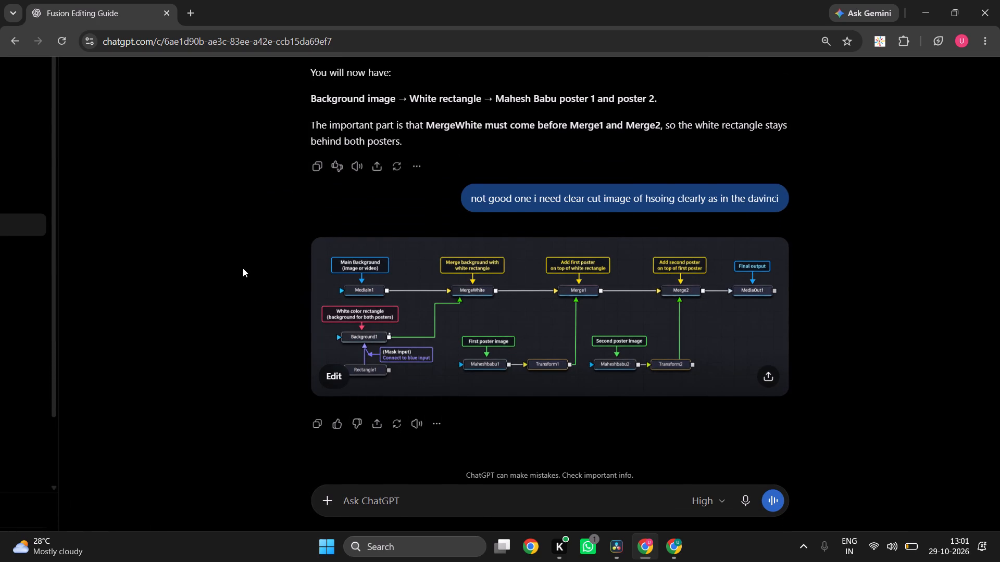
{"action": "left_click", "coordinate": [237, 223]}
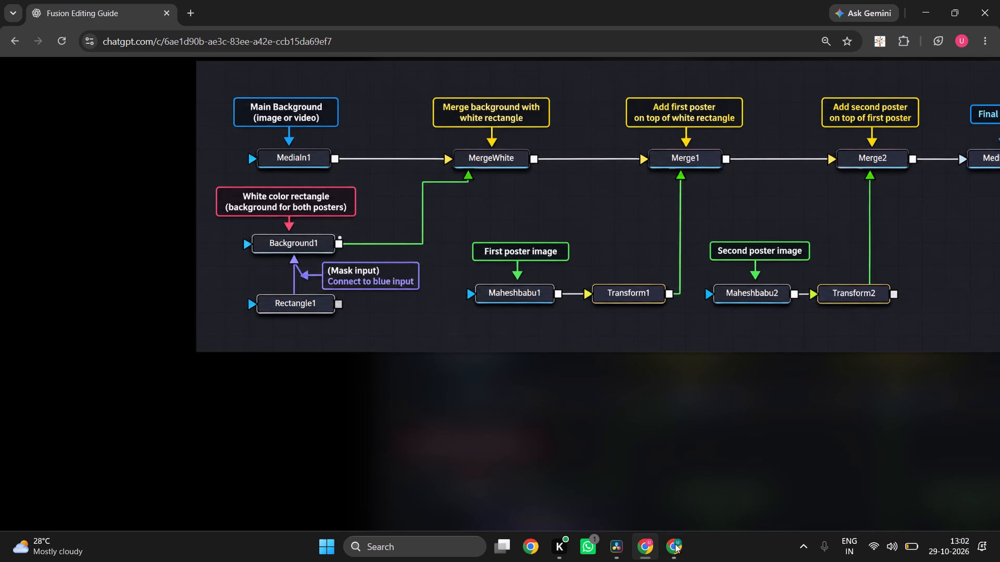
{"action": "left_click", "coordinate": [621, 547]}
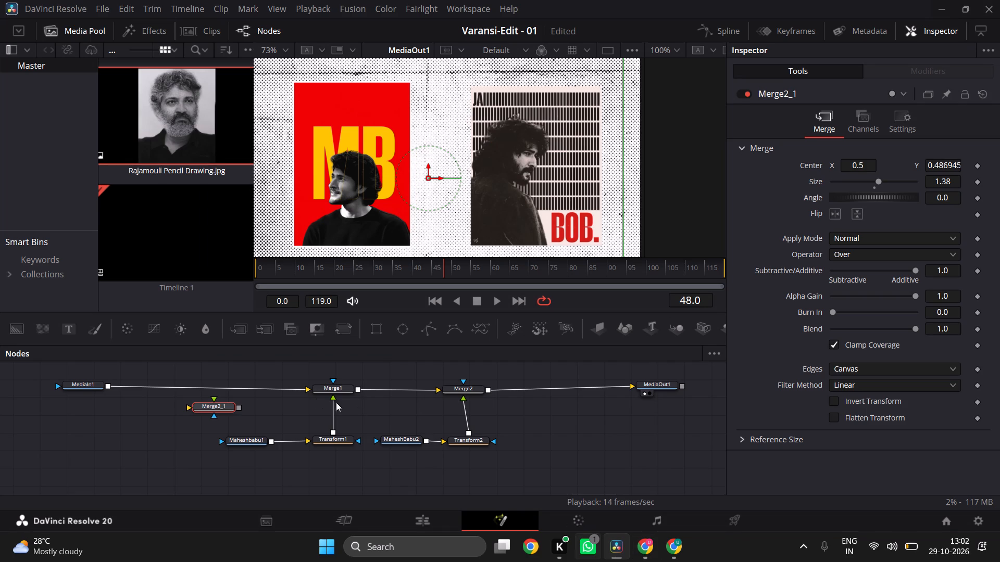
Break the MediaIn1–Merge1 link, connect MediaIn1 through Merge2_1 to Merge1's background input, and line Merge2_1 up with the main chain.
{"action": "left_click_drag", "start_coordinate": [210, 407], "coordinate": [206, 390]}
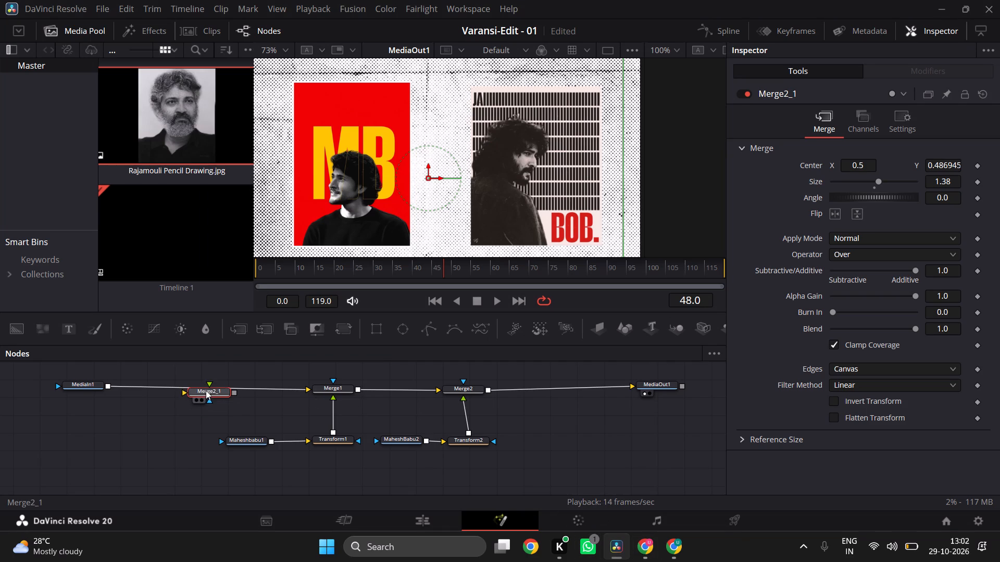
{"action": "left_click_drag", "start_coordinate": [206, 390], "coordinate": [206, 389]}
{"action": "left_click", "coordinate": [214, 382]}
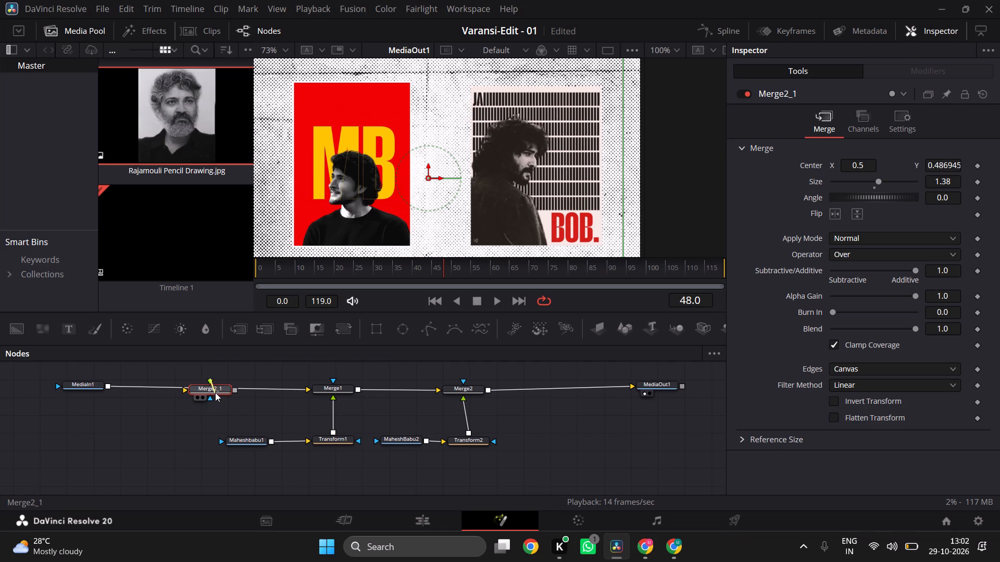
{"action": "left_click_drag", "start_coordinate": [215, 386], "coordinate": [199, 405]}
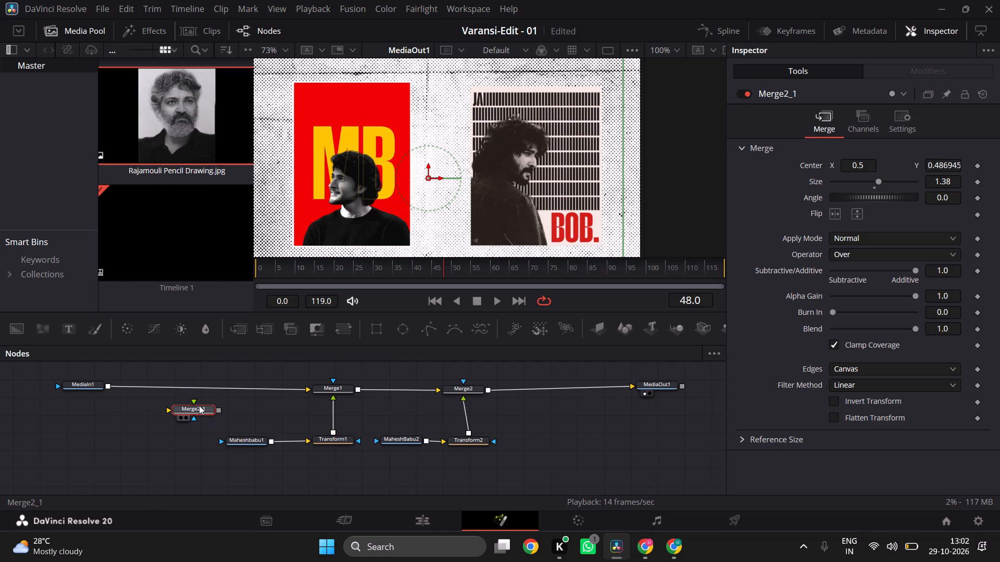
{"action": "left_click", "coordinate": [220, 387]}
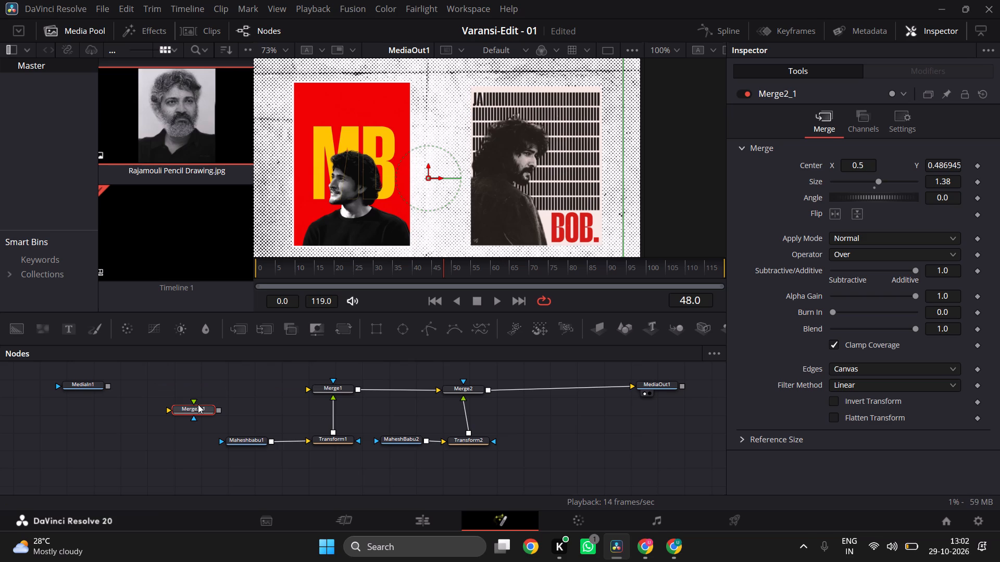
{"action": "left_click_drag", "start_coordinate": [198, 404], "coordinate": [202, 385]}
{"action": "left_click_drag", "start_coordinate": [197, 410], "coordinate": [201, 393]}
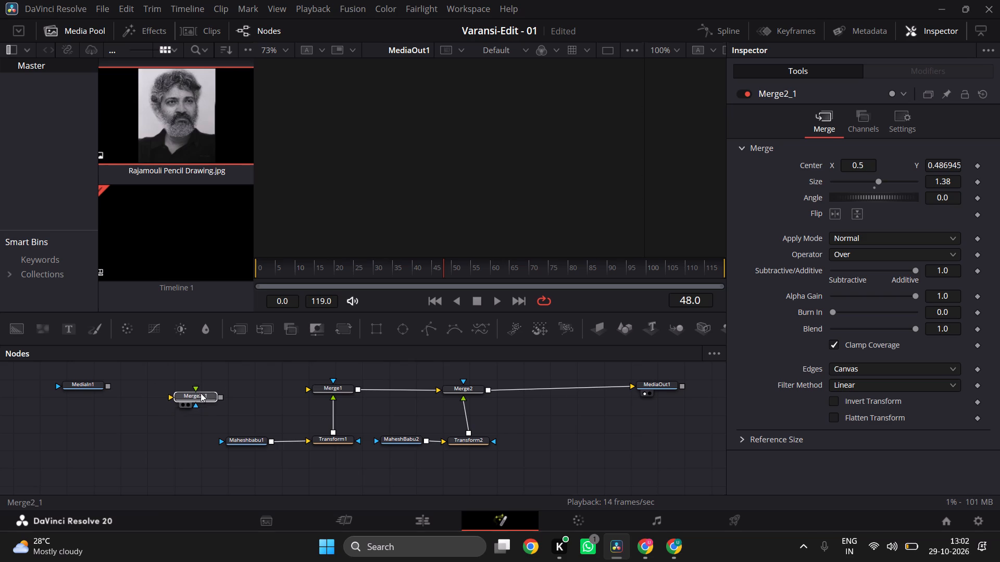
{"action": "left_click_drag", "start_coordinate": [201, 393], "coordinate": [201, 391]}
{"action": "left_click_drag", "start_coordinate": [108, 384], "coordinate": [172, 387]}
{"action": "left_click_drag", "start_coordinate": [172, 387], "coordinate": [172, 390]}
{"action": "left_click_drag", "start_coordinate": [223, 390], "coordinate": [305, 388]}
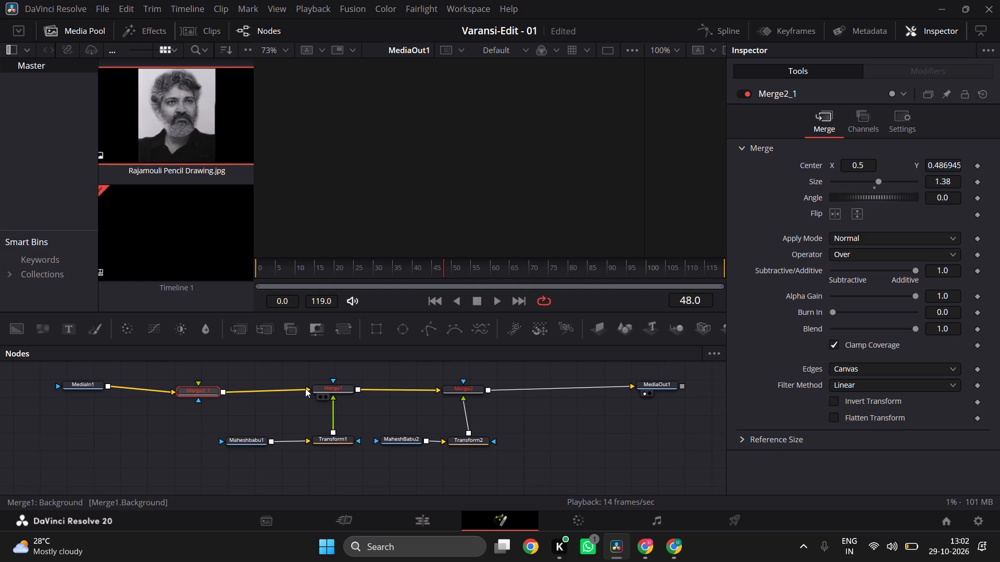
{"action": "left_click_drag", "start_coordinate": [197, 387], "coordinate": [200, 384]}
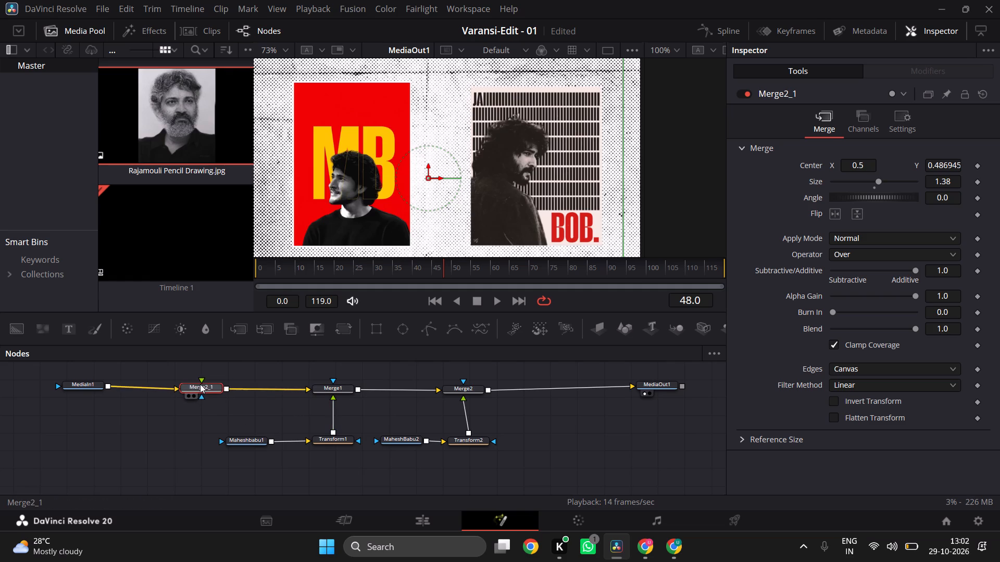
{"action": "left_click_drag", "start_coordinate": [200, 384], "coordinate": [201, 380]}
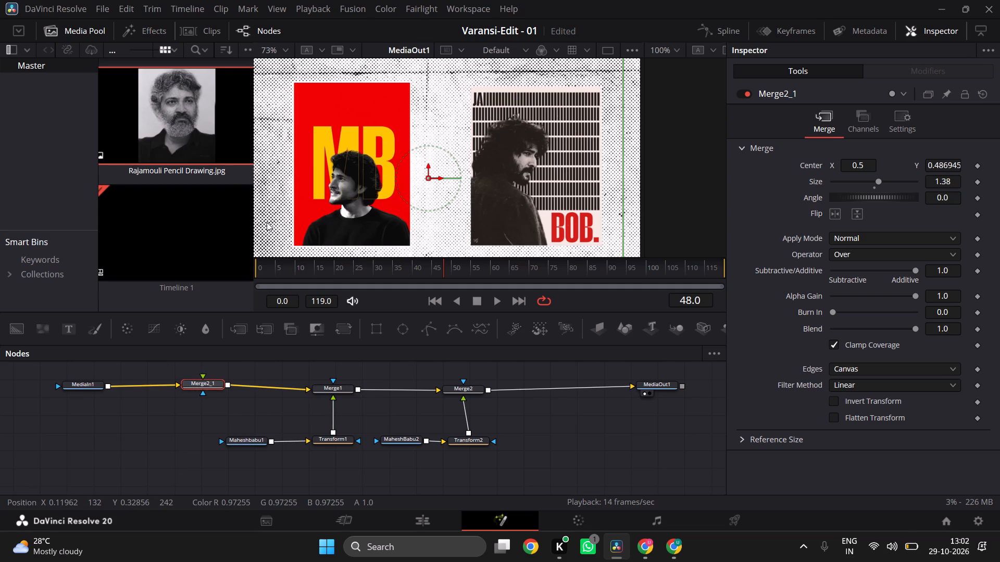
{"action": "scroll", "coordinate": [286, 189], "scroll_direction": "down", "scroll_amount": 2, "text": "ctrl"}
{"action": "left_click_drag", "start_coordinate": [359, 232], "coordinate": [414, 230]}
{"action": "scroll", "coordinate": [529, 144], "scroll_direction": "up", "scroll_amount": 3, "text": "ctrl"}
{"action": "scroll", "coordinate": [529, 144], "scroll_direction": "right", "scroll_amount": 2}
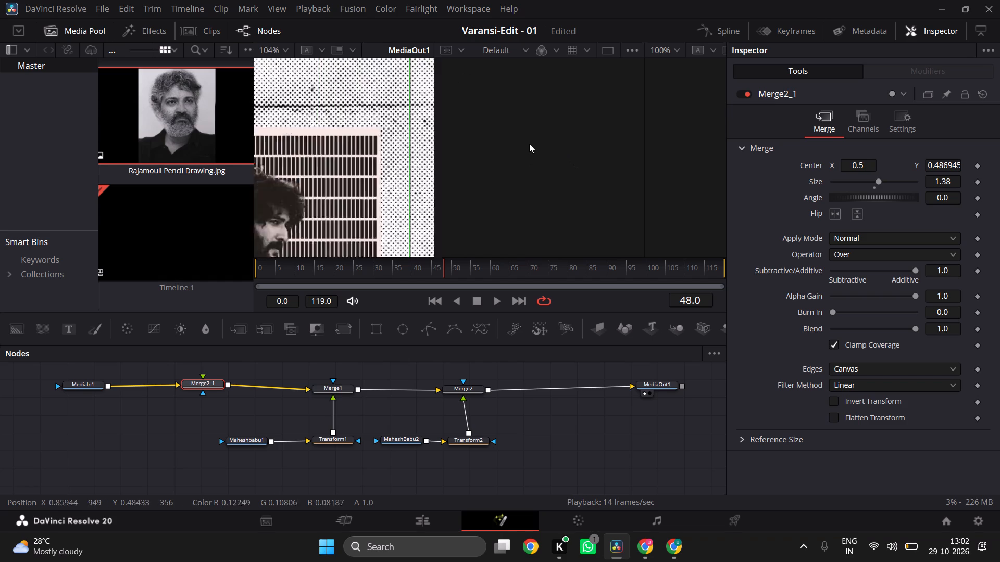
Enlarge Merge2_1 on the canvas to a size of about 1.61.
{"action": "scroll", "coordinate": [529, 144], "scroll_direction": "right", "scroll_amount": 7}
{"action": "scroll", "coordinate": [529, 144], "scroll_direction": "left", "scroll_amount": 1}
{"action": "scroll", "coordinate": [529, 144], "scroll_direction": "down", "scroll_amount": 2, "text": "ctrl"}
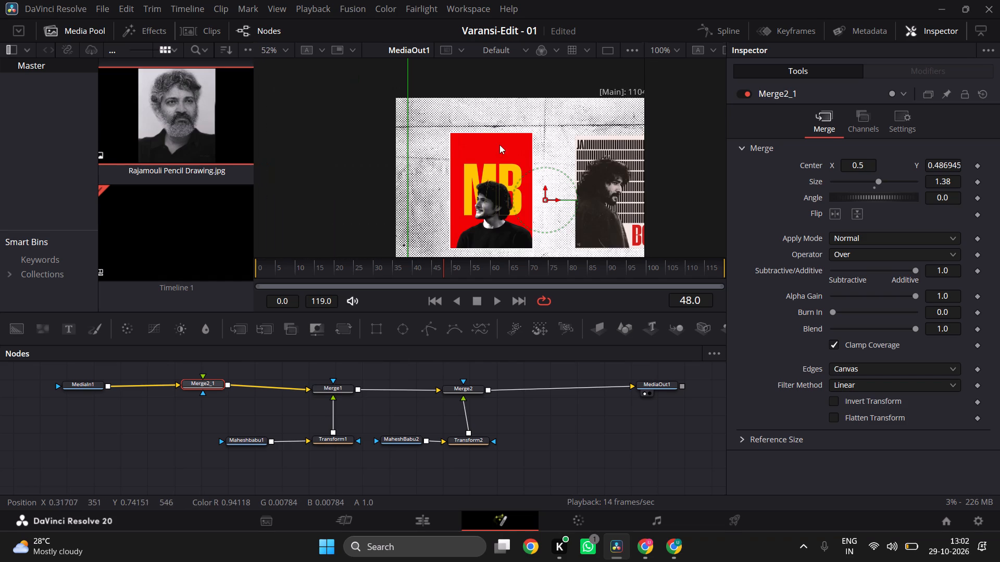
{"action": "left_click_drag", "start_coordinate": [407, 124], "coordinate": [384, 122]}
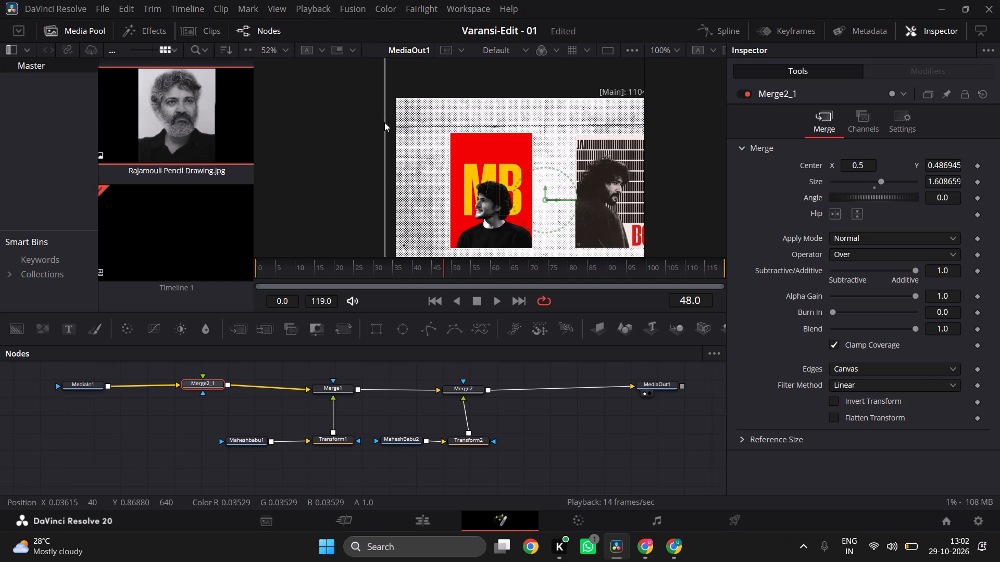
Check the composition at 100% zoom, and set the viewer zoom to Fit.
{"action": "scroll", "coordinate": [407, 125], "scroll_direction": "left", "scroll_amount": 2}
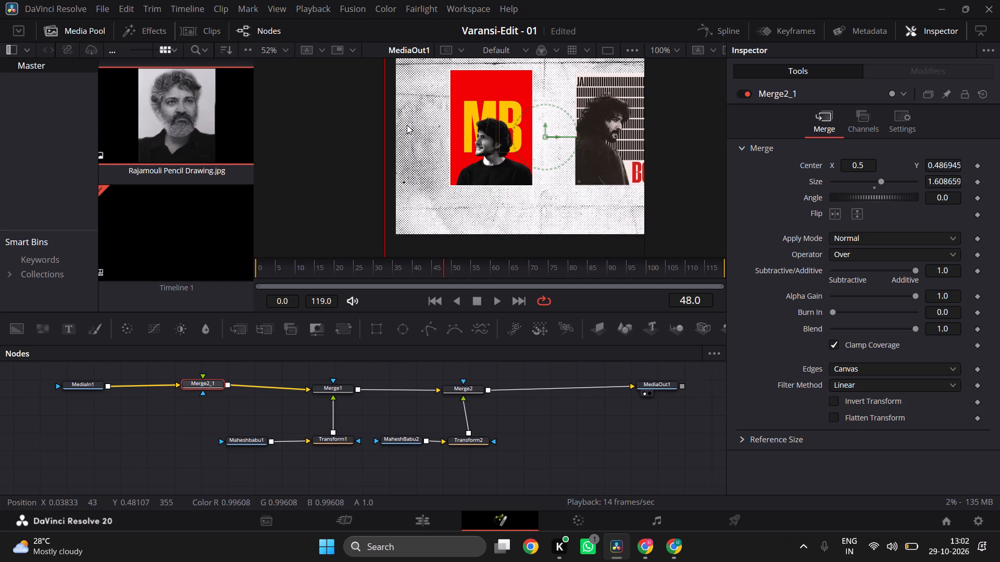
{"action": "scroll", "coordinate": [407, 125], "scroll_direction": "left", "scroll_amount": 2}
{"action": "scroll", "coordinate": [407, 125], "scroll_direction": "up", "scroll_amount": 1}
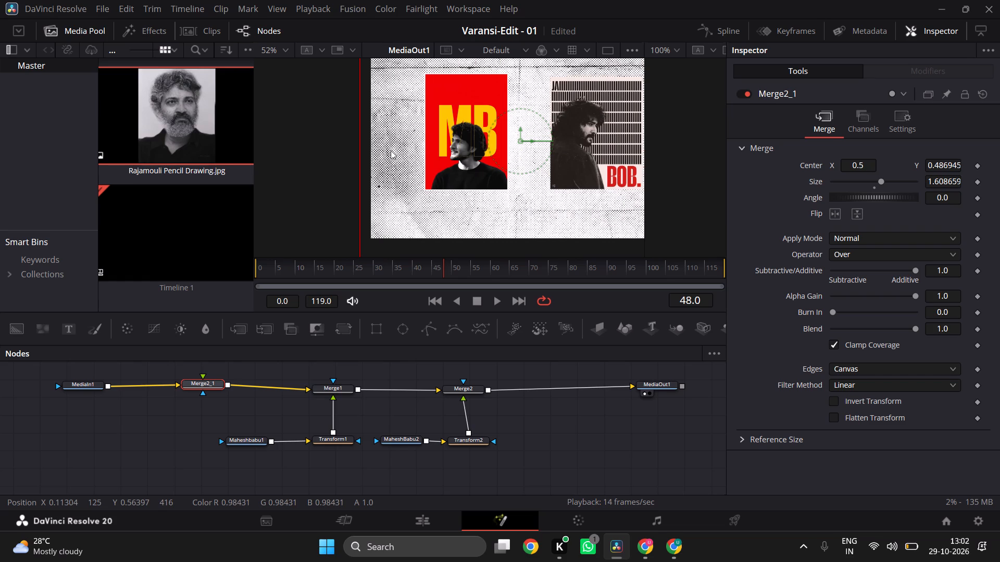
{"action": "left_click", "coordinate": [276, 51]}
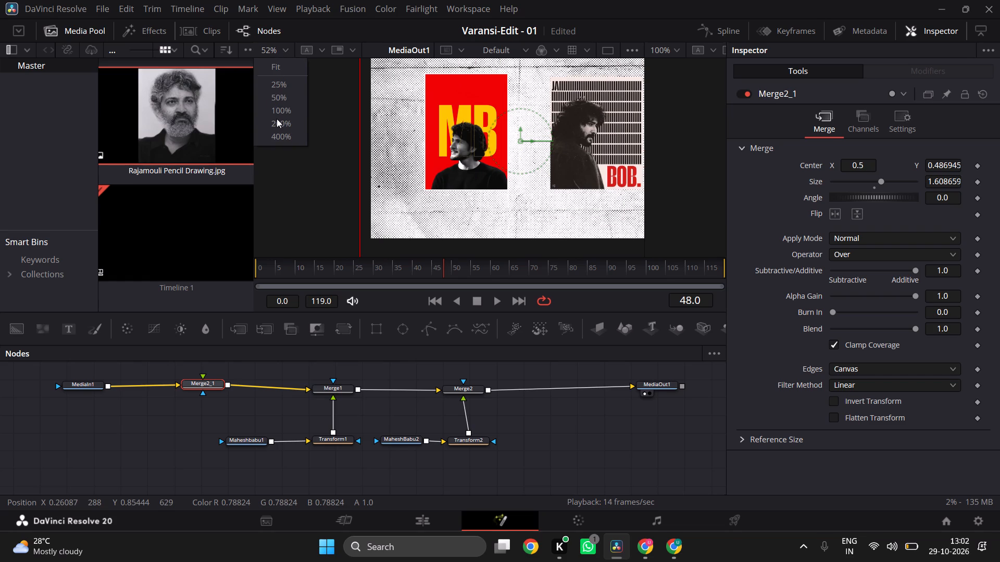
{"action": "left_click", "coordinate": [279, 110]}
{"action": "scroll", "coordinate": [306, 134], "scroll_direction": "left", "scroll_amount": 1}
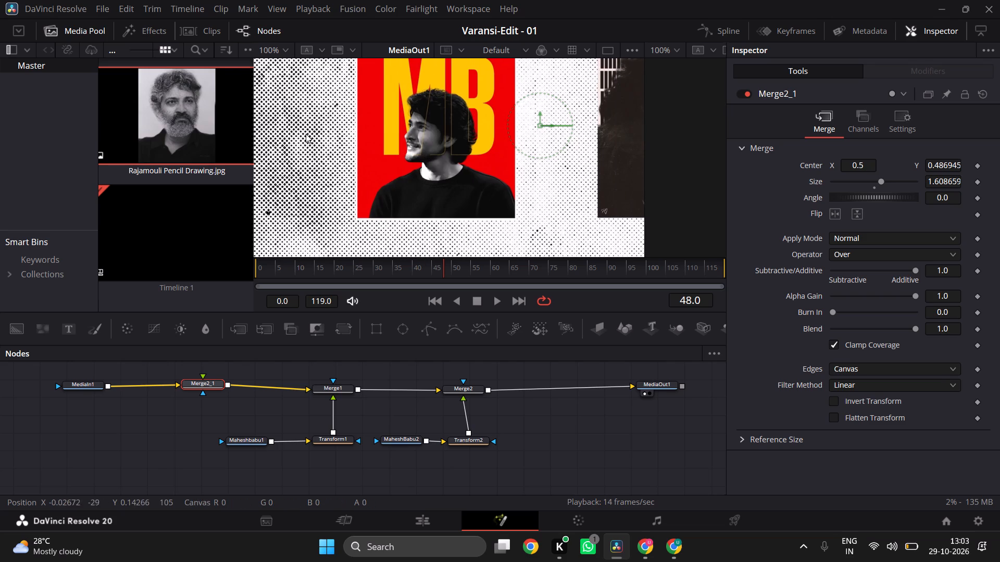
{"action": "left_click", "coordinate": [276, 49]}
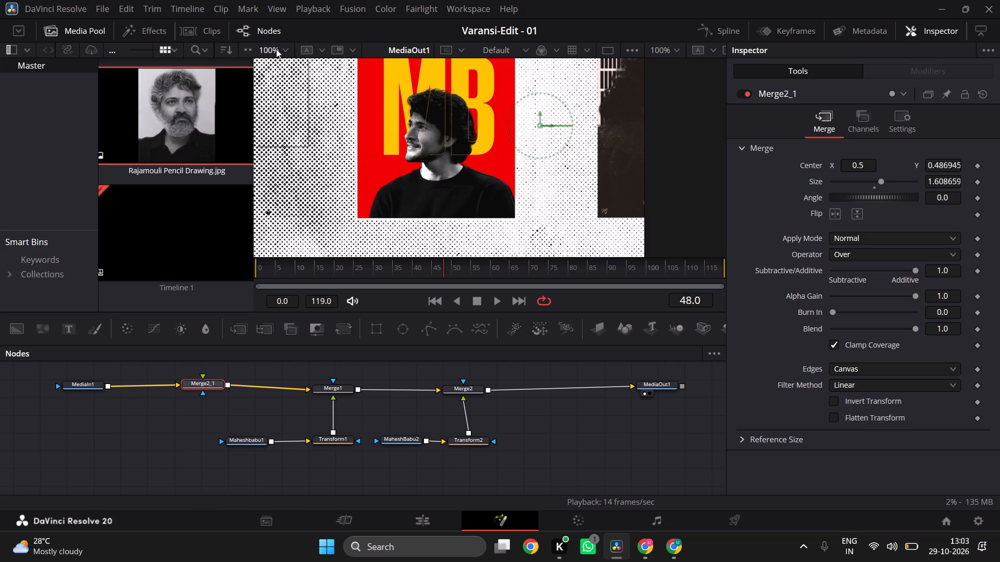
{"action": "left_click", "coordinate": [271, 63]}
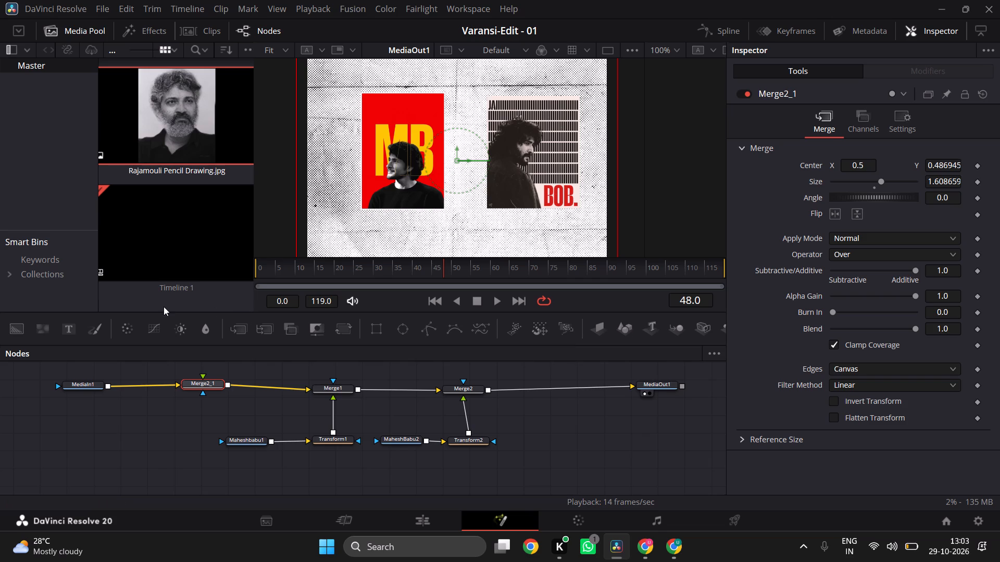
Add a Background node below MediaIn1 and a Rectangle mask node beneath it, following the node diagram in Chrome.
{"action": "left_click_drag", "start_coordinate": [26, 326], "coordinate": [107, 481]}
{"action": "left_click_drag", "start_coordinate": [107, 481], "coordinate": [95, 429]}
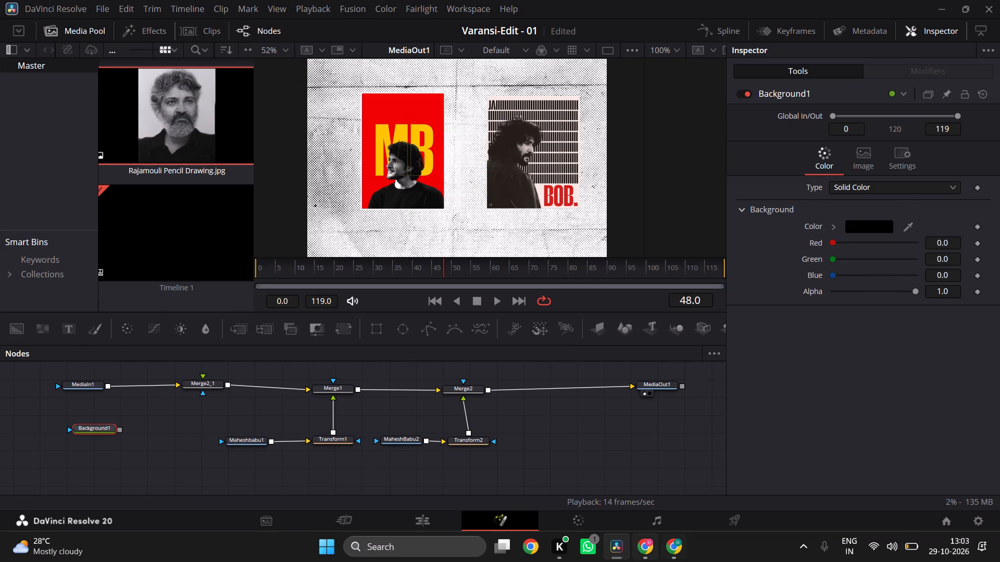
{"action": "left_click", "coordinate": [645, 554]}
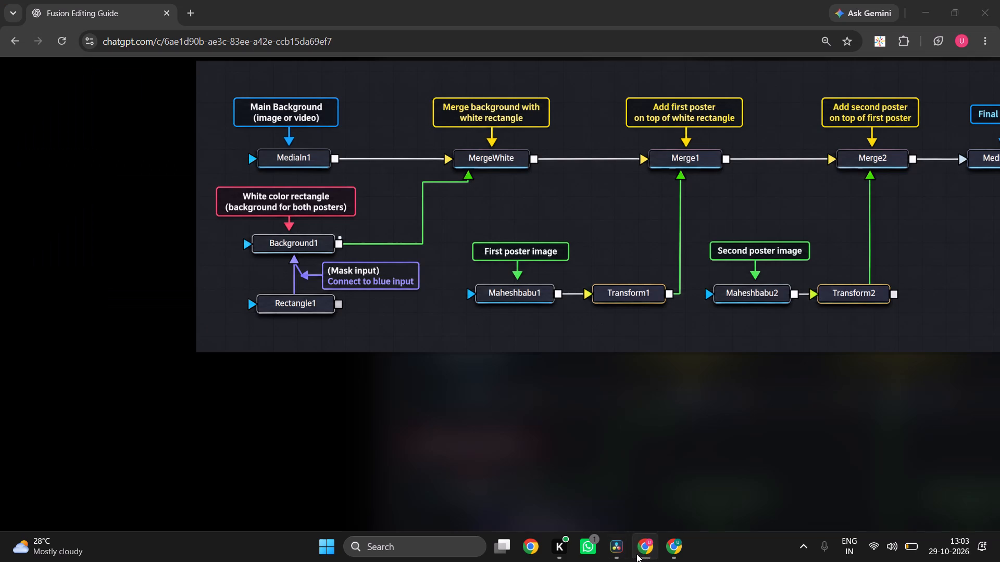
{"action": "left_click", "coordinate": [610, 552]}
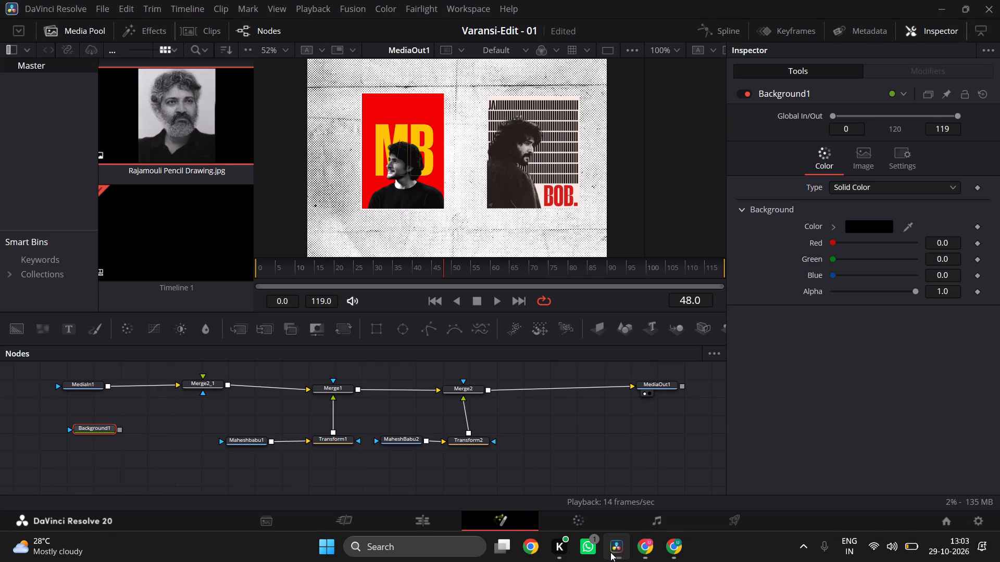
{"action": "left_click_drag", "start_coordinate": [379, 333], "coordinate": [118, 500]}
{"action": "left_click_drag", "start_coordinate": [118, 500], "coordinate": [94, 462]}
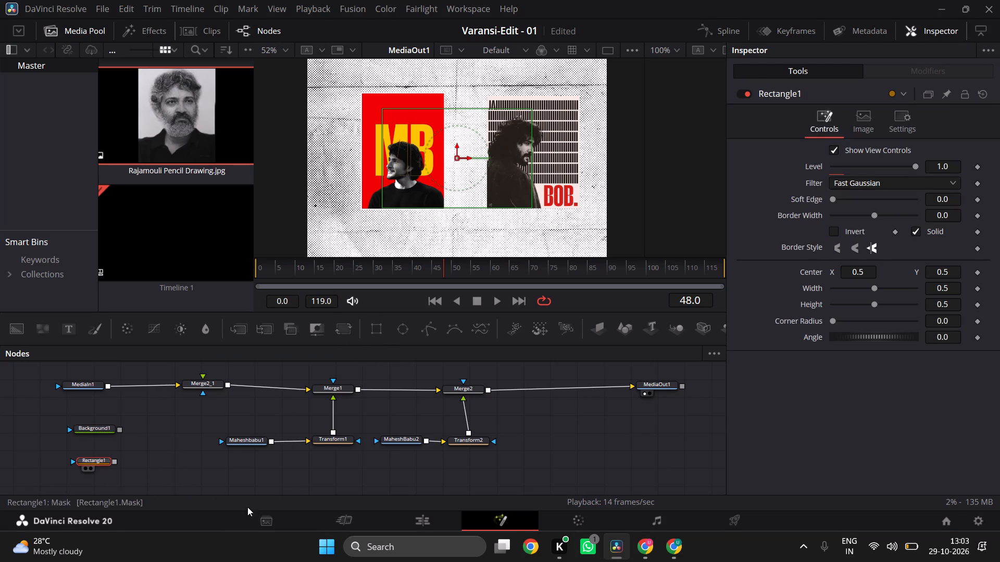
Check the mask link in ChatGPT's diagram in Chrome, and connect Rectangle1's output to Background1's mask input in DaVinci Resolve.
{"action": "left_click", "coordinate": [644, 542]}
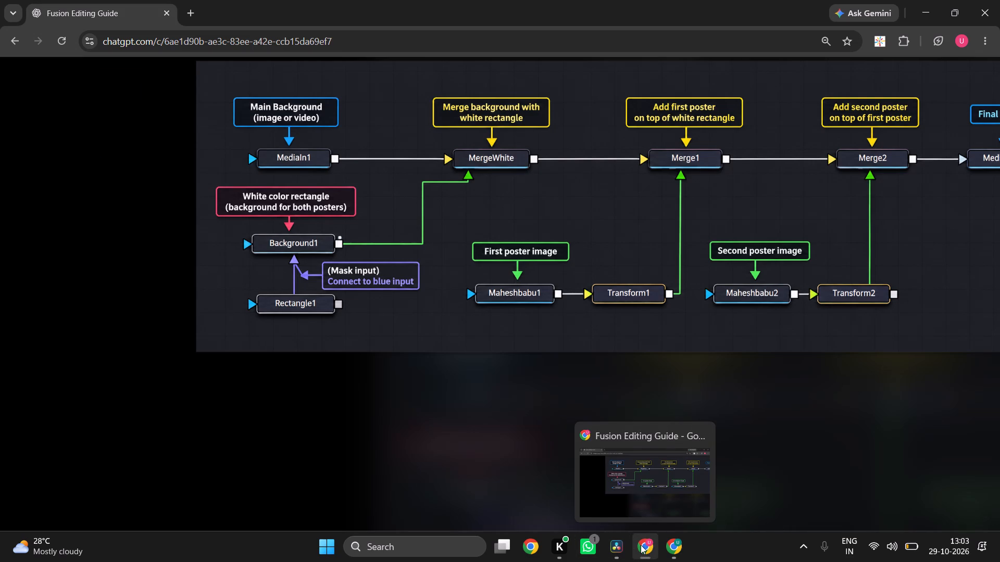
{"action": "left_click", "coordinate": [622, 549]}
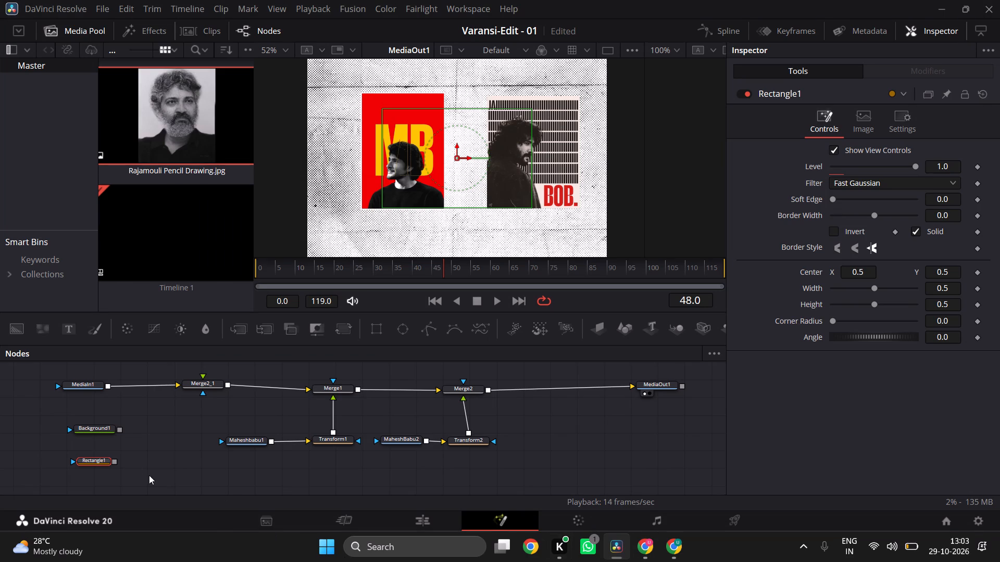
{"action": "left_click_drag", "start_coordinate": [116, 461], "coordinate": [67, 430]}
{"action": "left_click_drag", "start_coordinate": [69, 427], "coordinate": [115, 455]}
{"action": "left_click_drag", "start_coordinate": [115, 455], "coordinate": [114, 459]}
{"action": "left_click", "coordinate": [90, 459]}
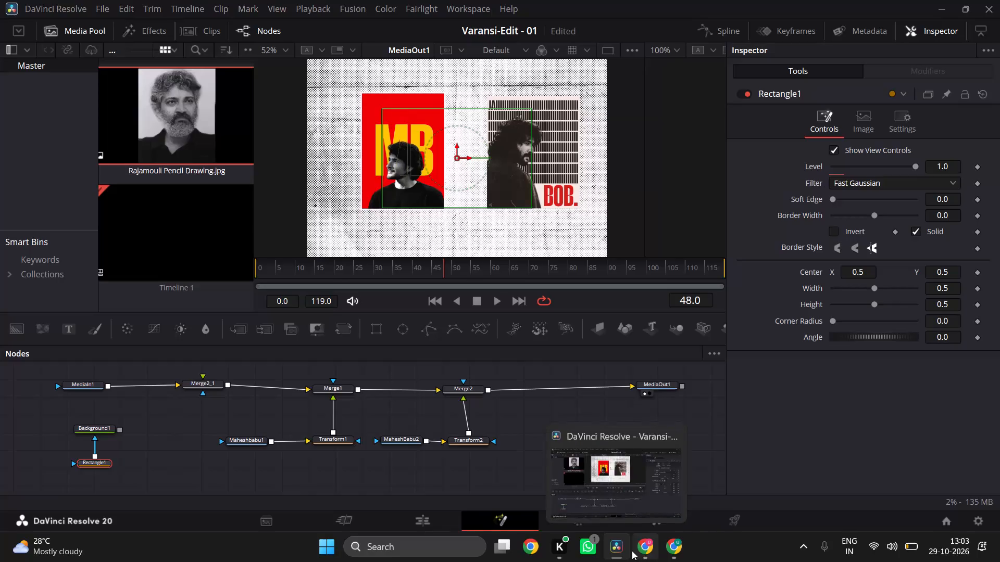
Check the diagram in Chrome again, and connect Background1's output to Merge2_1's foreground input in DaVinci Resolve.
{"action": "left_click", "coordinate": [653, 550]}
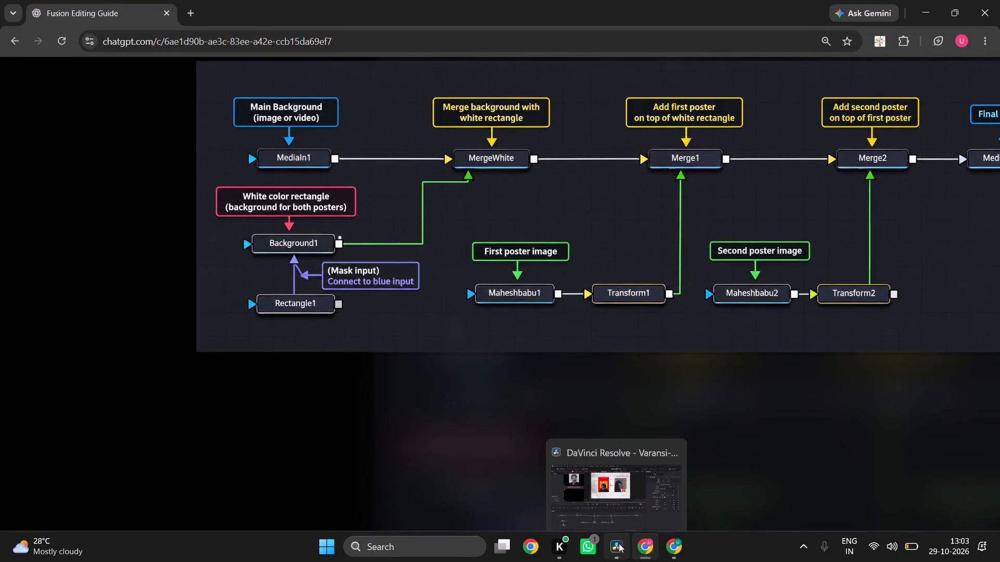
{"action": "left_click", "coordinate": [615, 550]}
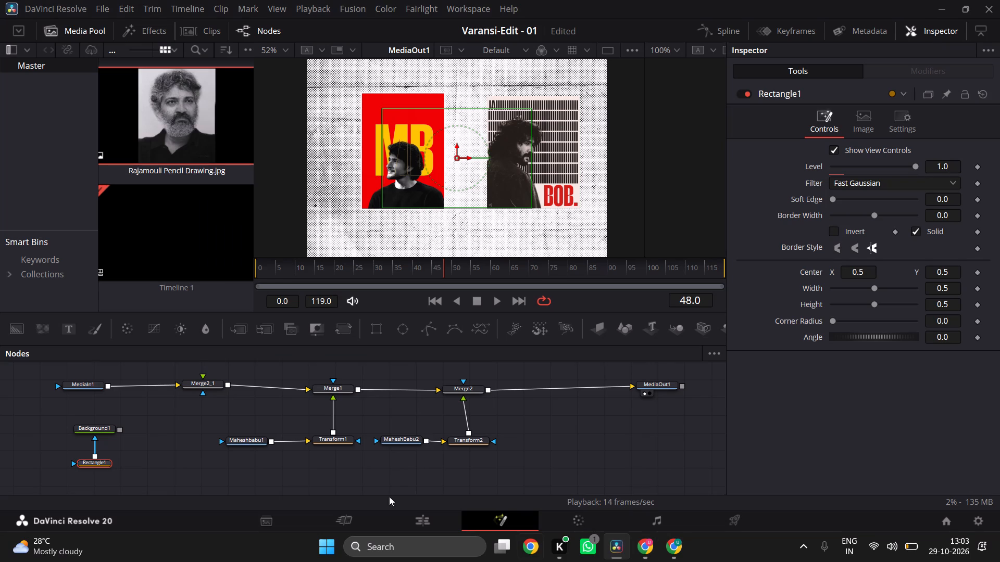
{"action": "left_click_drag", "start_coordinate": [120, 428], "coordinate": [201, 380]}
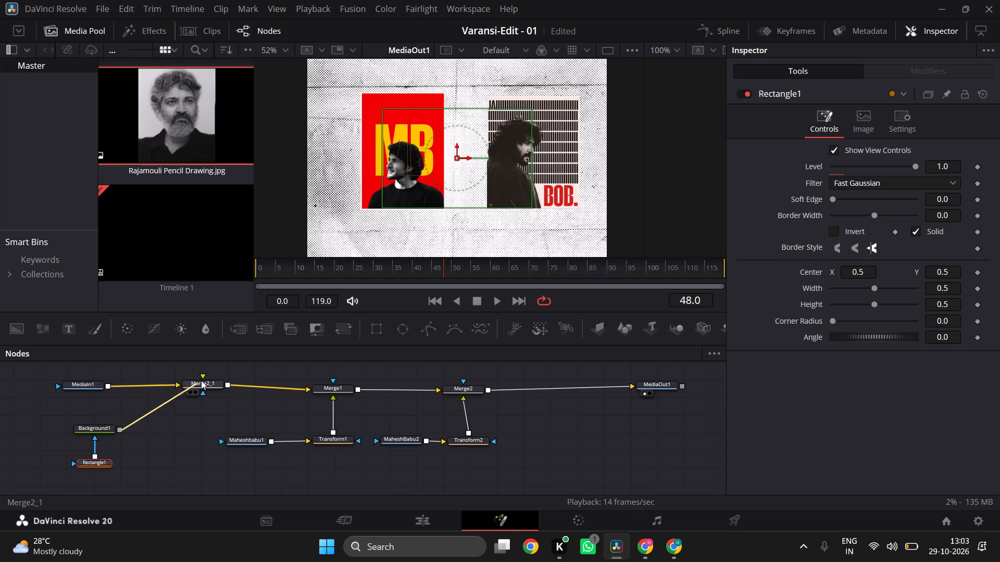
{"action": "left_click_drag", "start_coordinate": [201, 380], "coordinate": [203, 376]}
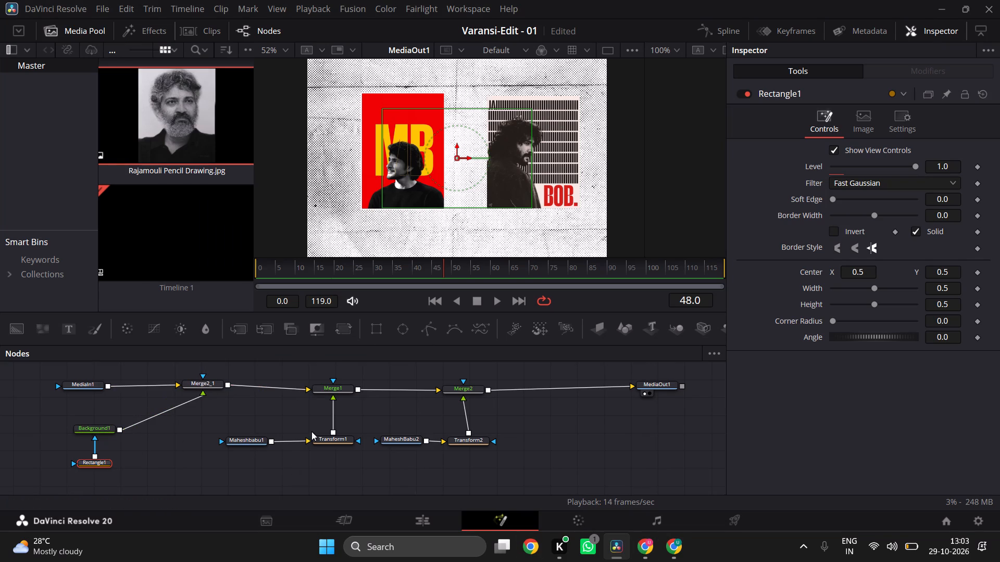
Resize Rectangle1 to about 0.123 wide and 0.435 high, centred behind the MB poster at about X 0.436, Y 0.490.
{"action": "left_click_drag", "start_coordinate": [457, 158], "coordinate": [447, 155]}
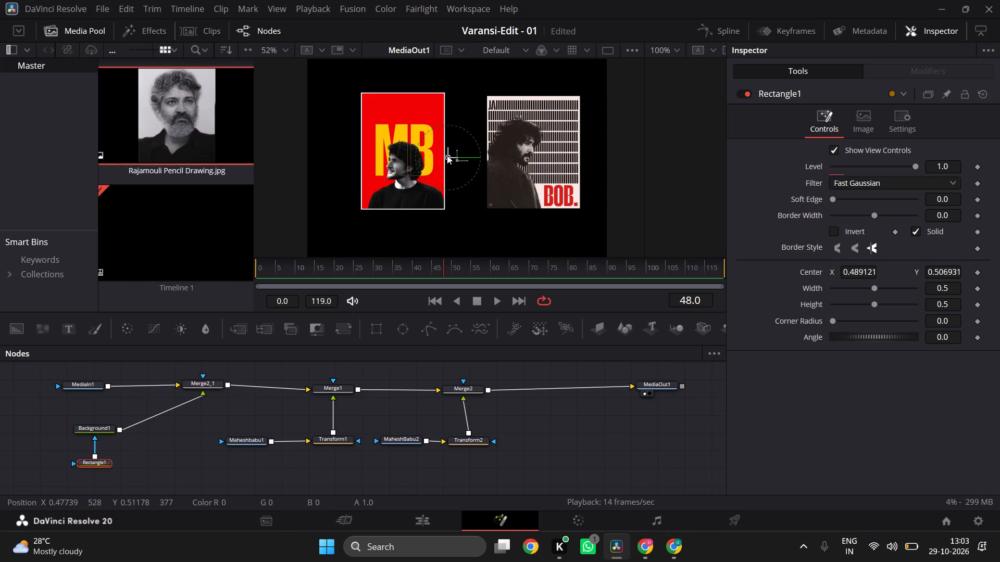
{"action": "left_click_drag", "start_coordinate": [447, 155], "coordinate": [638, 177]}
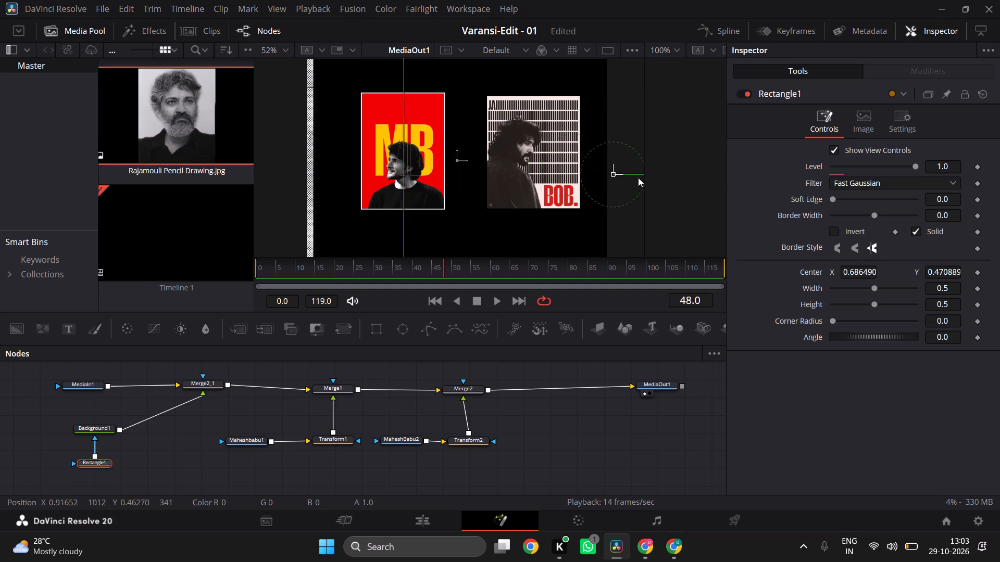
{"action": "left_click_drag", "start_coordinate": [638, 177], "coordinate": [472, 220]}
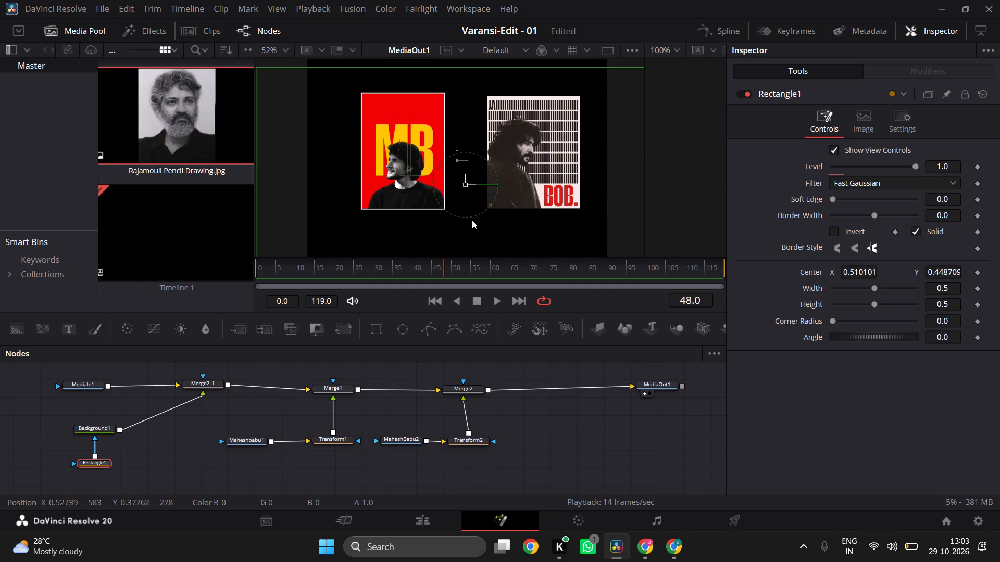
{"action": "left_click_drag", "start_coordinate": [472, 220], "coordinate": [466, 174]}
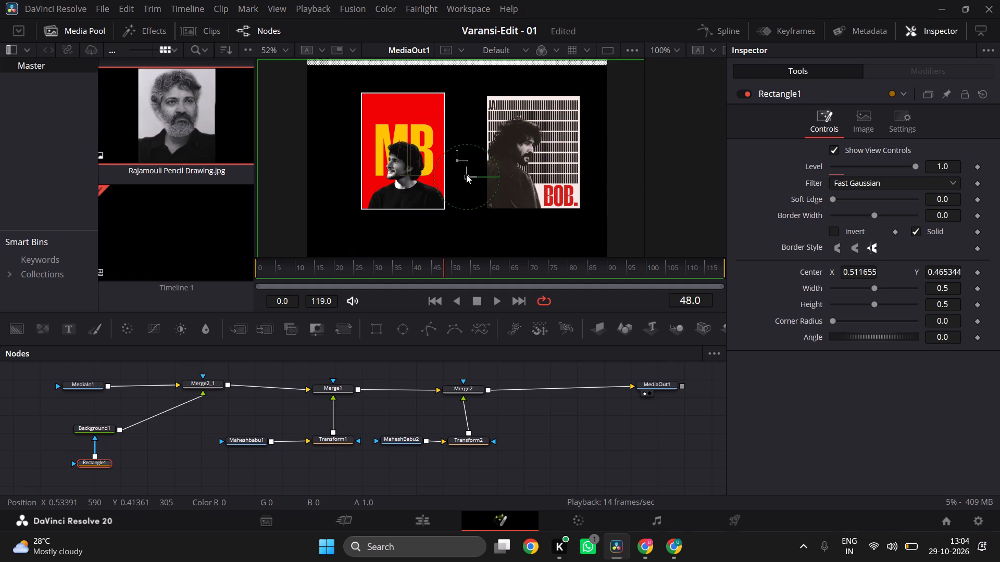
{"action": "left_click_drag", "start_coordinate": [466, 174], "coordinate": [427, 185]}
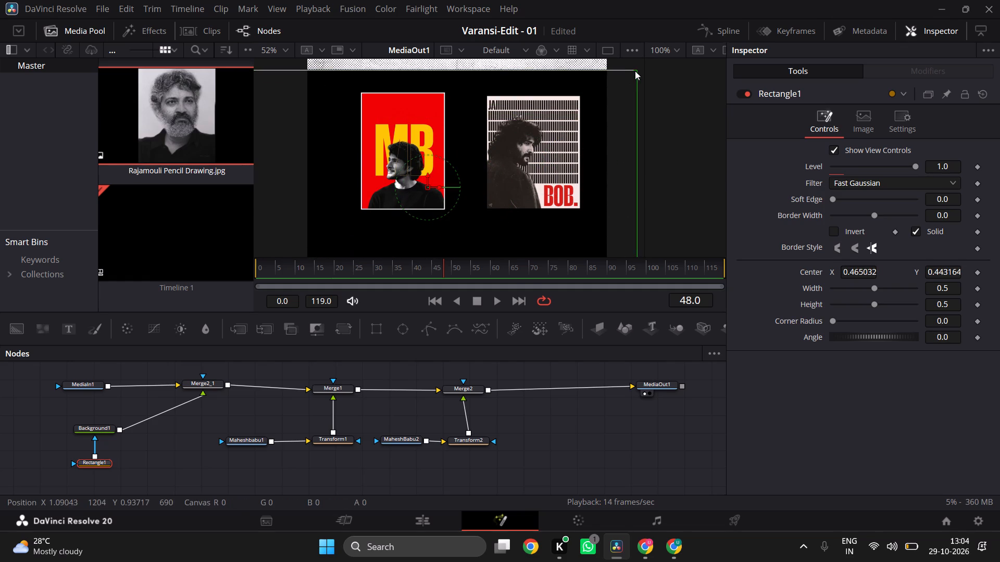
{"action": "left_click_drag", "start_coordinate": [635, 71], "coordinate": [478, 83]}
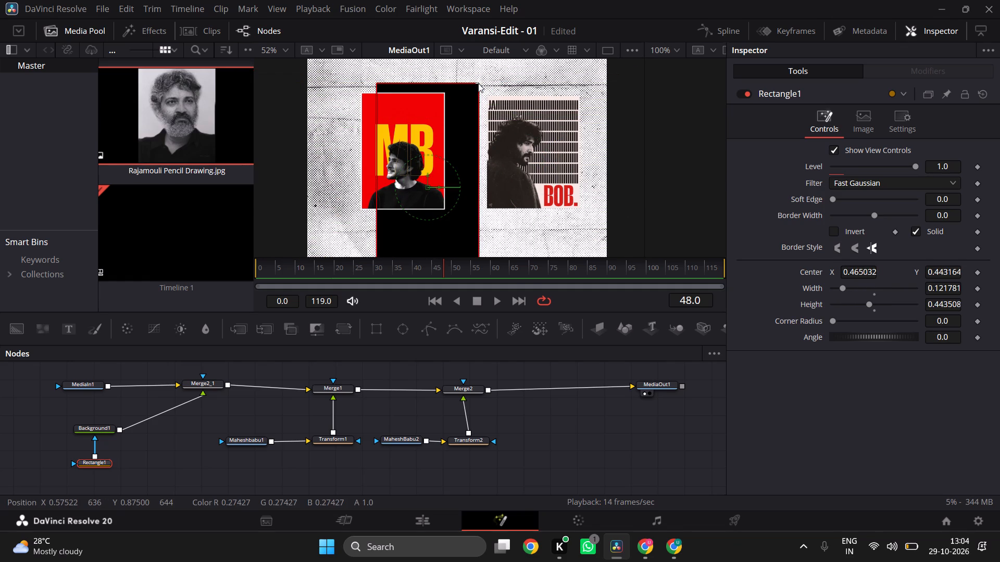
{"action": "left_click_drag", "start_coordinate": [478, 83], "coordinate": [479, 85]}
{"action": "left_click_drag", "start_coordinate": [469, 97], "coordinate": [447, 83]}
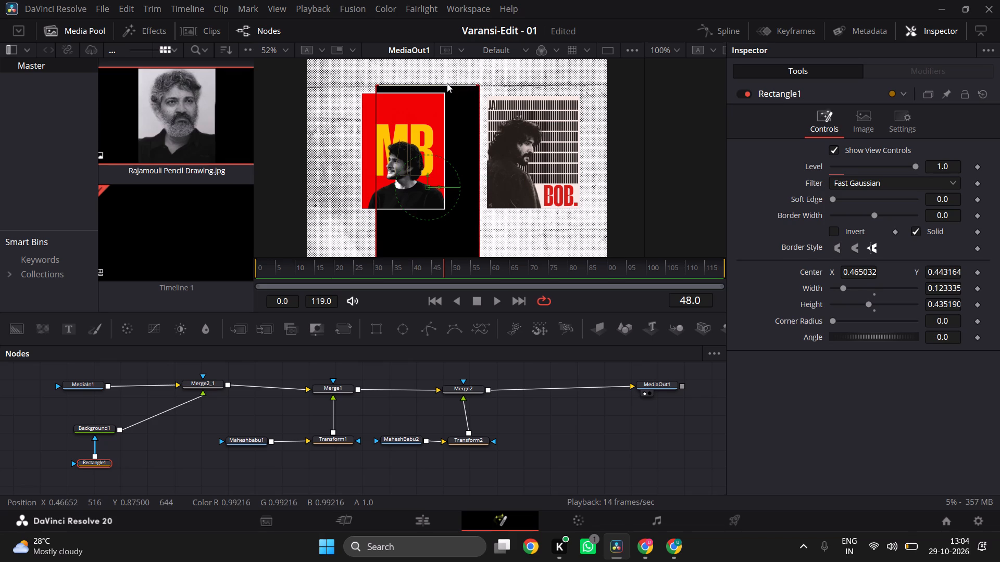
{"action": "left_click_drag", "start_coordinate": [427, 184], "coordinate": [404, 165]}
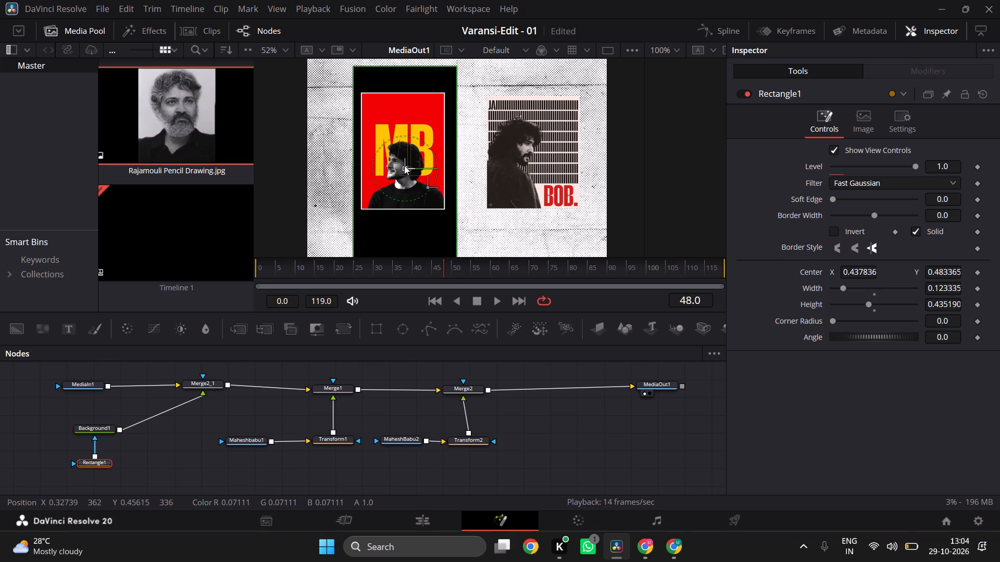
{"action": "left_click_drag", "start_coordinate": [404, 165], "coordinate": [403, 162]}
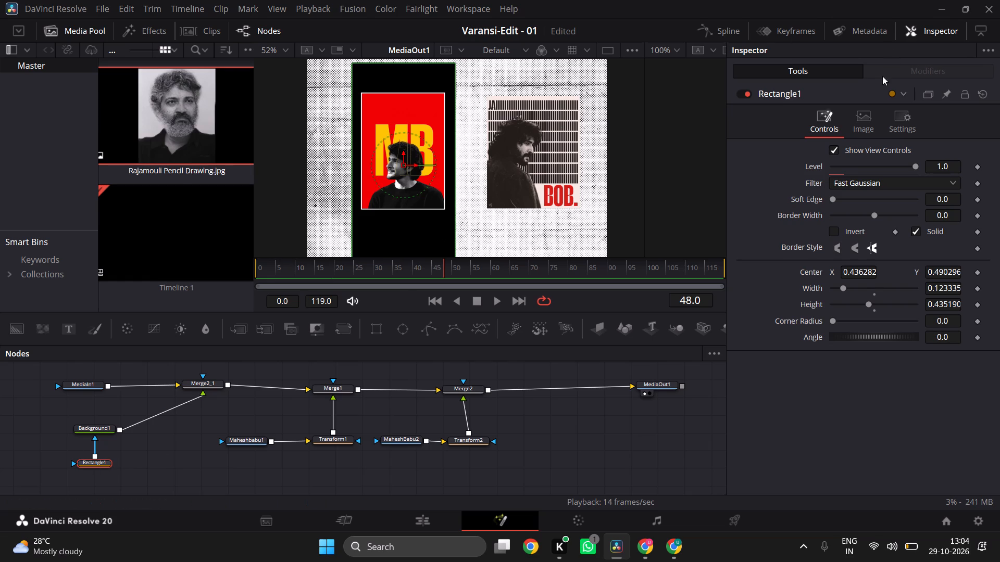
Set Rectangle1's node colour to Tan.
{"action": "left_click", "coordinate": [904, 95]}
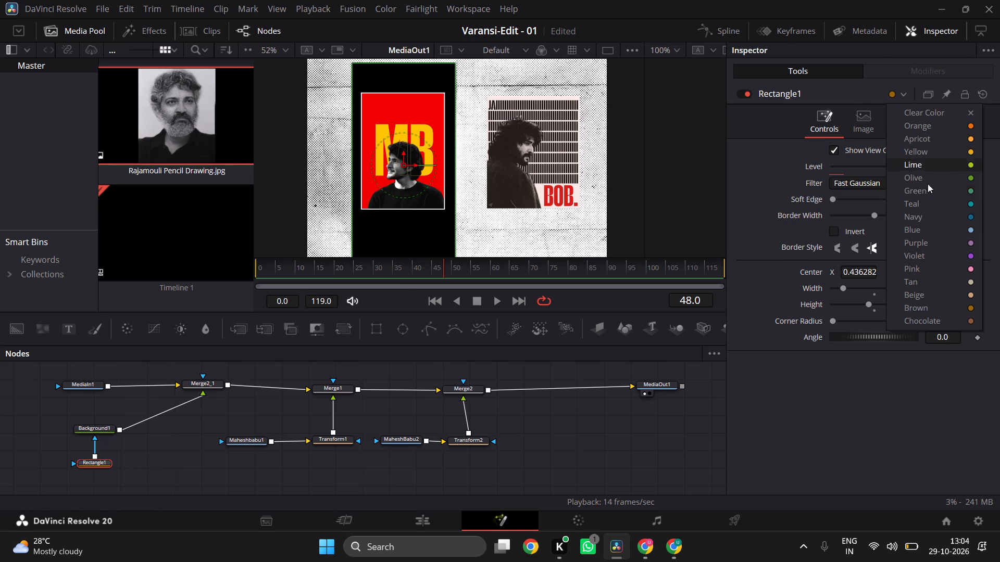
{"action": "scroll", "coordinate": [919, 237], "scroll_direction": "down", "scroll_amount": 1}
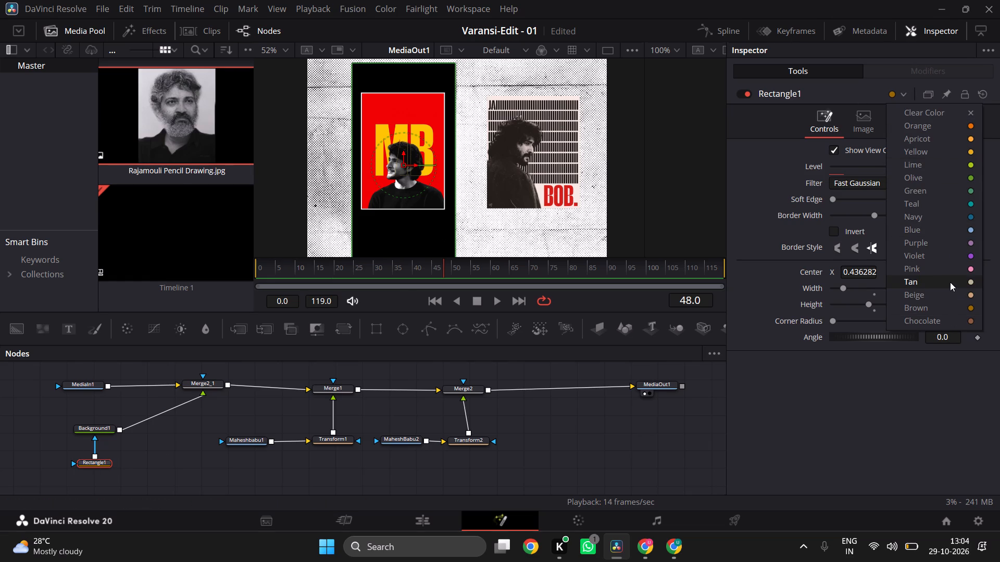
{"action": "left_click", "coordinate": [944, 279]}
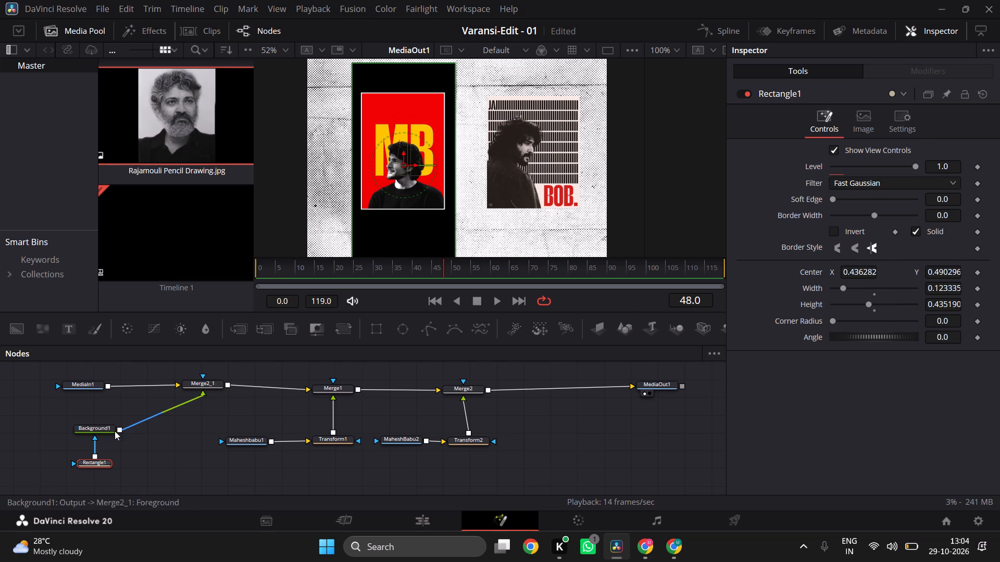
Reposition the Rectangle1 node slightly so it sits just below Background1 in the node graph.
{"action": "left_click", "coordinate": [99, 428]}
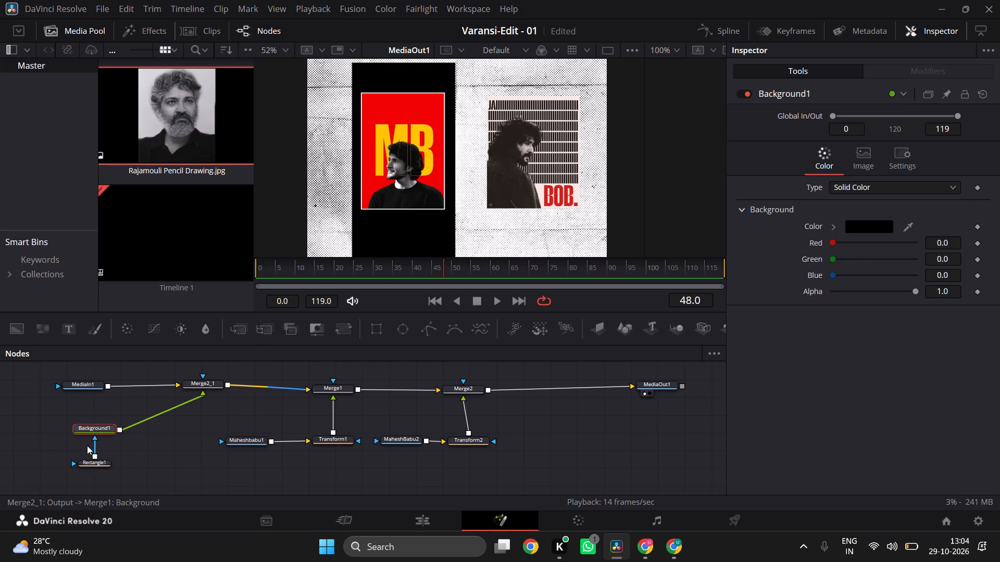
{"action": "left_click", "coordinate": [92, 460]}
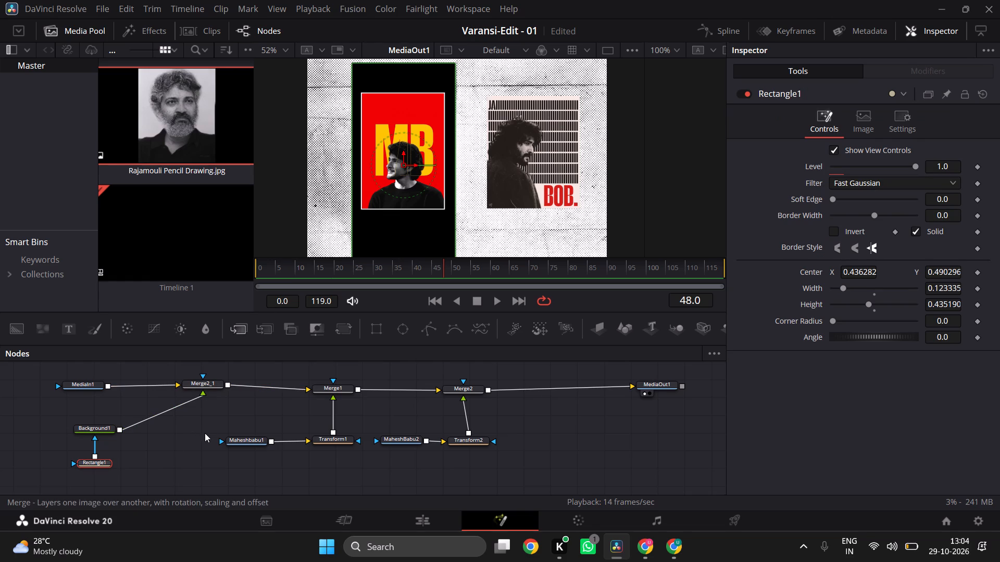
{"action": "left_click_drag", "start_coordinate": [205, 433], "coordinate": [238, 467]}
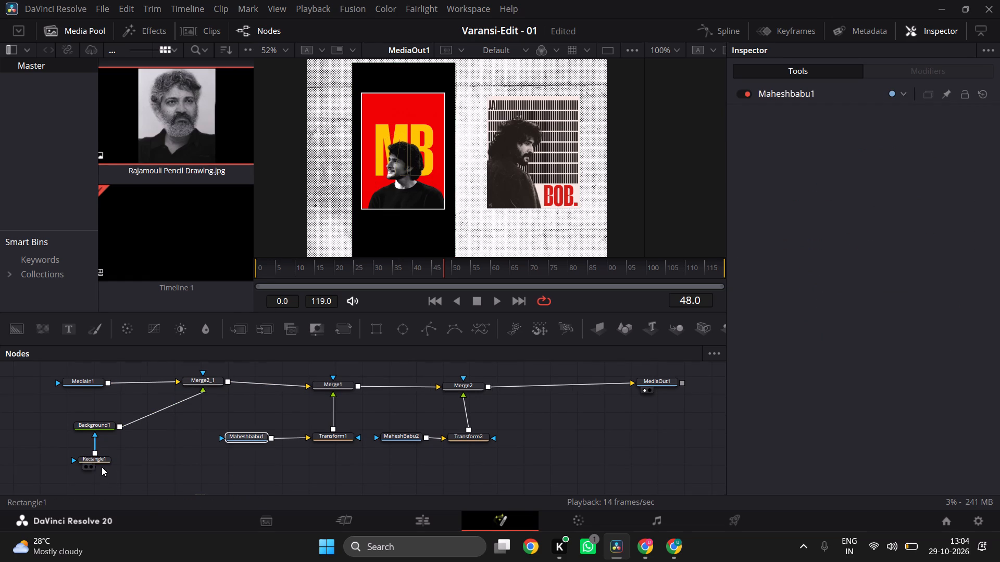
{"action": "left_click", "coordinate": [96, 462]}
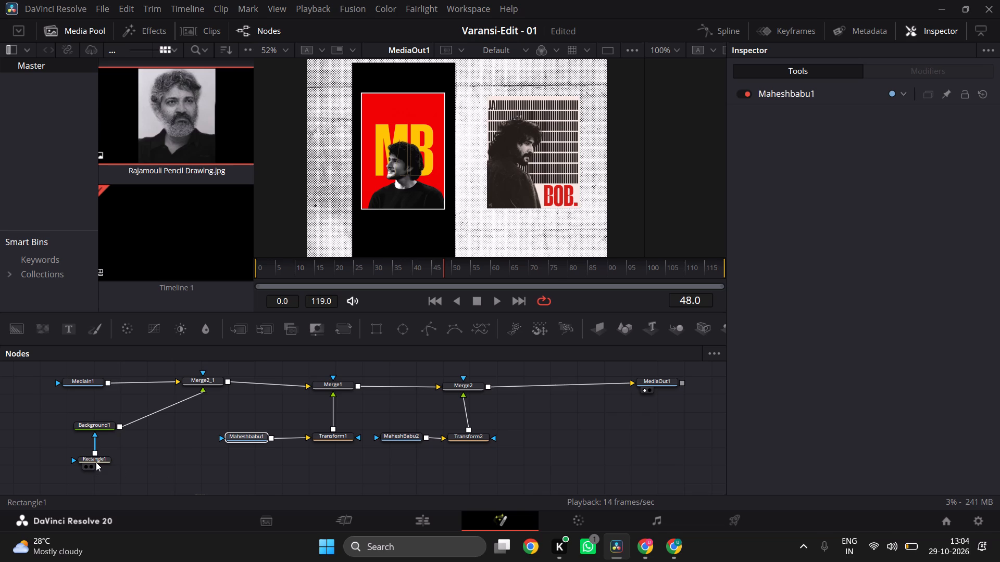
{"action": "left_click", "coordinate": [96, 462]}
{"action": "left_click_drag", "start_coordinate": [96, 462], "coordinate": [102, 454]}
{"action": "left_click", "coordinate": [102, 454]}
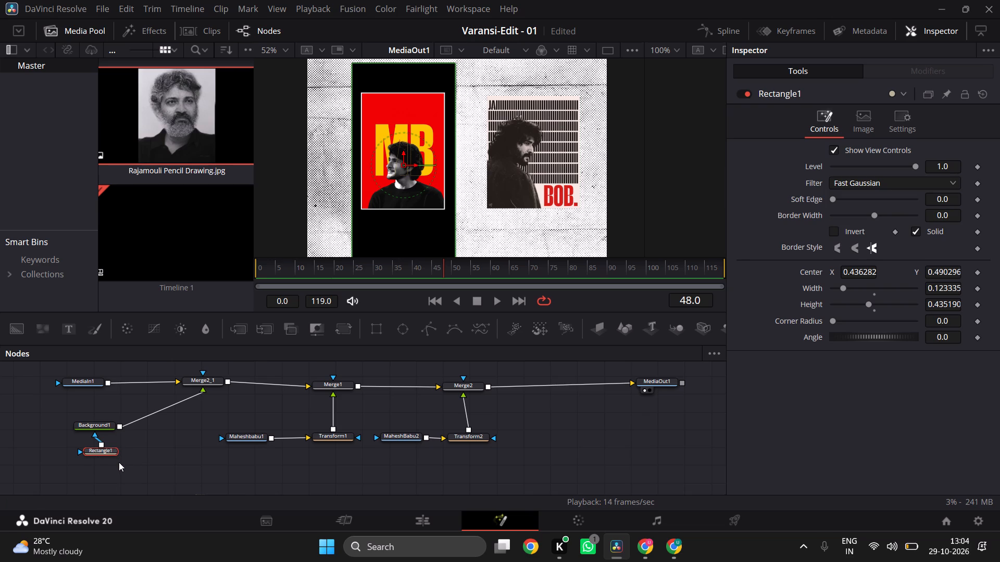
{"action": "left_click_drag", "start_coordinate": [99, 453], "coordinate": [89, 461]}
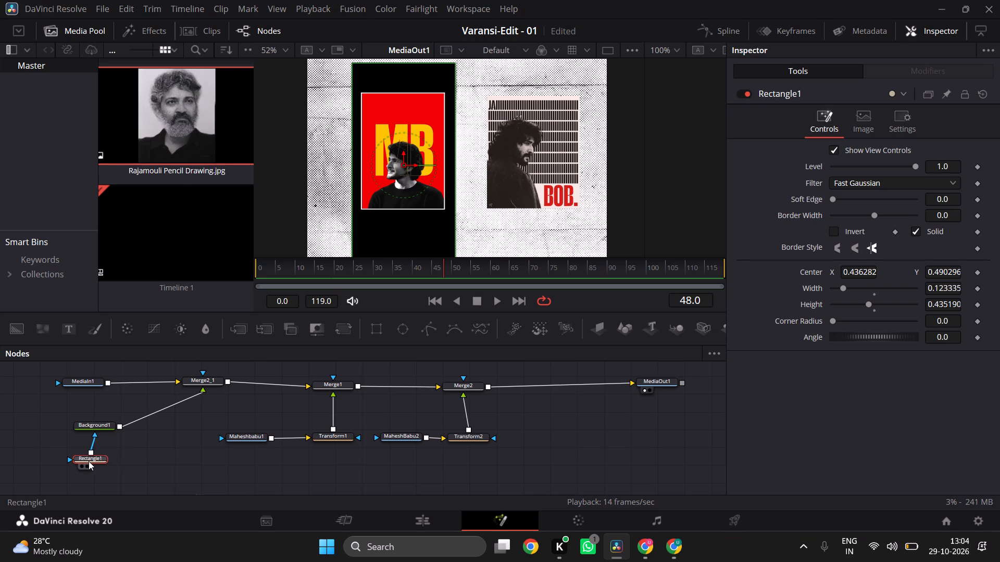
{"action": "left_click_drag", "start_coordinate": [89, 461], "coordinate": [88, 461]}
Switch to Chrome to check ChatGPT's node diagram again, and return to DaVinci Resolve.
{"action": "left_click", "coordinate": [643, 544]}
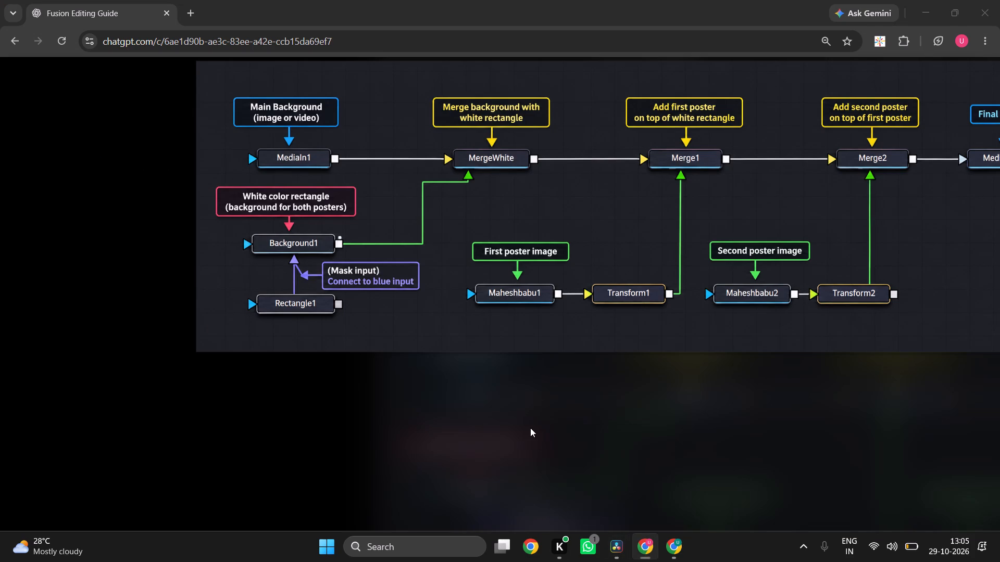
{"action": "scroll", "coordinate": [530, 428], "scroll_direction": "left", "scroll_amount": 1}
{"action": "scroll", "coordinate": [643, 275], "scroll_direction": "left", "scroll_amount": 2}
{"action": "scroll", "coordinate": [726, 257], "scroll_direction": "left", "scroll_amount": 1}
{"action": "left_click", "coordinate": [617, 549]}
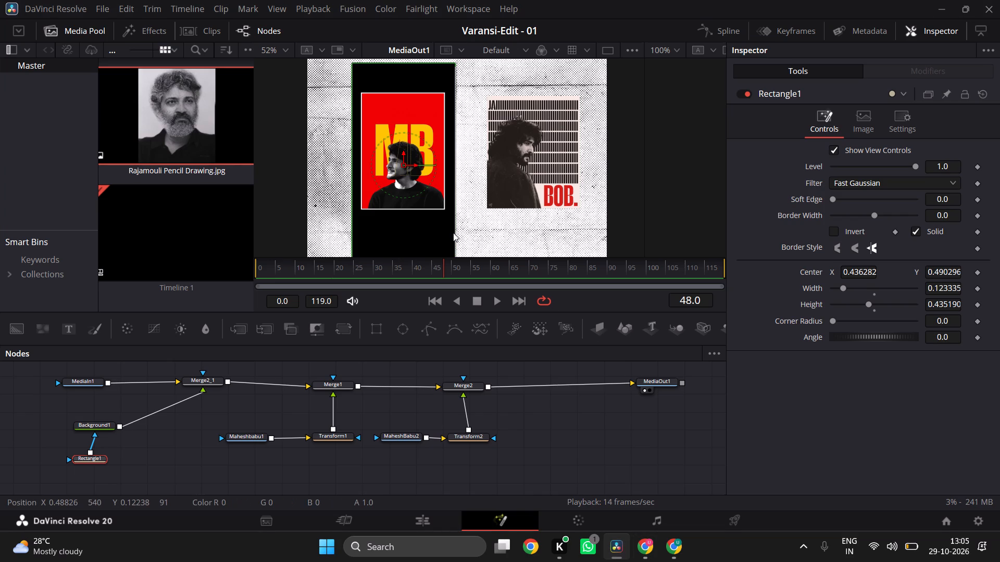
Resize Rectangle1 in the viewer to about 0.132 wide and 0.344 high around the MB poster.
{"action": "left_click", "coordinate": [96, 455]}
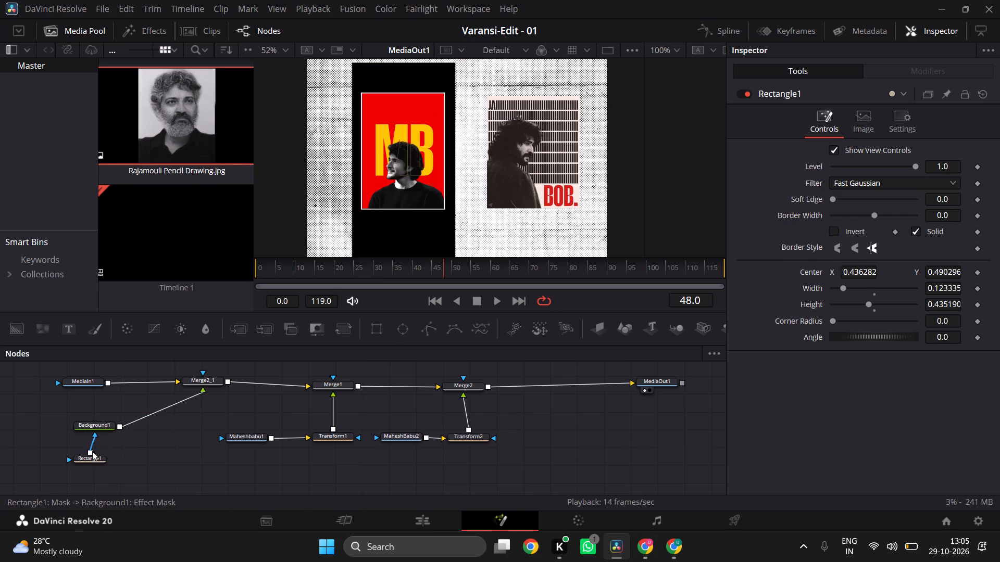
{"action": "left_click", "coordinate": [92, 453]}
{"action": "left_click", "coordinate": [92, 455]}
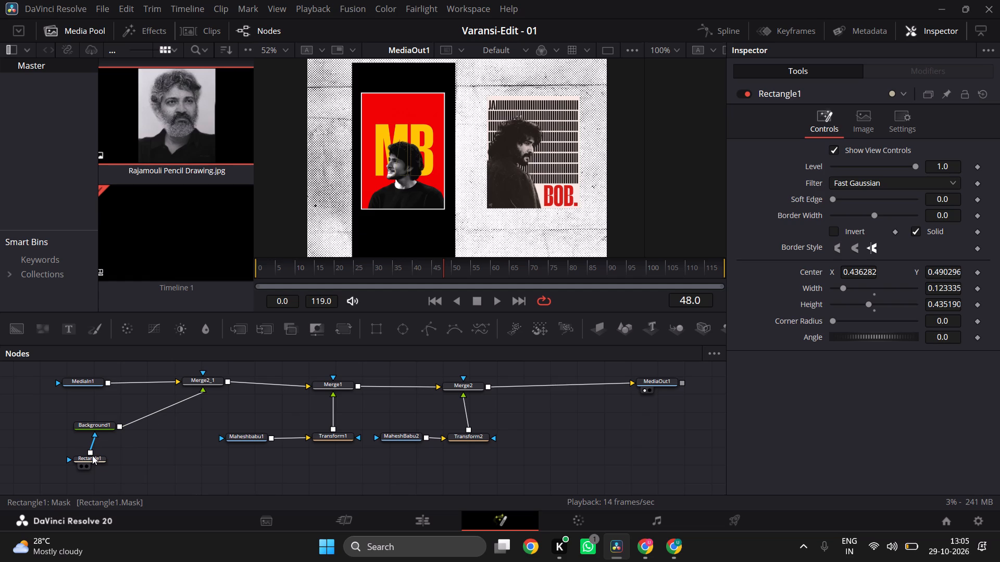
{"action": "left_click", "coordinate": [93, 457]}
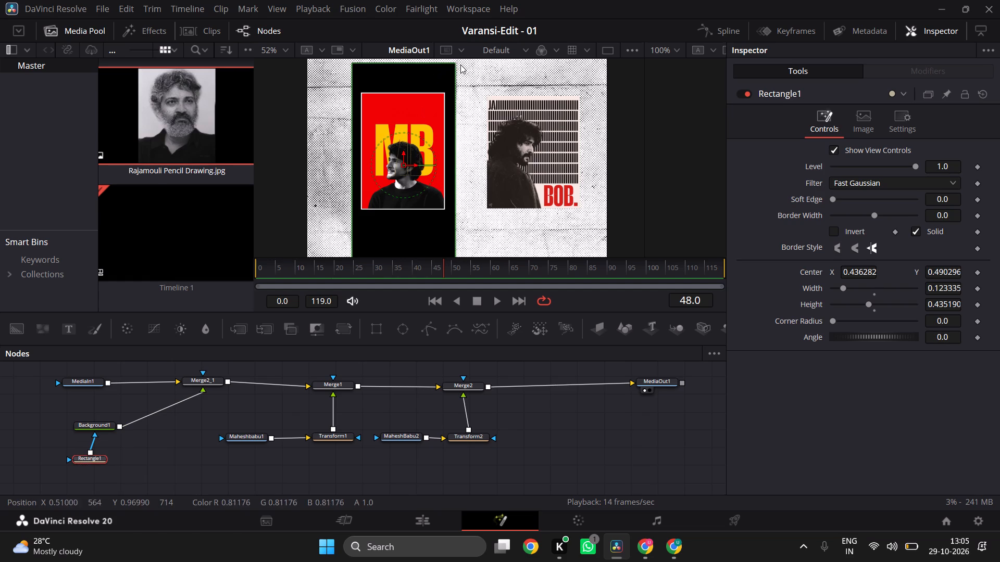
{"action": "left_click_drag", "start_coordinate": [454, 65], "coordinate": [454, 74]}
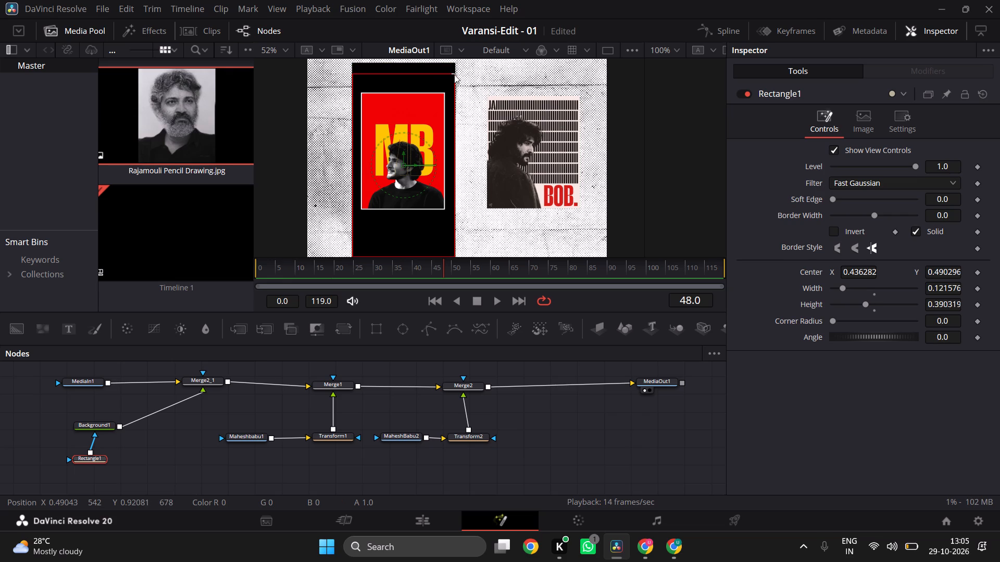
{"action": "left_click_drag", "start_coordinate": [454, 74], "coordinate": [458, 84]}
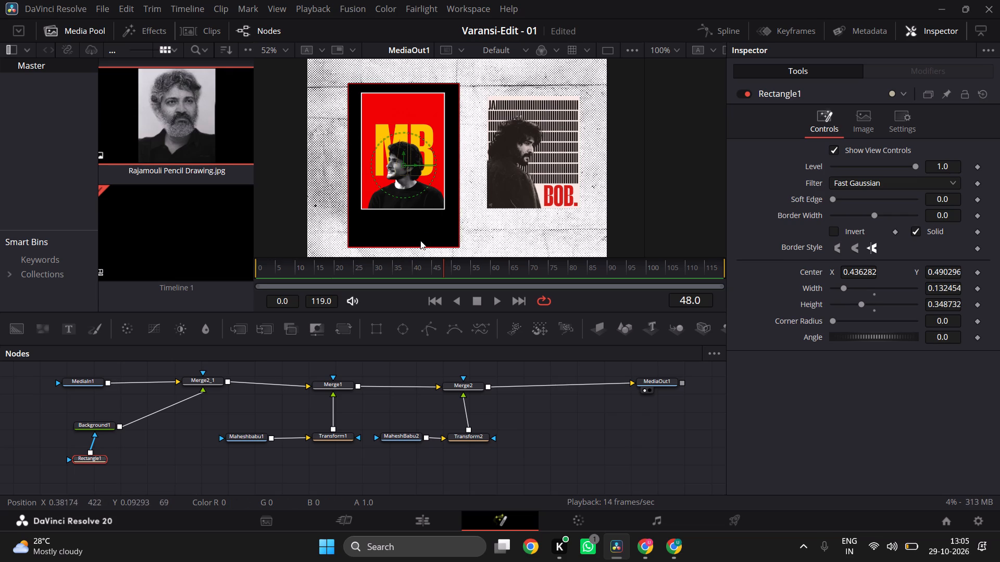
{"action": "left_click_drag", "start_coordinate": [417, 244], "coordinate": [424, 233]}
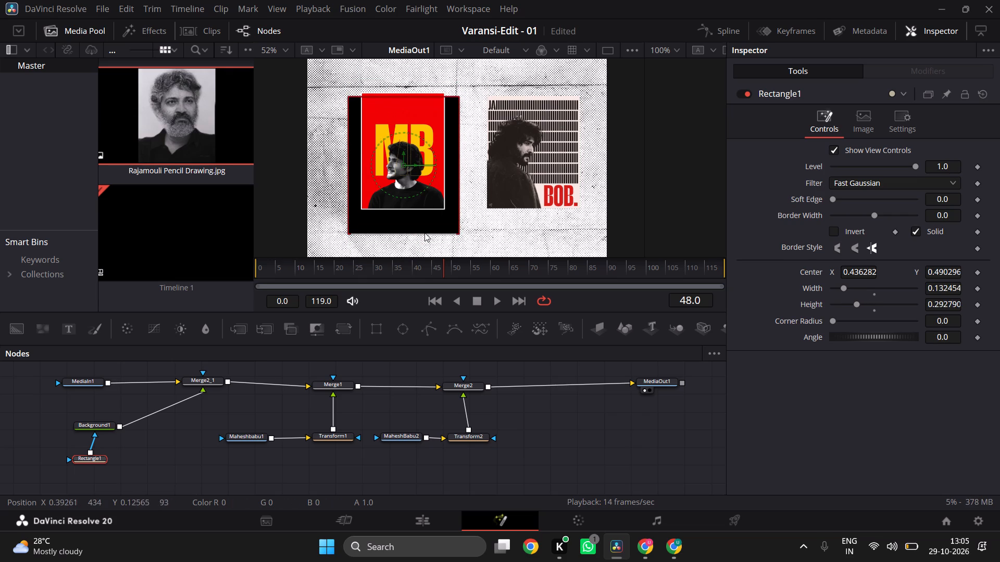
{"action": "left_click_drag", "start_coordinate": [424, 233], "coordinate": [427, 250]}
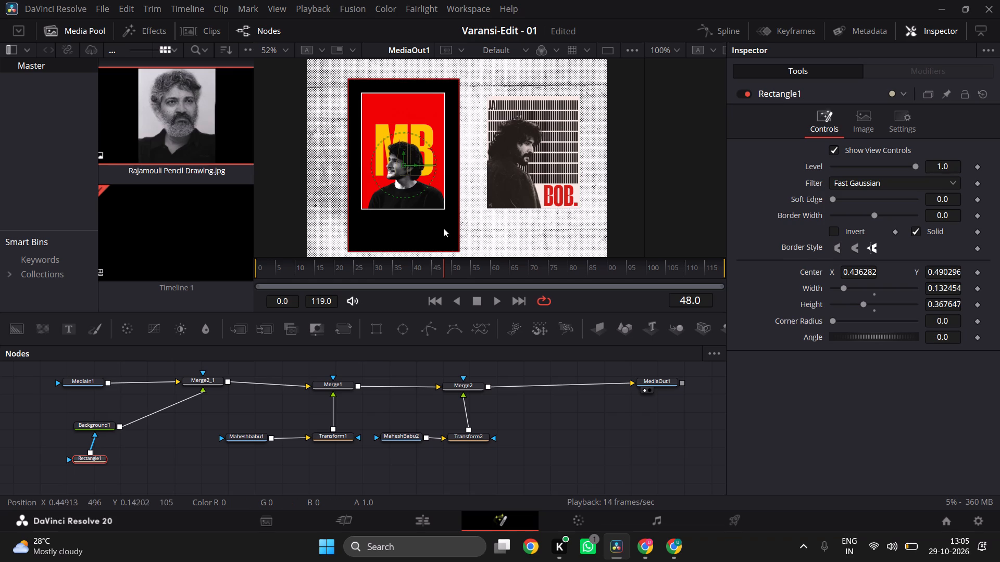
{"action": "left_click_drag", "start_coordinate": [401, 77], "coordinate": [400, 72]}
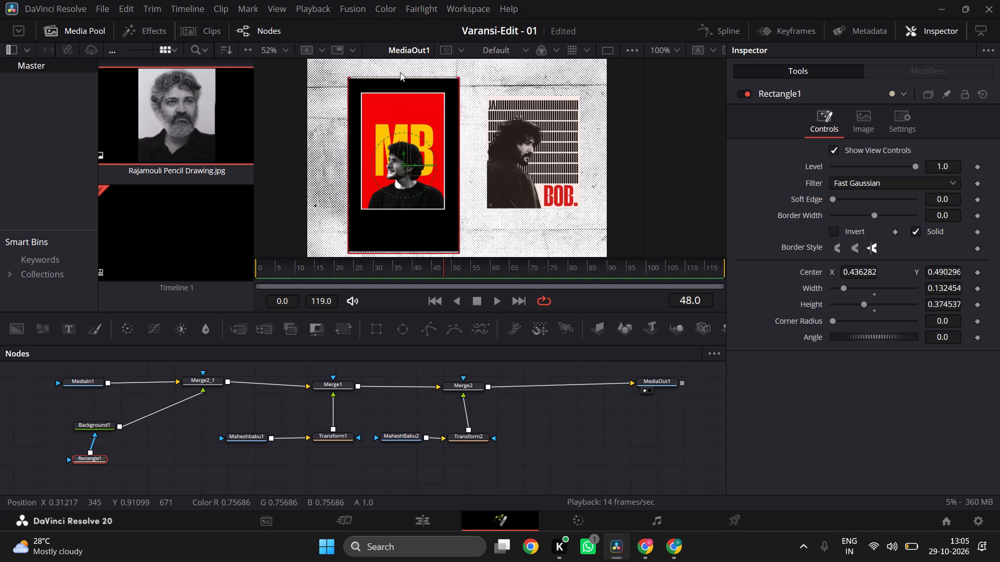
{"action": "left_click_drag", "start_coordinate": [400, 72], "coordinate": [410, 84]}
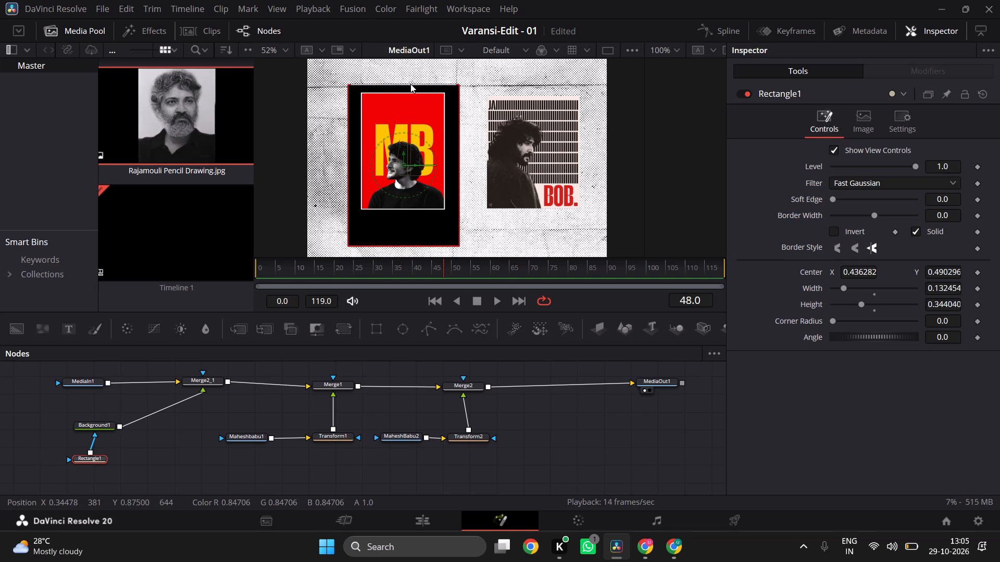
{"action": "left_click_drag", "start_coordinate": [410, 84], "coordinate": [410, 83]}
{"action": "left_click_drag", "start_coordinate": [388, 230], "coordinate": [393, 211]}
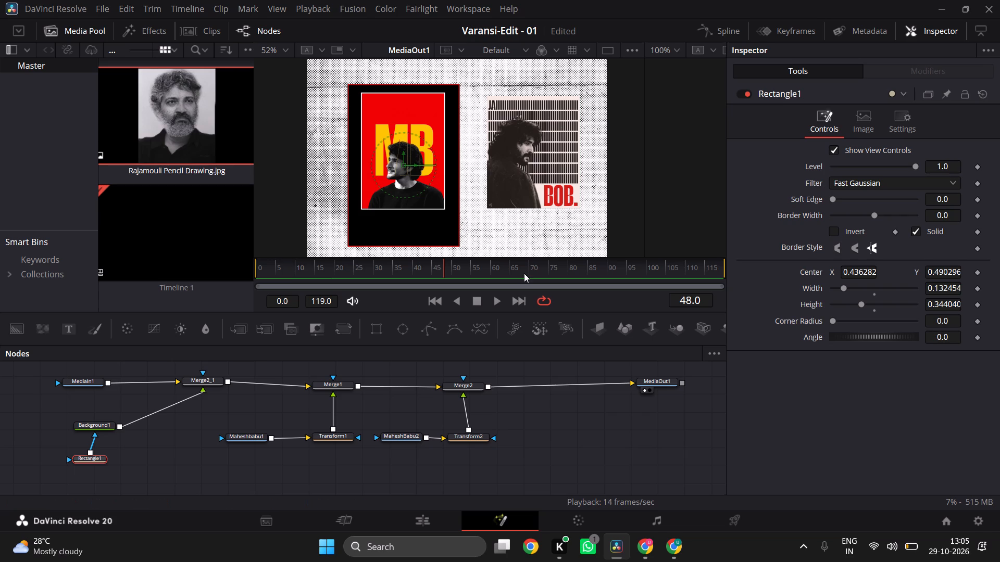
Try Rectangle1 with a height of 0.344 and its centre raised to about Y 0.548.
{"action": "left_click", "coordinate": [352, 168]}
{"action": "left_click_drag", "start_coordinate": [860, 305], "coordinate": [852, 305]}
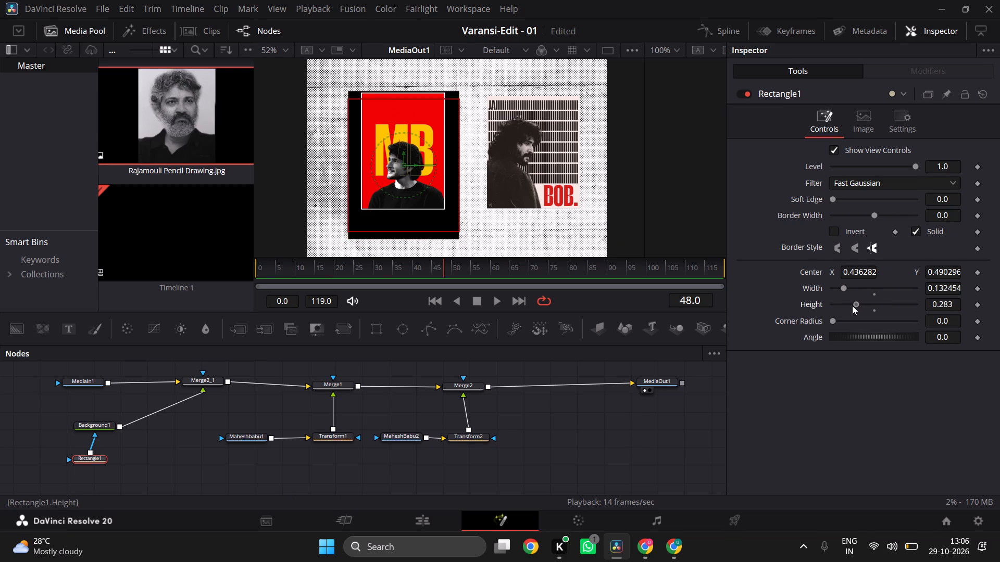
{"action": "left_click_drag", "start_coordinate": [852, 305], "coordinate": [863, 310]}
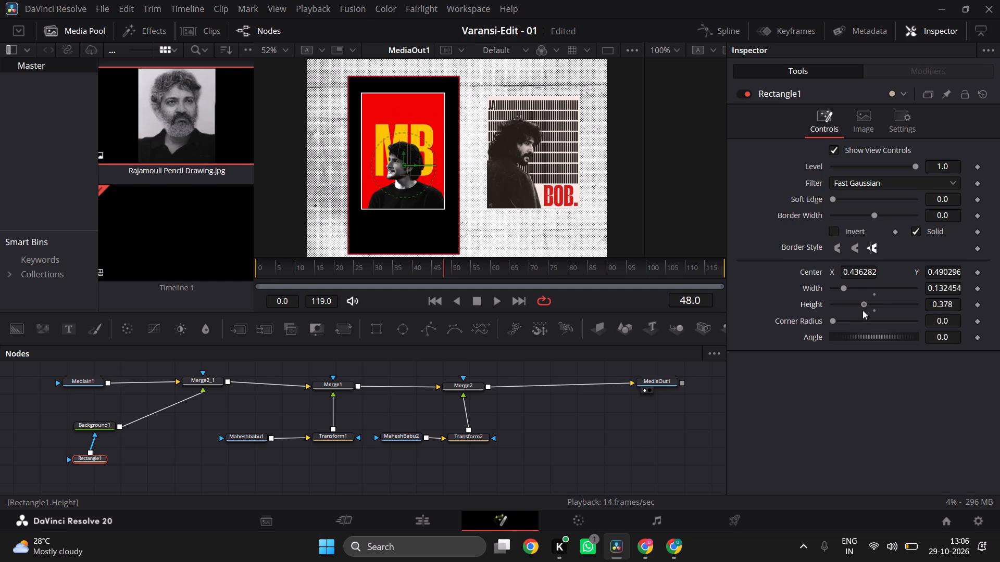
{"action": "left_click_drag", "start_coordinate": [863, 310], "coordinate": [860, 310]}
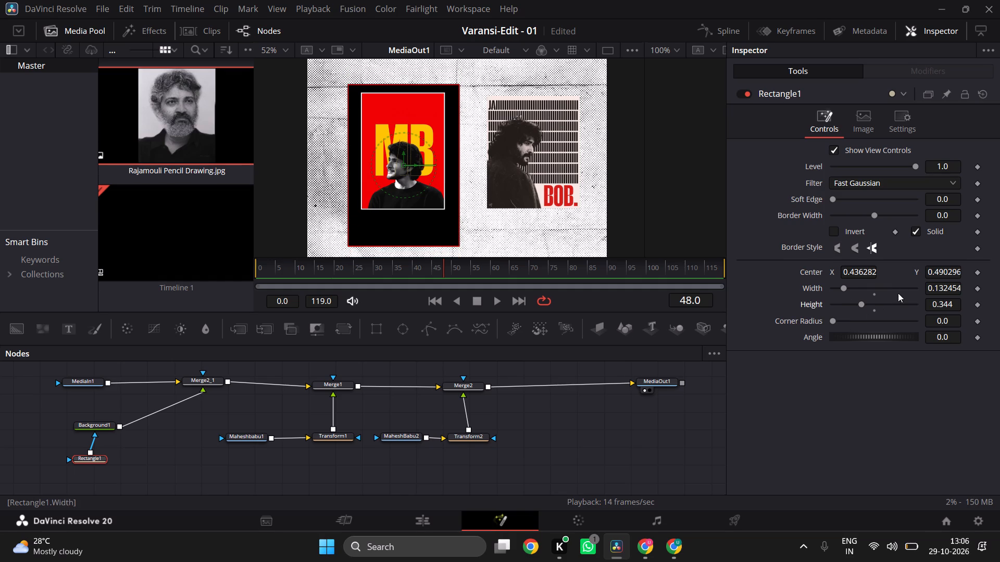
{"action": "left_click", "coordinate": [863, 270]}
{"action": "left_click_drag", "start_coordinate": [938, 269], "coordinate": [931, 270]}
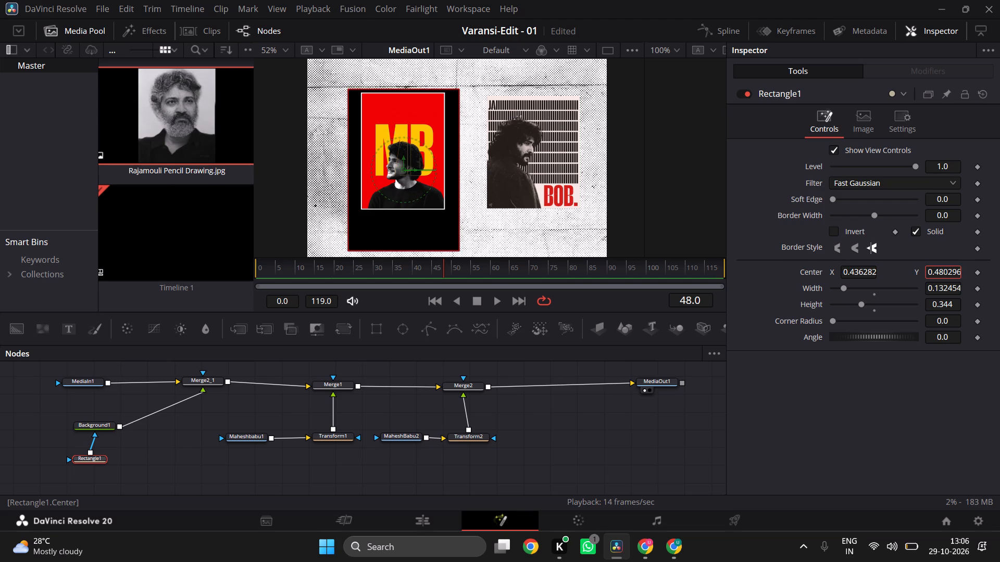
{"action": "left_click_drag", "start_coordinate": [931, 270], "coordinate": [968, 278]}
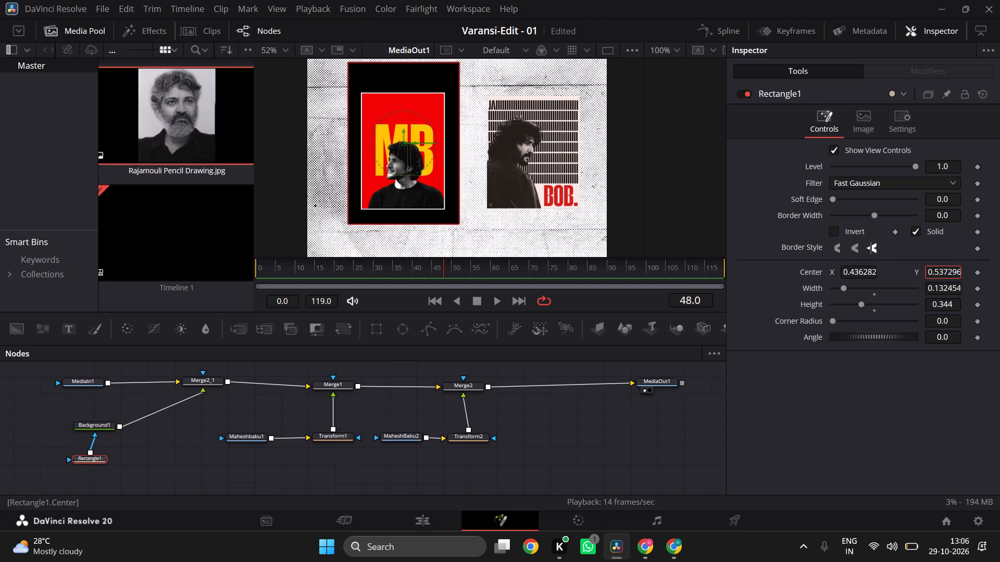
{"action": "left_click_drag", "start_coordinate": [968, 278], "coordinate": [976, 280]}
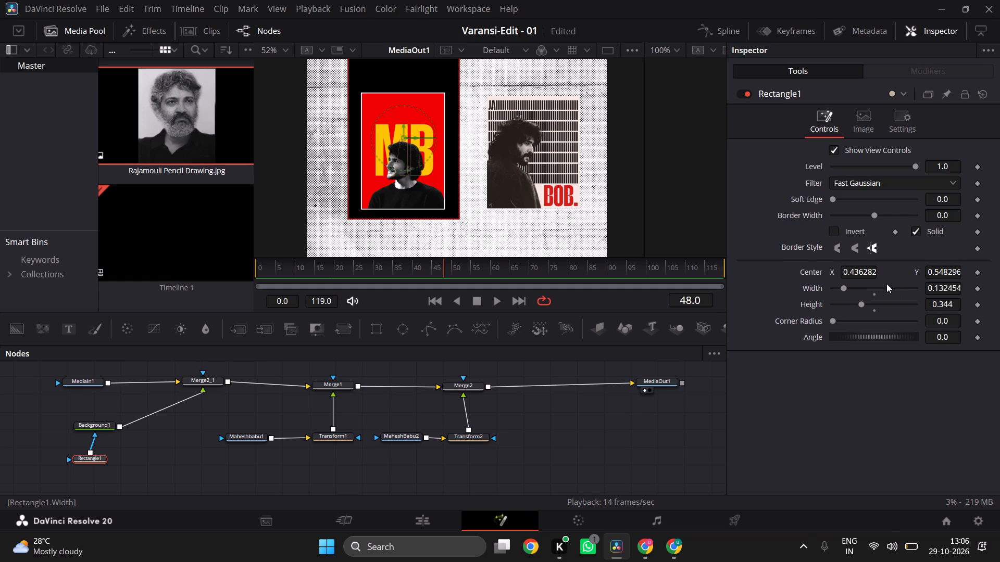
Set Rectangle1's height to 0.291 and its centre Y to about 0.512, framing the MB poster evenly.
{"action": "left_click_drag", "start_coordinate": [860, 302], "coordinate": [848, 304]}
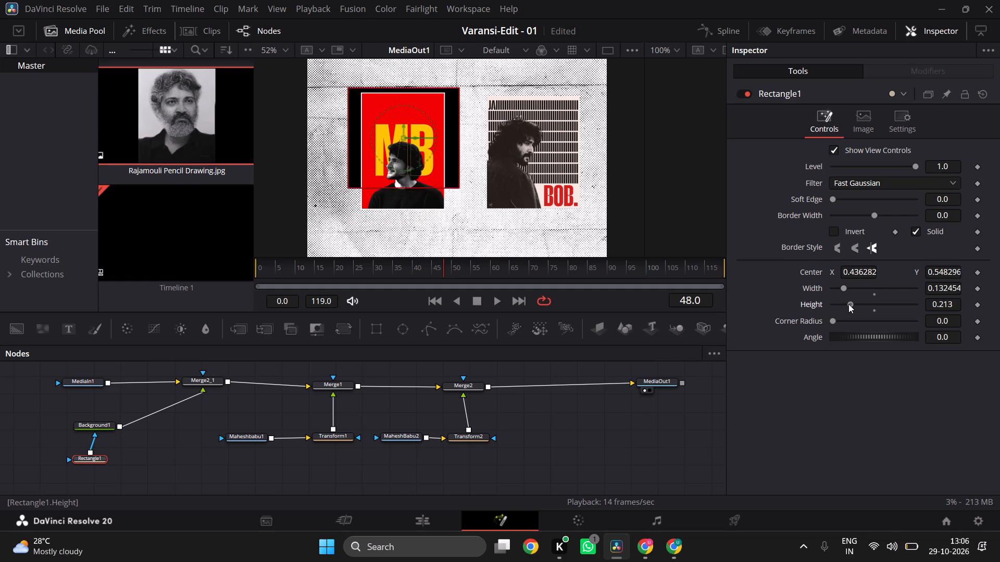
{"action": "left_click_drag", "start_coordinate": [848, 304], "coordinate": [856, 305]}
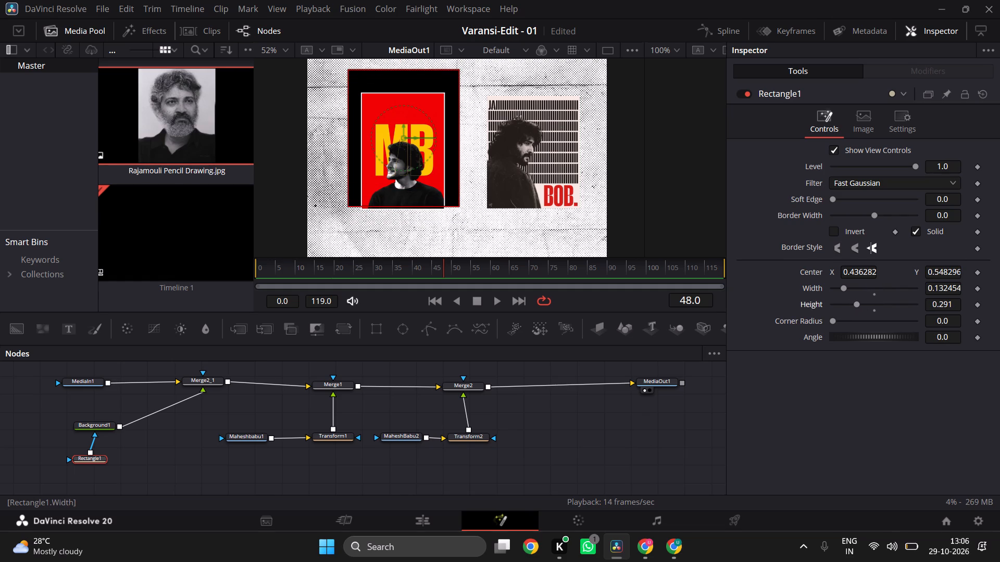
{"action": "left_click_drag", "start_coordinate": [944, 272], "coordinate": [932, 273]}
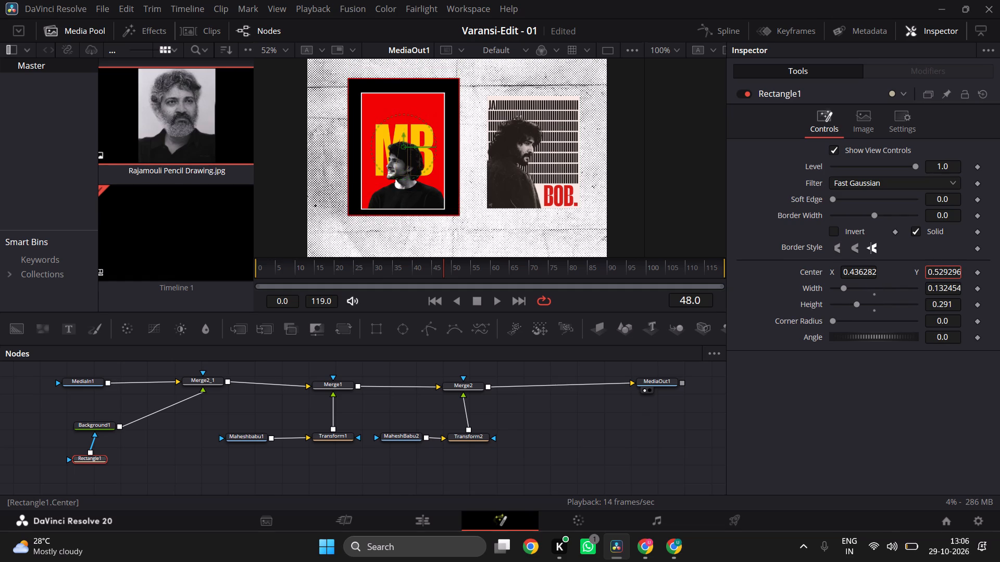
{"action": "left_click_drag", "start_coordinate": [932, 273], "coordinate": [931, 274]}
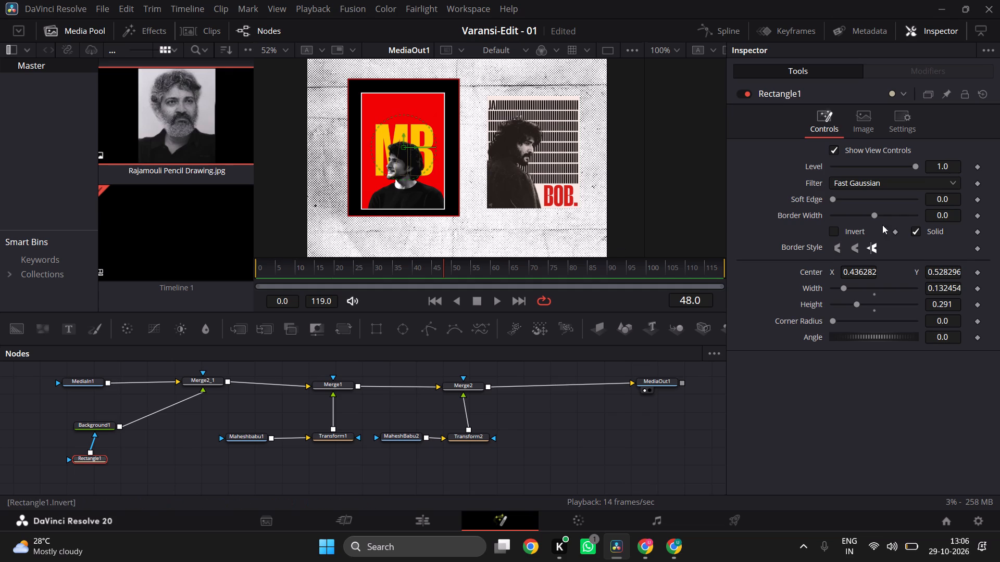
{"action": "left_click_drag", "start_coordinate": [944, 271], "coordinate": [940, 271]}
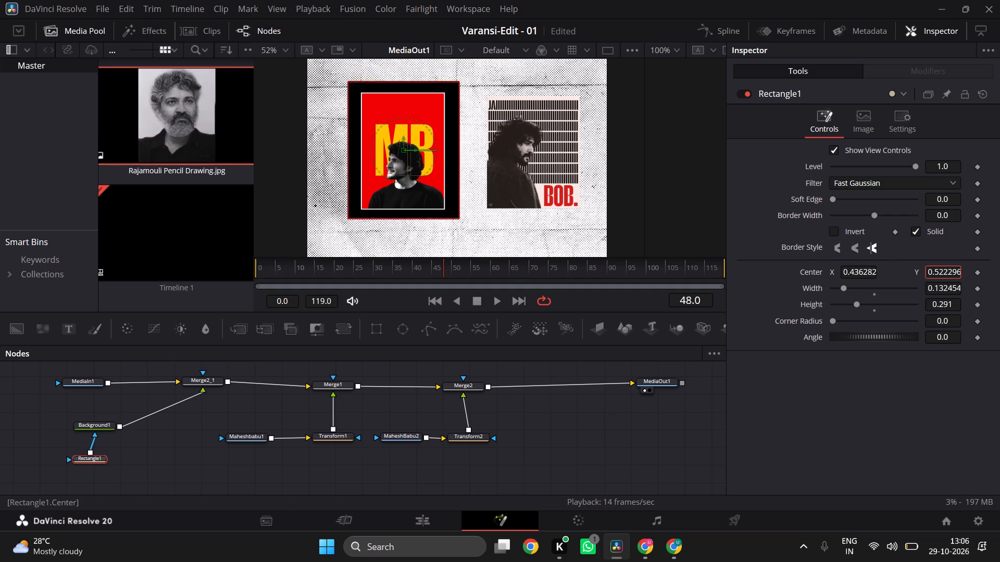
{"action": "left_click_drag", "start_coordinate": [940, 271], "coordinate": [933, 271]}
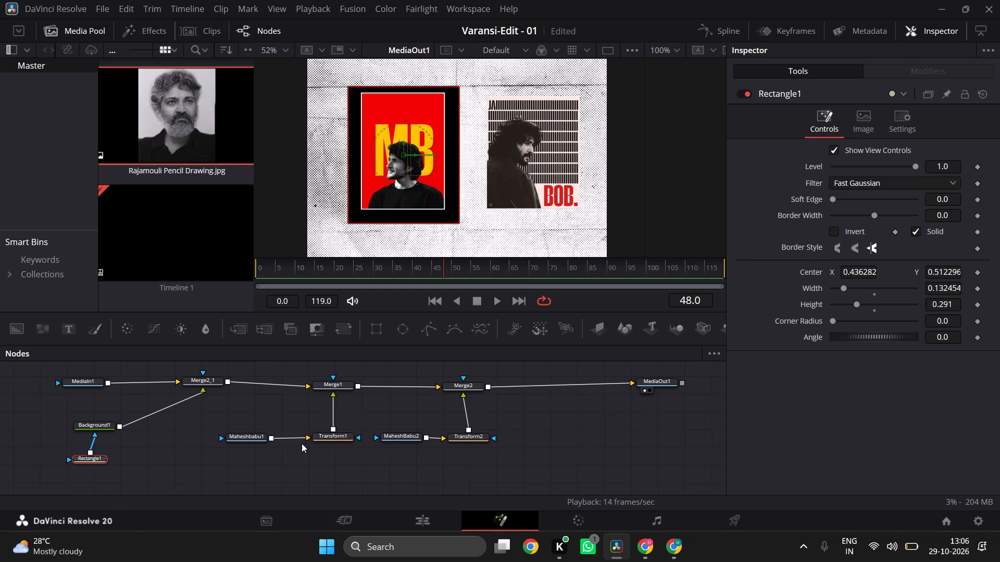
Lower the MB poster within its frame by setting Transform1's pivot Y to 0.261.
{"action": "left_click", "coordinate": [255, 437]}
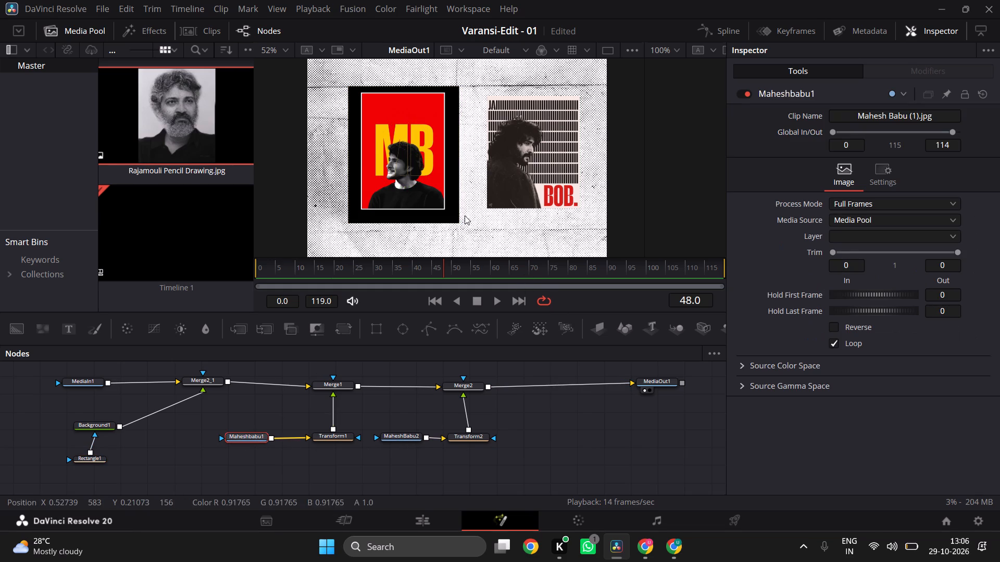
{"action": "left_click", "coordinate": [333, 438]}
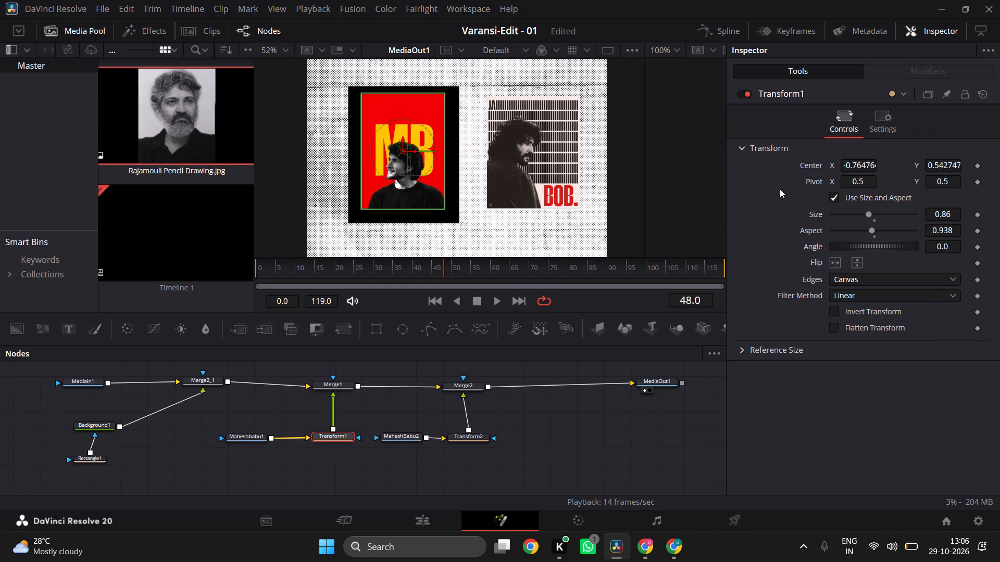
{"action": "left_click_drag", "start_coordinate": [940, 179], "coordinate": [884, 200]}
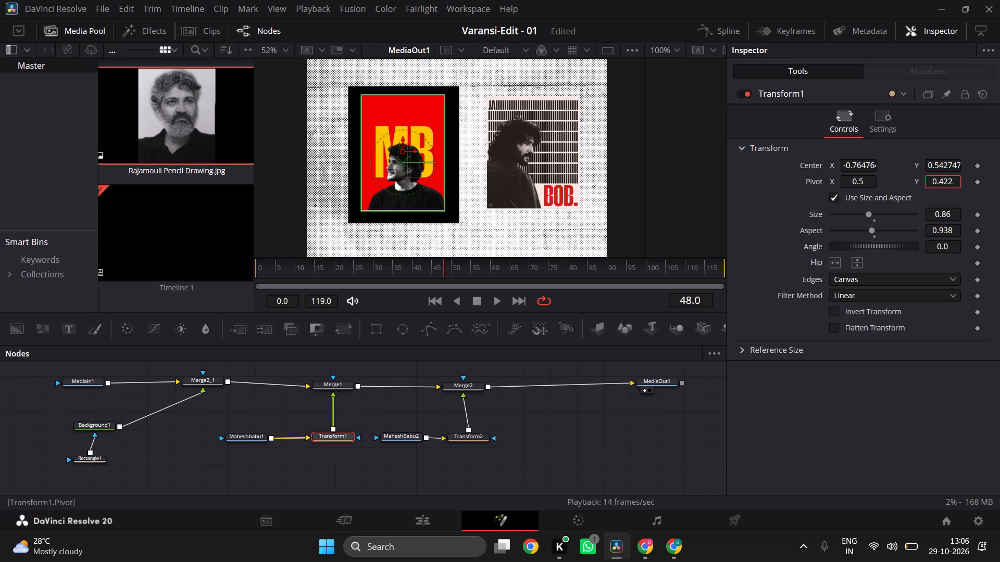
{"action": "left_click_drag", "start_coordinate": [884, 200], "coordinate": [825, 210]}
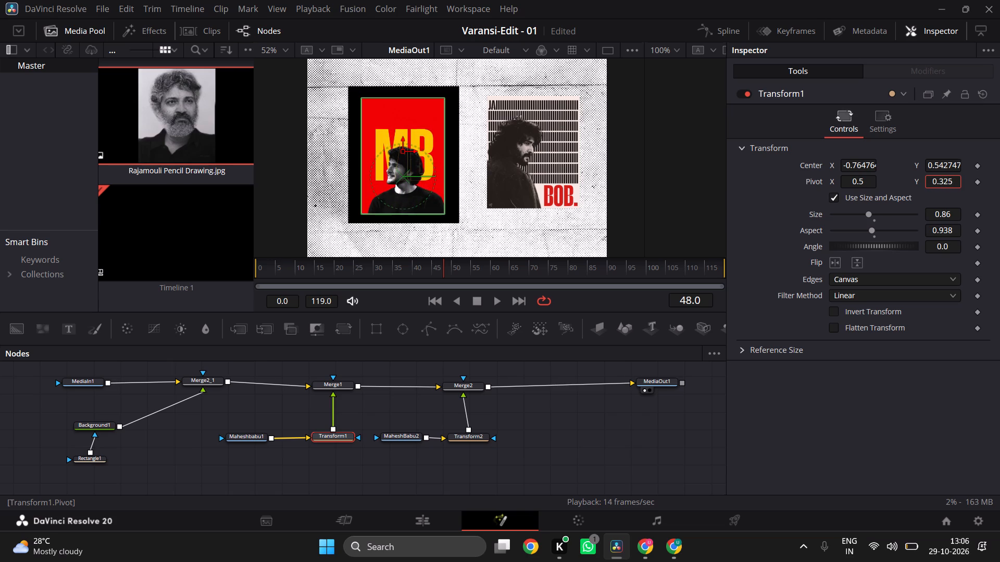
{"action": "left_click_drag", "start_coordinate": [825, 210], "coordinate": [787, 214]}
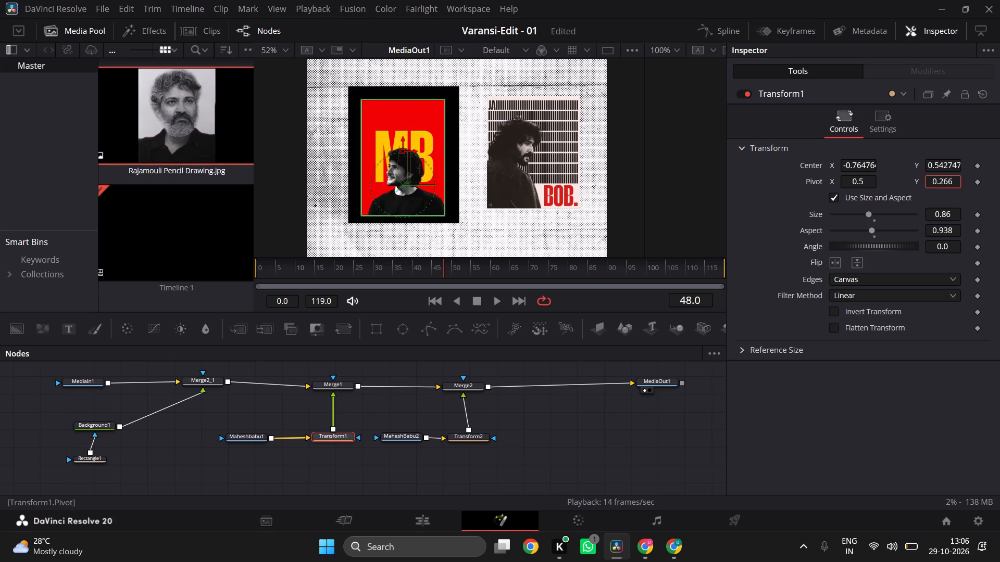
{"action": "left_click_drag", "start_coordinate": [787, 214], "coordinate": [784, 214]}
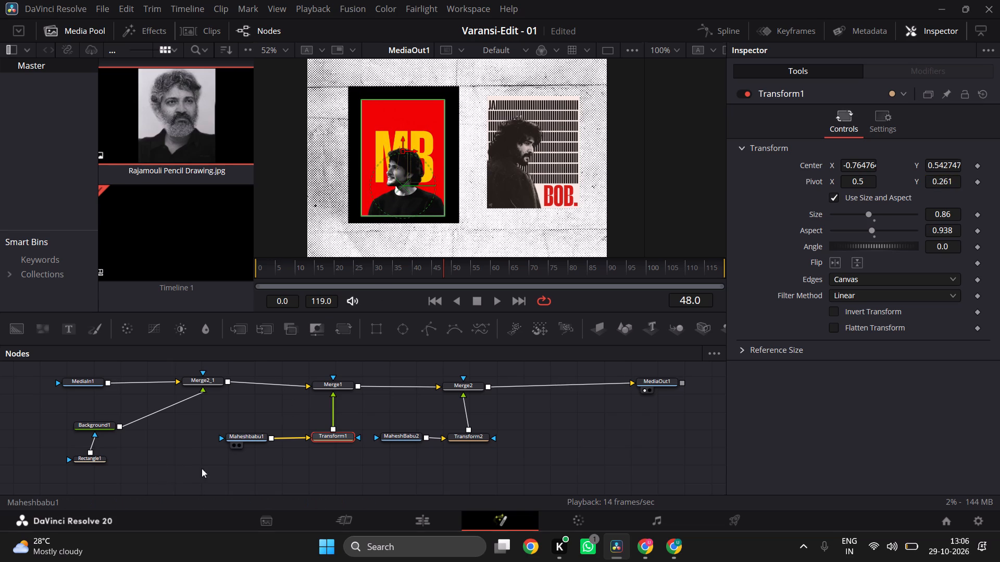
Change Background1's solid colour to white, with red, green and blue at 1.0.
{"action": "left_click", "coordinate": [99, 457]}
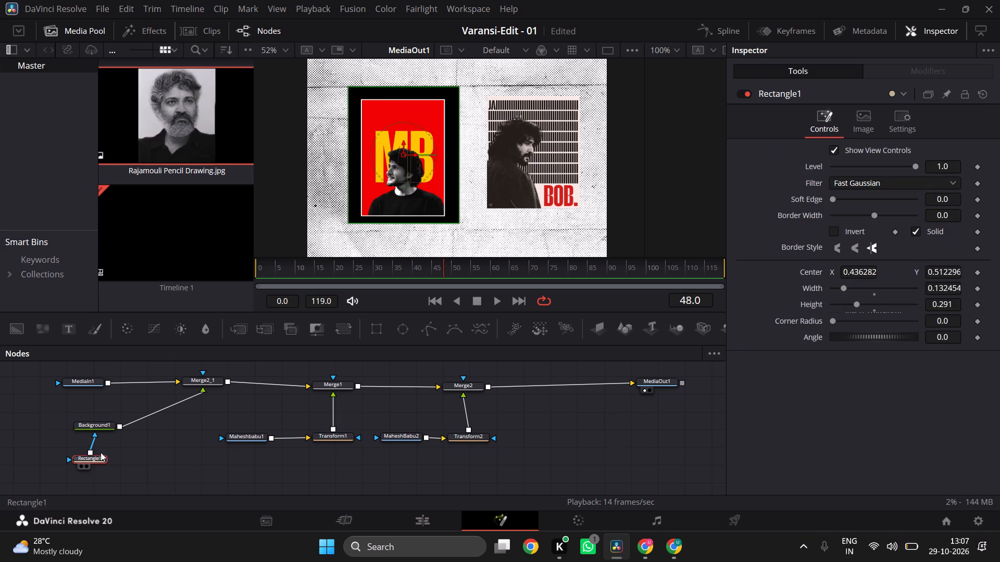
{"action": "left_click", "coordinate": [97, 426]}
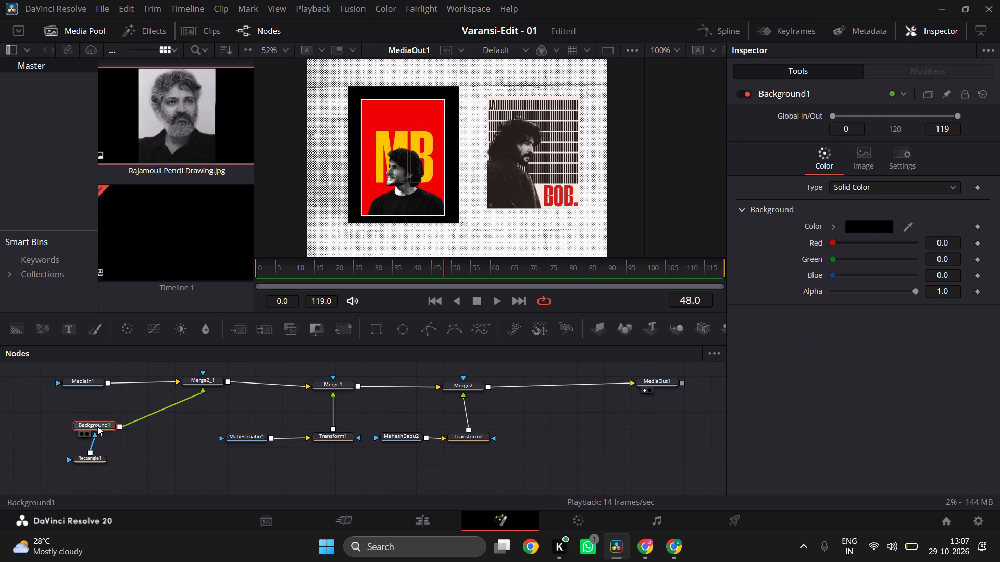
{"action": "left_click", "coordinate": [906, 226]}
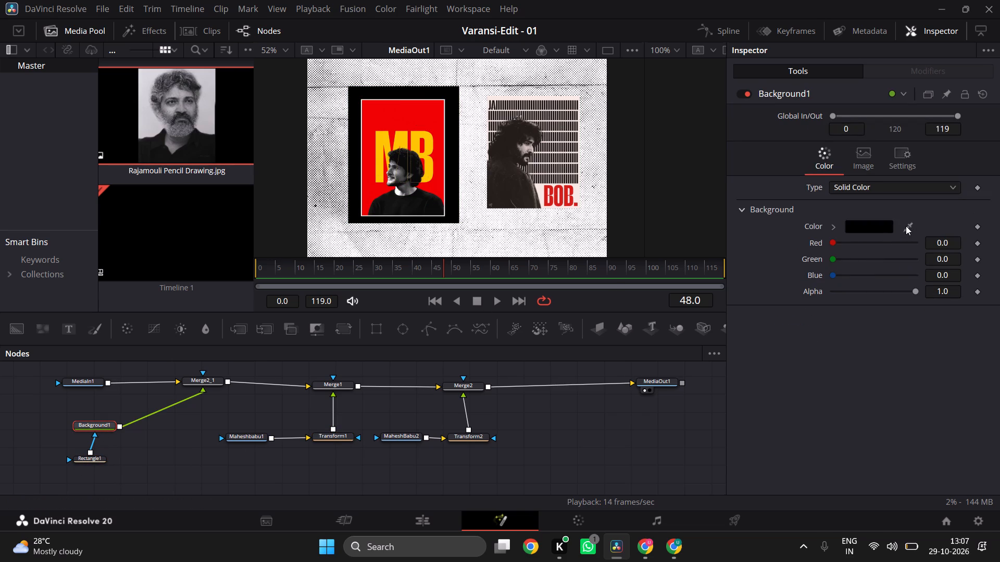
{"action": "left_click", "coordinate": [909, 223]}
{"action": "left_click", "coordinate": [829, 225]}
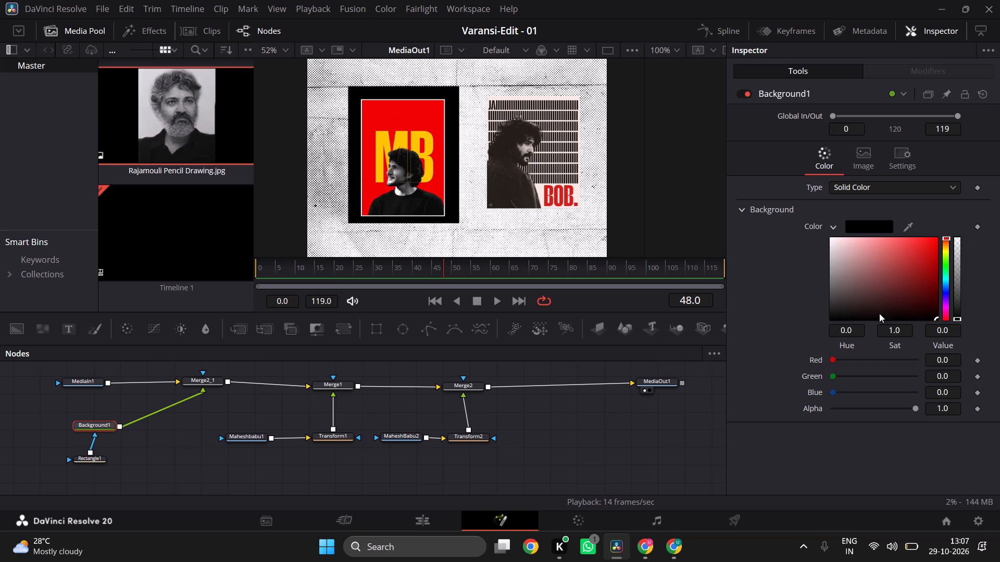
{"action": "left_click_drag", "start_coordinate": [844, 260], "coordinate": [811, 226]}
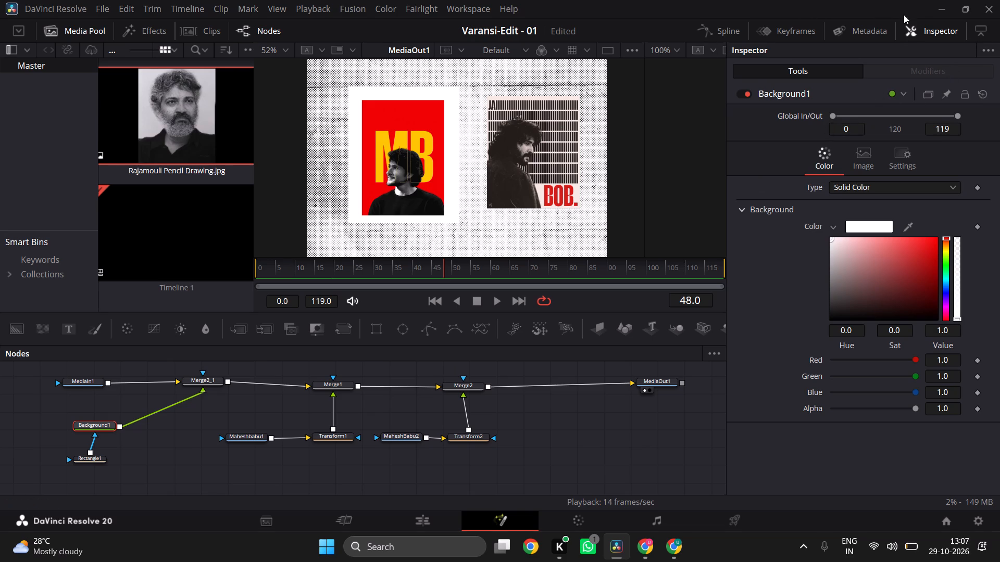
Hide the Inspector, add a second Background node beside Background1, and shift Background1 and Rectangle1 aside to make room.
{"action": "left_click", "coordinate": [930, 35]}
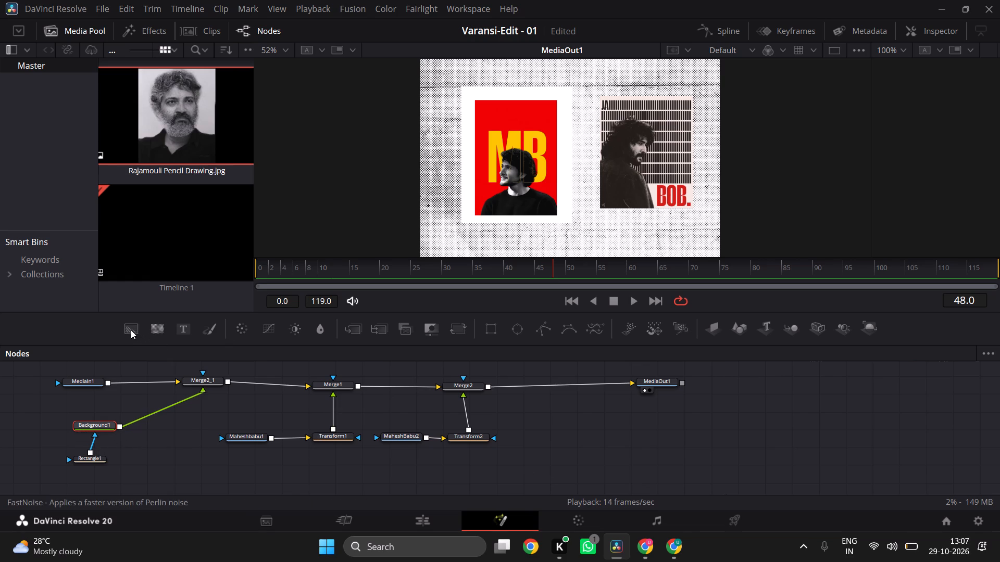
{"action": "left_click_drag", "start_coordinate": [131, 330], "coordinate": [155, 445]}
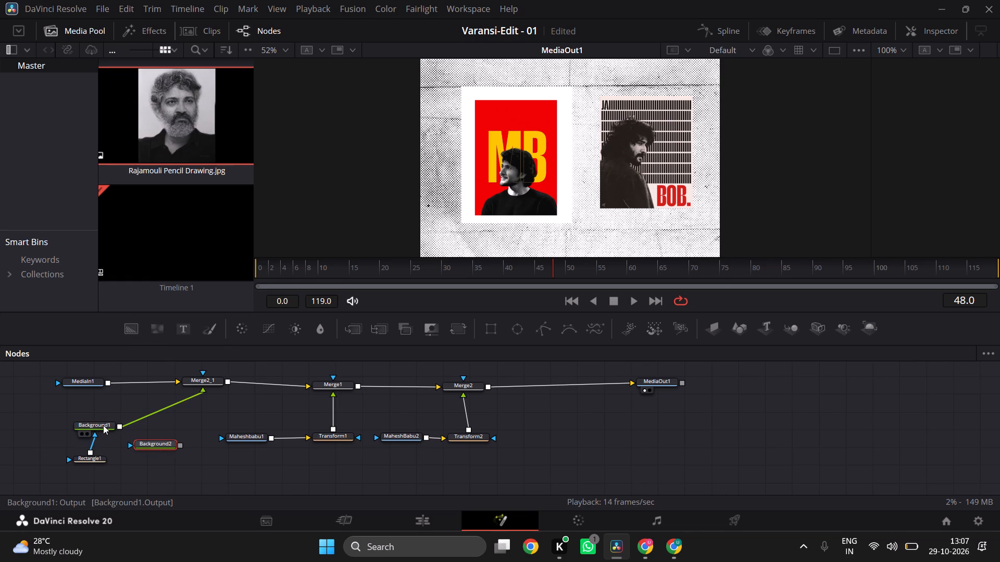
{"action": "left_click_drag", "start_coordinate": [103, 425], "coordinate": [97, 423]}
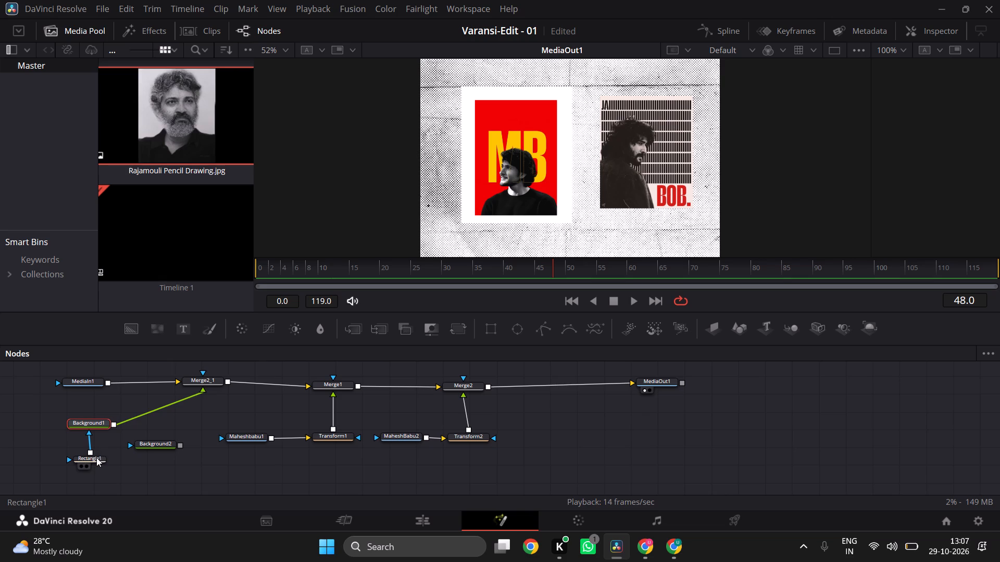
{"action": "left_click", "coordinate": [96, 459]}
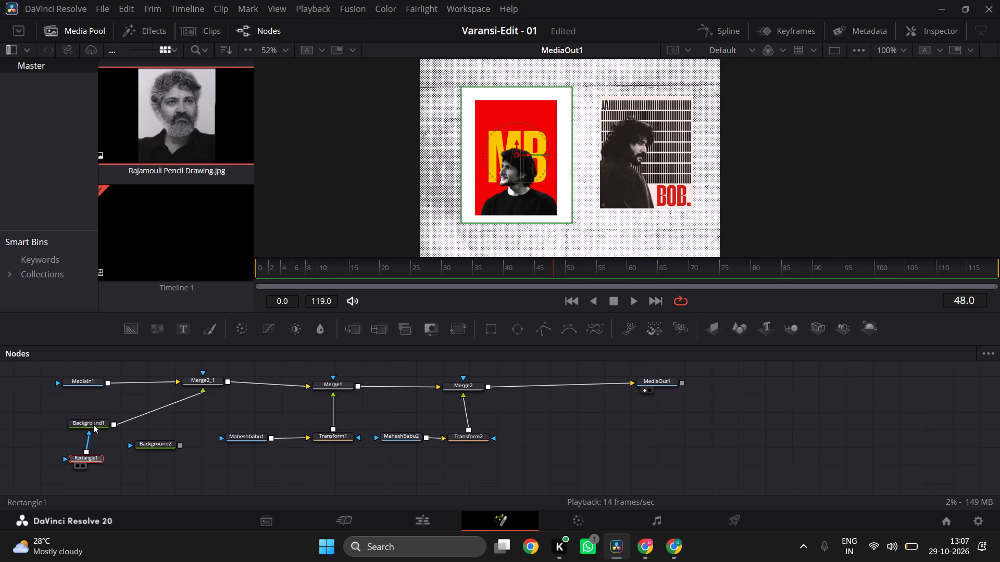
{"action": "left_click_drag", "start_coordinate": [93, 424], "coordinate": [88, 417]}
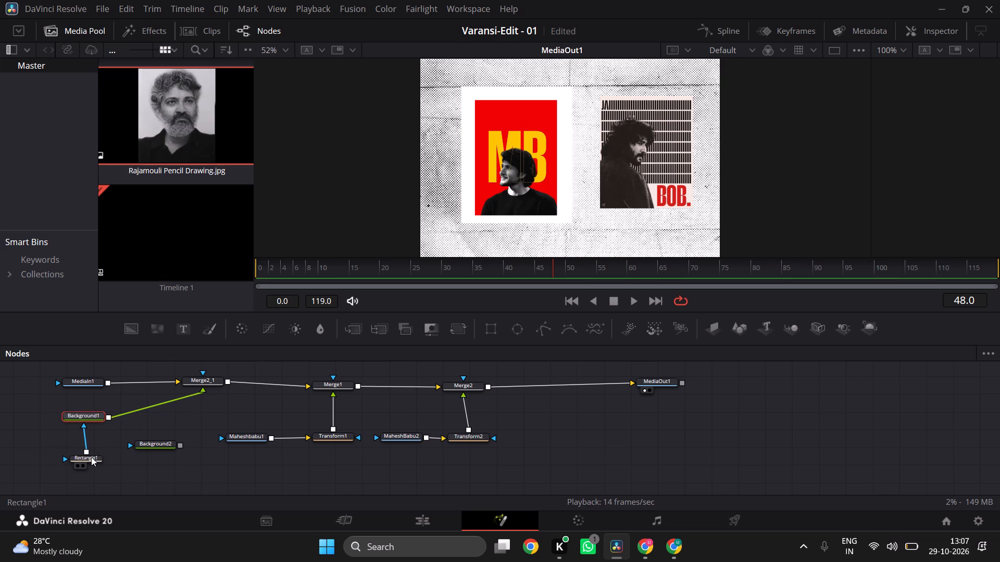
{"action": "left_click_drag", "start_coordinate": [91, 457], "coordinate": [85, 456]}
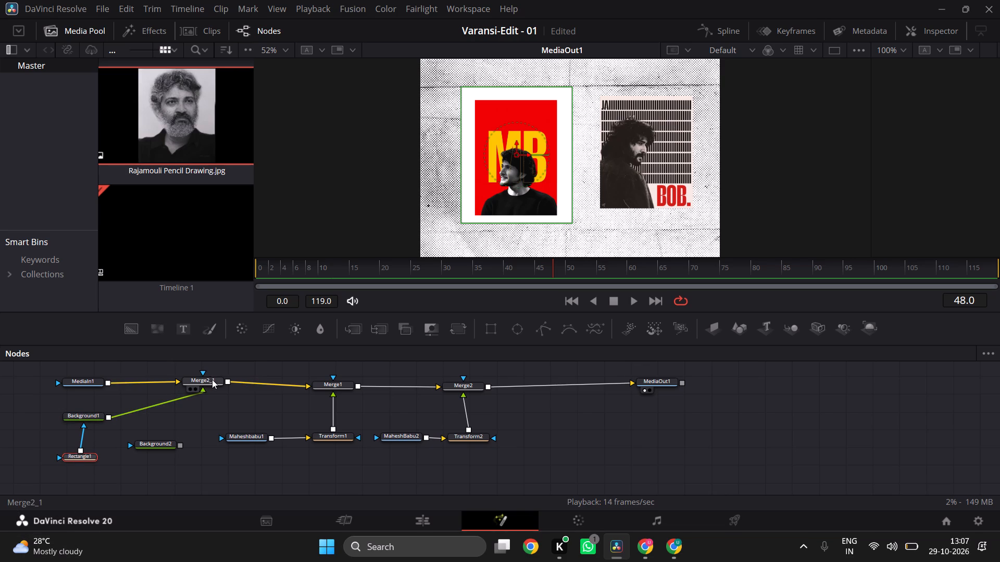
Insert a new Merge node on the connection between Merge2_1 and Merge1, moving Merge2_1 closer to MediaIn1 for space.
{"action": "left_click_drag", "start_coordinate": [212, 379], "coordinate": [189, 379]}
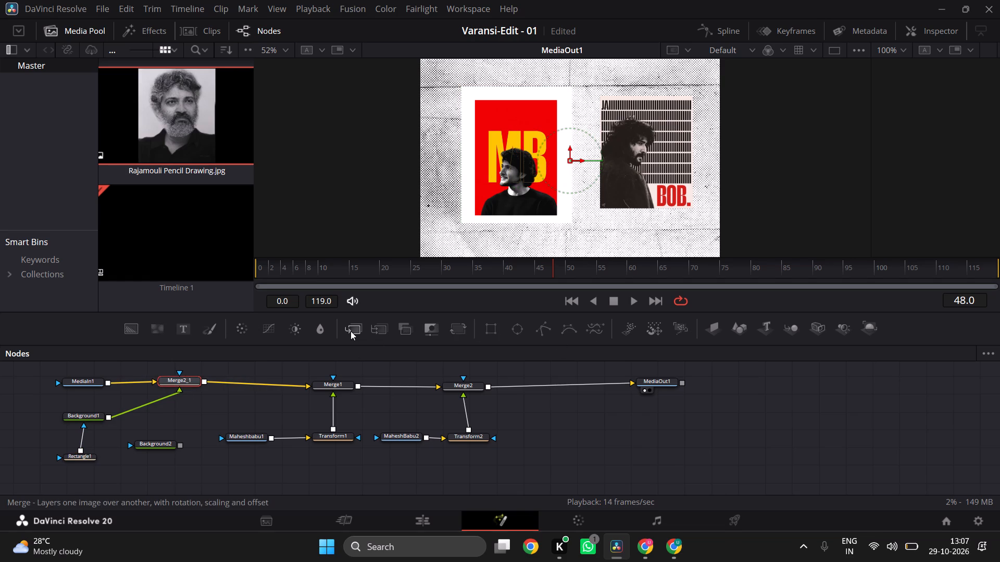
{"action": "left_click_drag", "start_coordinate": [351, 331], "coordinate": [252, 384]}
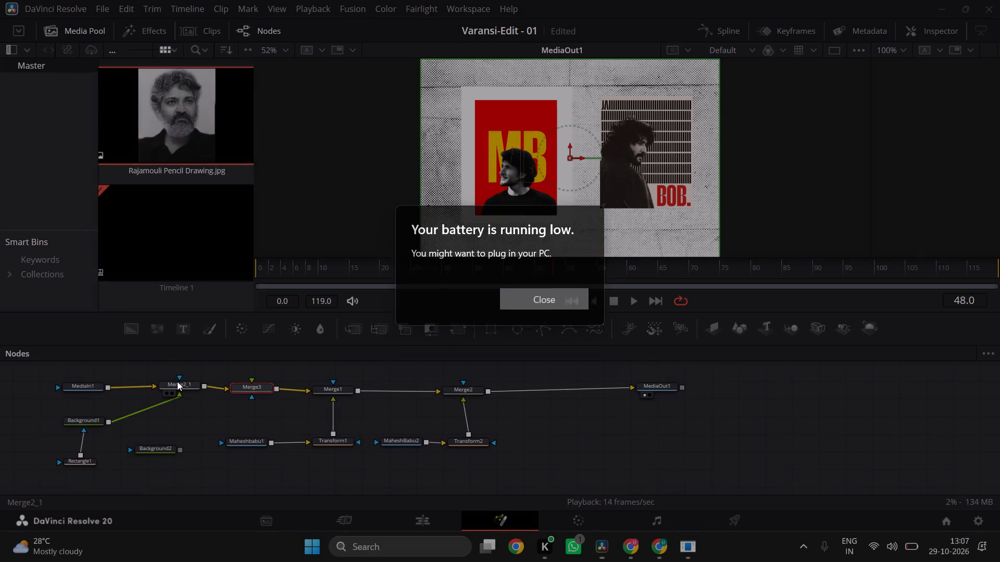
{"action": "left_click_drag", "start_coordinate": [177, 381], "coordinate": [165, 379]}
{"action": "left_click", "coordinate": [529, 307]}
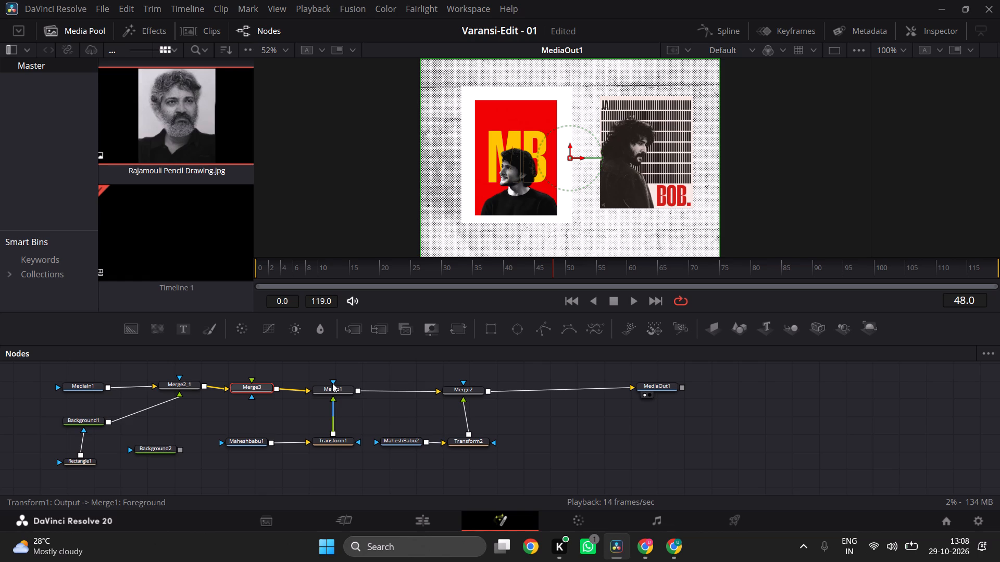
Spread Merge1 and Merge2 further along the chain towards MediaOut1 to open space after Merge3.
{"action": "left_click_drag", "start_coordinate": [339, 390], "coordinate": [358, 388]}
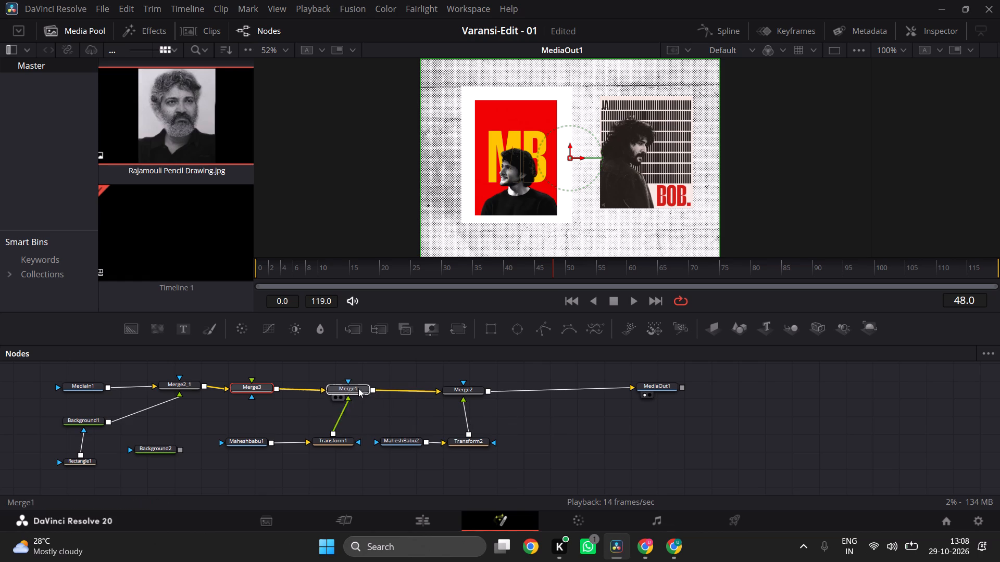
{"action": "left_click_drag", "start_coordinate": [358, 388], "coordinate": [386, 388]}
{"action": "left_click_drag", "start_coordinate": [455, 390], "coordinate": [473, 389]}
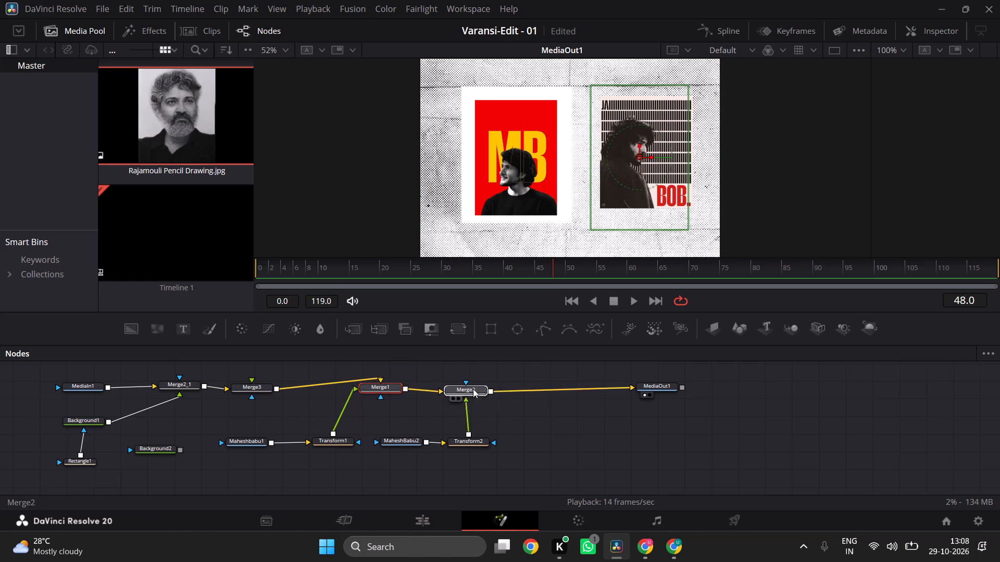
{"action": "left_click_drag", "start_coordinate": [473, 389], "coordinate": [525, 384]}
{"action": "left_click_drag", "start_coordinate": [373, 385], "coordinate": [383, 385]}
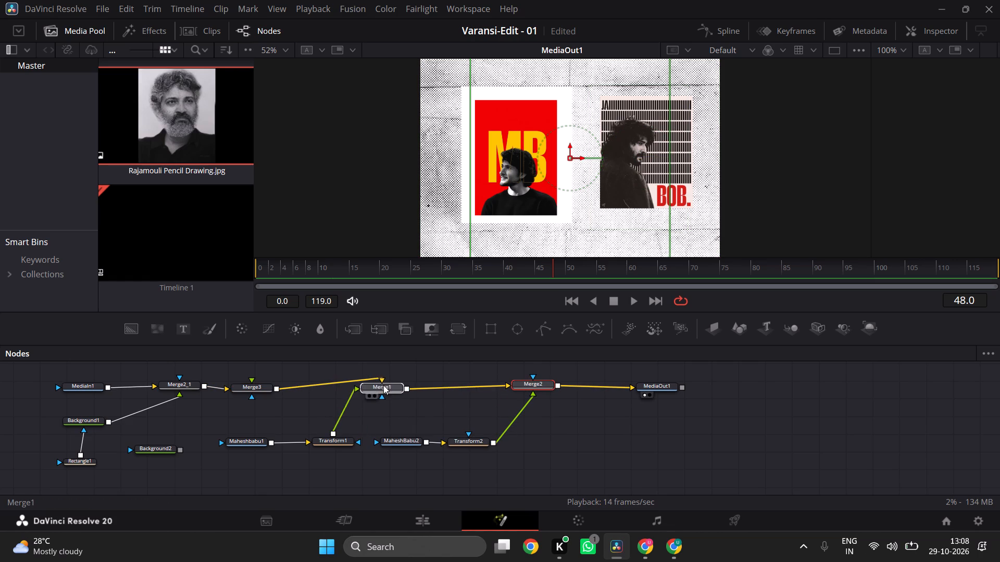
{"action": "left_click_drag", "start_coordinate": [383, 385], "coordinate": [394, 391]}
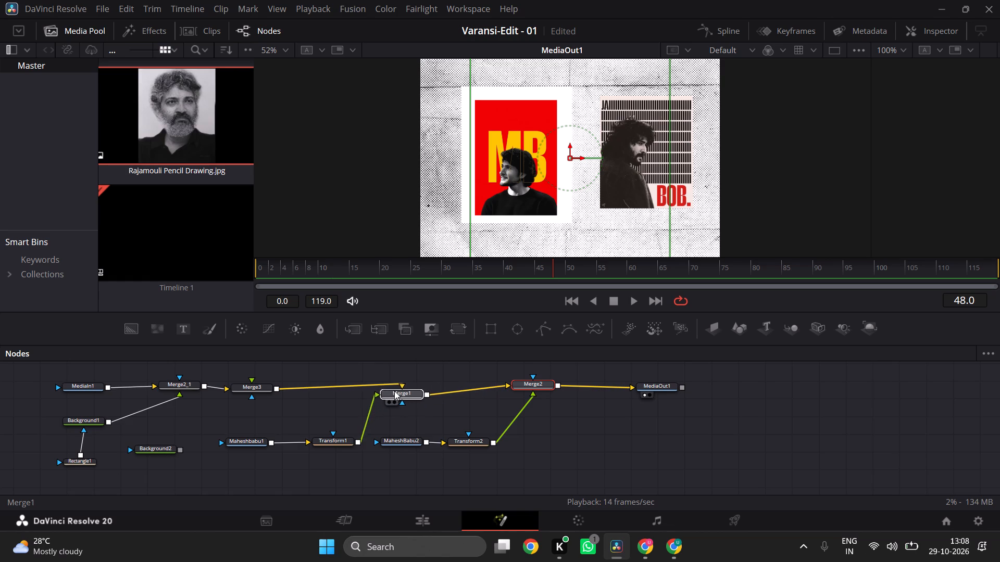
{"action": "left_click_drag", "start_coordinate": [394, 391], "coordinate": [383, 388]}
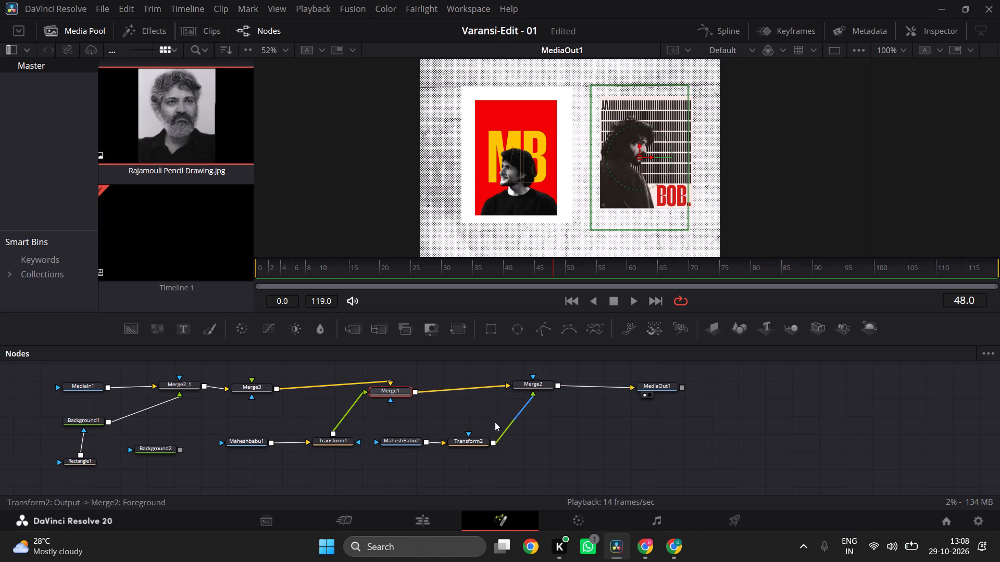
Realign Transform2, MaheshBabu2, Transform1 and Maheshbabu1 beneath the repositioned Merge1 and Merge2 nodes.
{"action": "left_click_drag", "start_coordinate": [478, 438], "coordinate": [548, 440]}
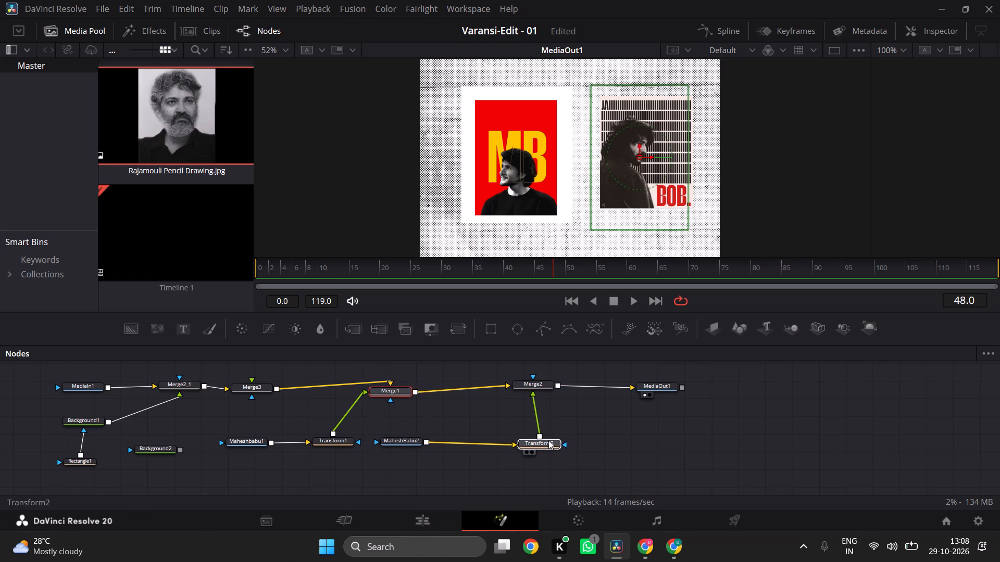
{"action": "left_click_drag", "start_coordinate": [548, 440], "coordinate": [548, 440]}
{"action": "left_click_drag", "start_coordinate": [403, 442], "coordinate": [451, 445]}
{"action": "left_click_drag", "start_coordinate": [336, 442], "coordinate": [393, 446]}
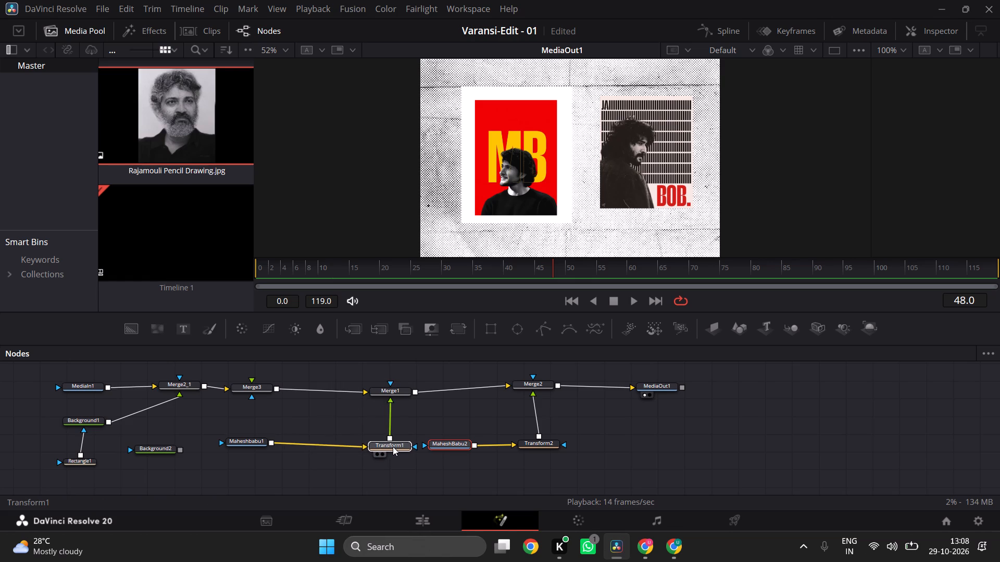
{"action": "left_click_drag", "start_coordinate": [393, 446], "coordinate": [392, 445]}
{"action": "left_click_drag", "start_coordinate": [255, 443], "coordinate": [273, 443]}
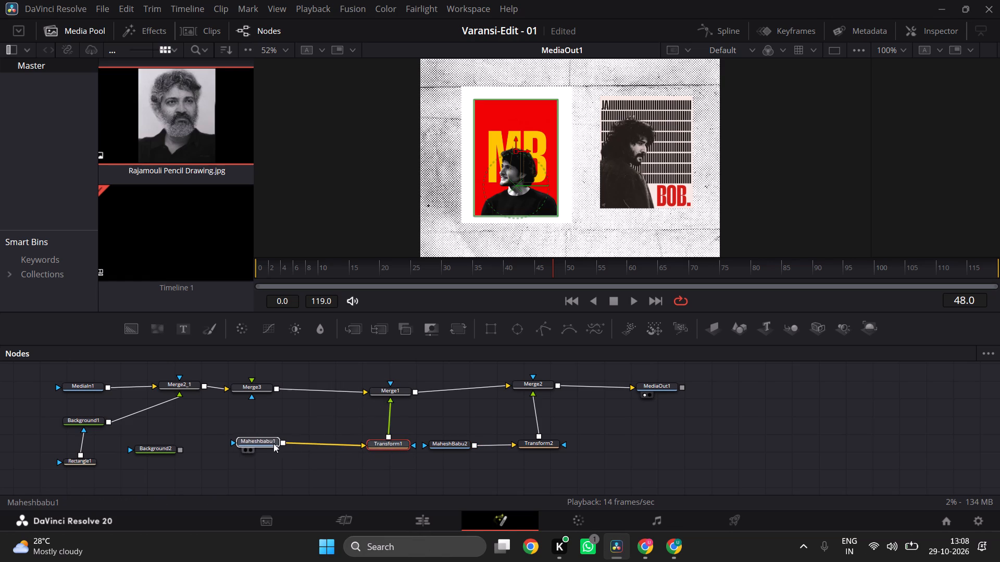
{"action": "left_click_drag", "start_coordinate": [273, 443], "coordinate": [316, 445]}
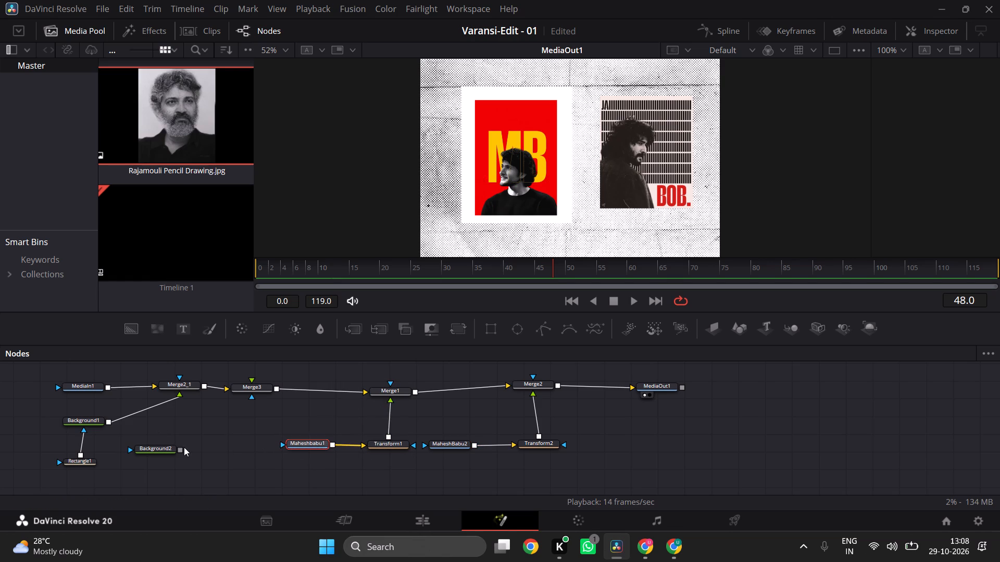
Connect Background2's output to Merge3's foreground input.
{"action": "left_click_drag", "start_coordinate": [181, 449], "coordinate": [252, 380]}
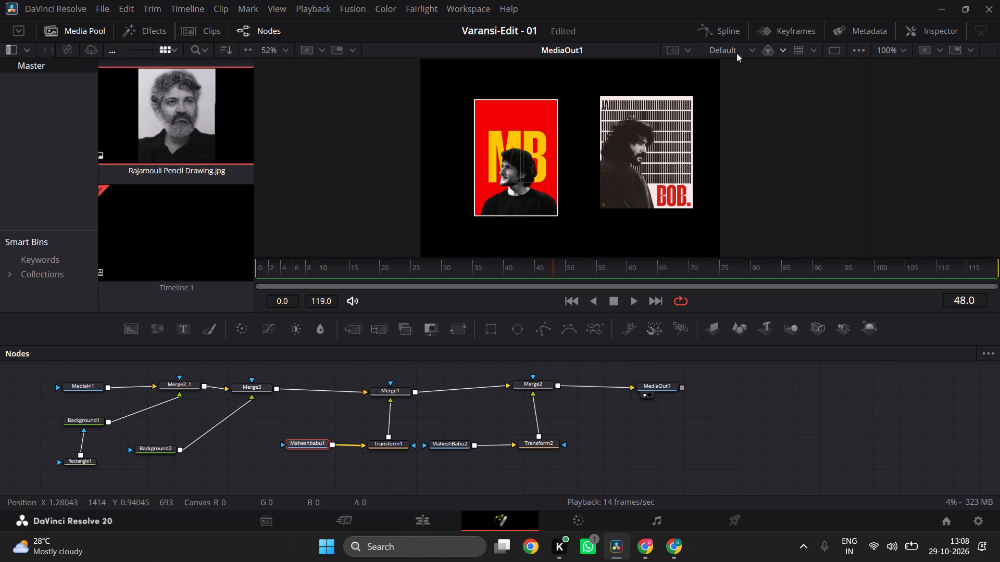
Add a Rectangle mask node below Background2 and connect it to Background2's effect mask input.
{"action": "left_click_drag", "start_coordinate": [493, 327], "coordinate": [180, 446]}
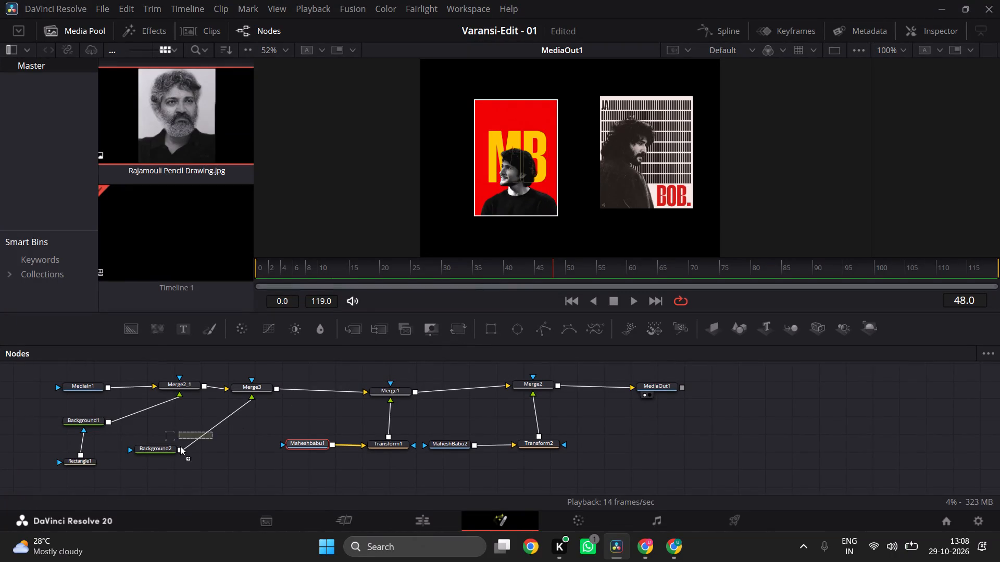
{"action": "left_click_drag", "start_coordinate": [180, 446], "coordinate": [170, 488]}
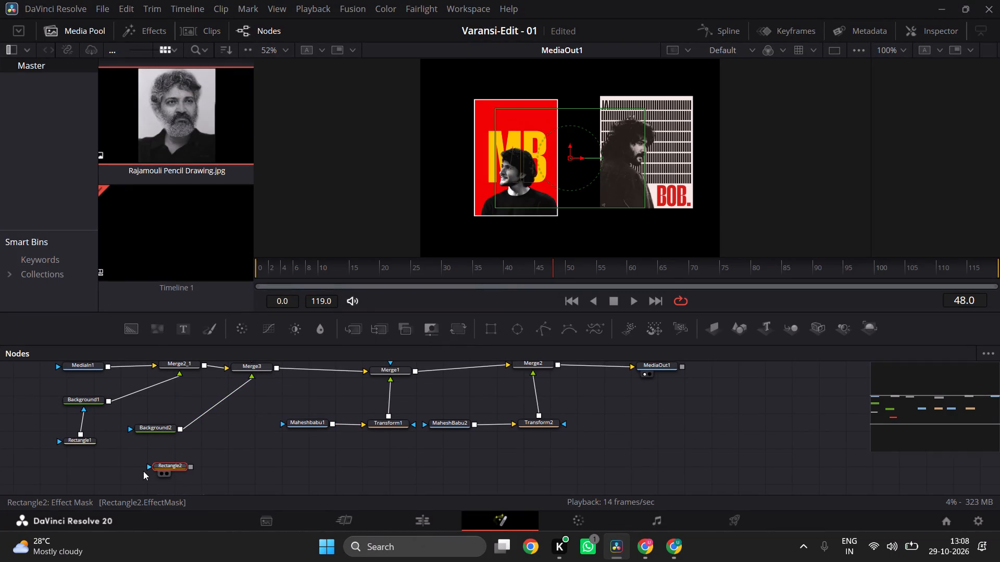
{"action": "left_click_drag", "start_coordinate": [191, 463], "coordinate": [176, 456]}
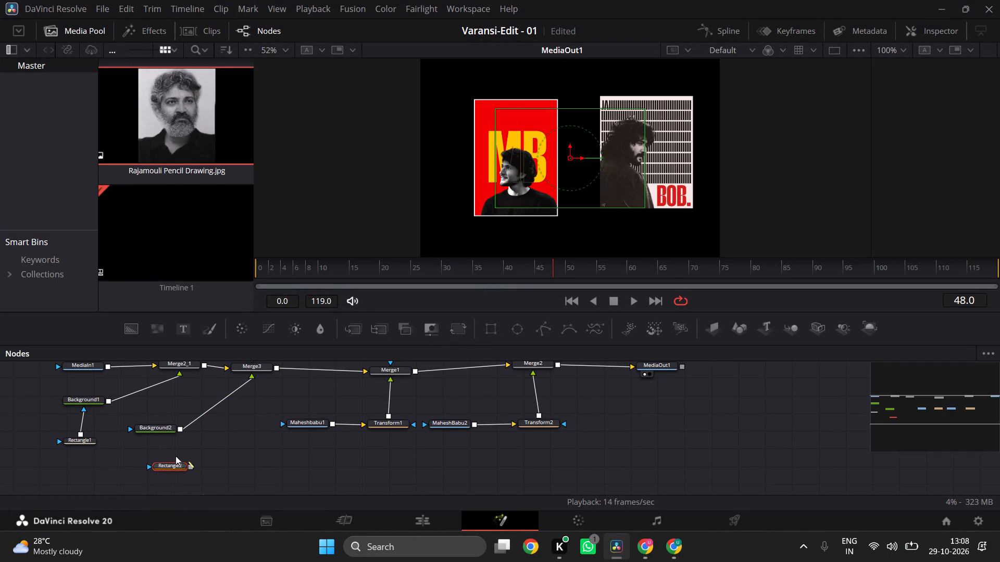
{"action": "left_click_drag", "start_coordinate": [176, 456], "coordinate": [130, 430]}
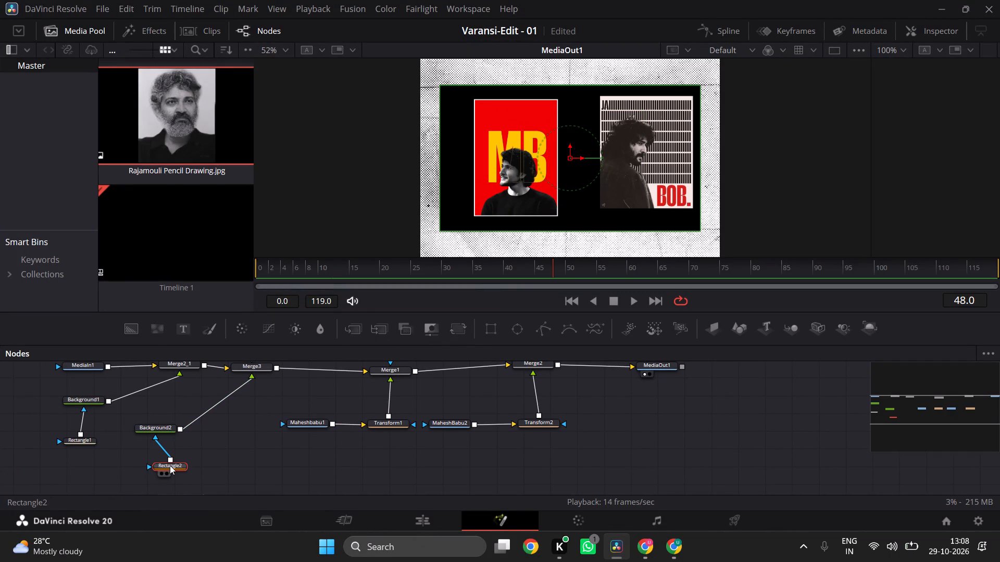
Align the Rectangle2 node directly beneath Background2.
{"action": "left_click_drag", "start_coordinate": [170, 465], "coordinate": [154, 463]}
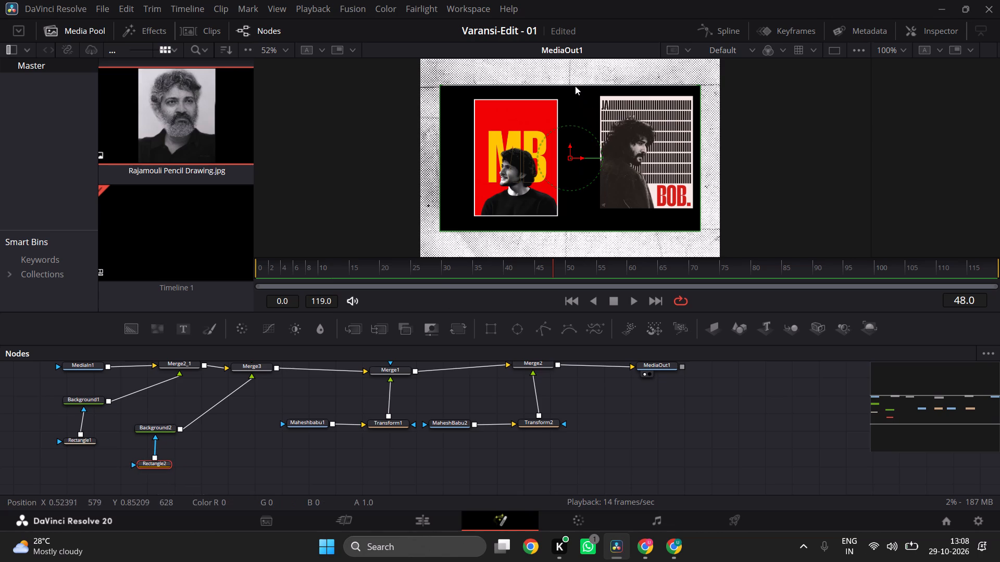
Move the Rectangle2 mask over to the BOB poster and narrow it to a width of about 0.24.
{"action": "left_click_drag", "start_coordinate": [570, 156], "coordinate": [647, 169]}
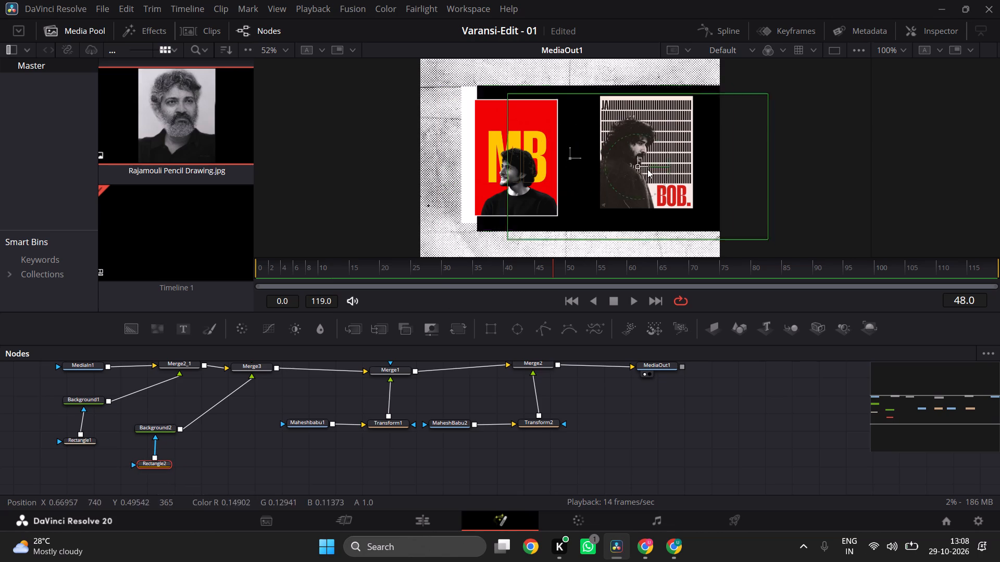
{"action": "left_click_drag", "start_coordinate": [647, 169], "coordinate": [715, 153]}
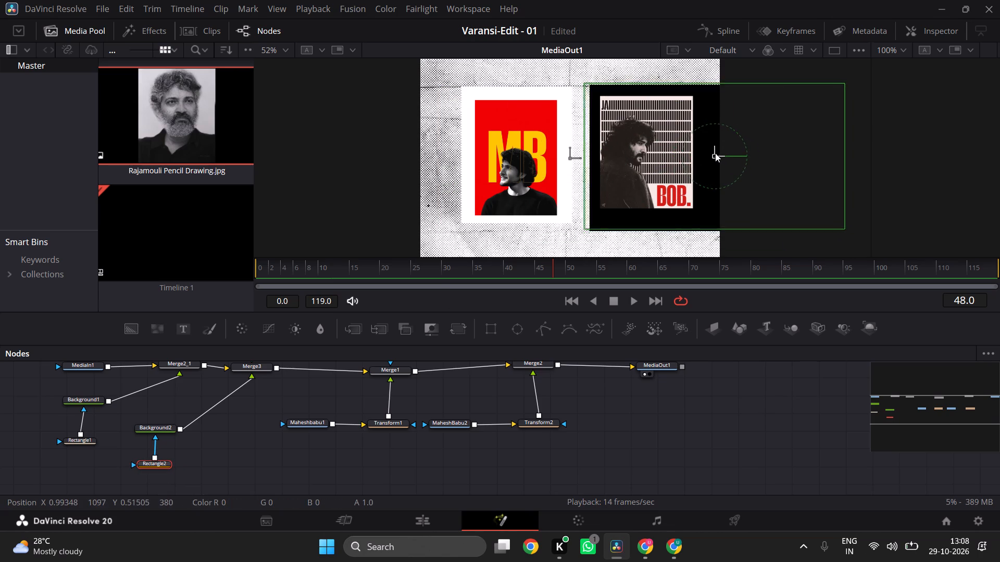
{"action": "left_click_drag", "start_coordinate": [715, 153], "coordinate": [712, 155]}
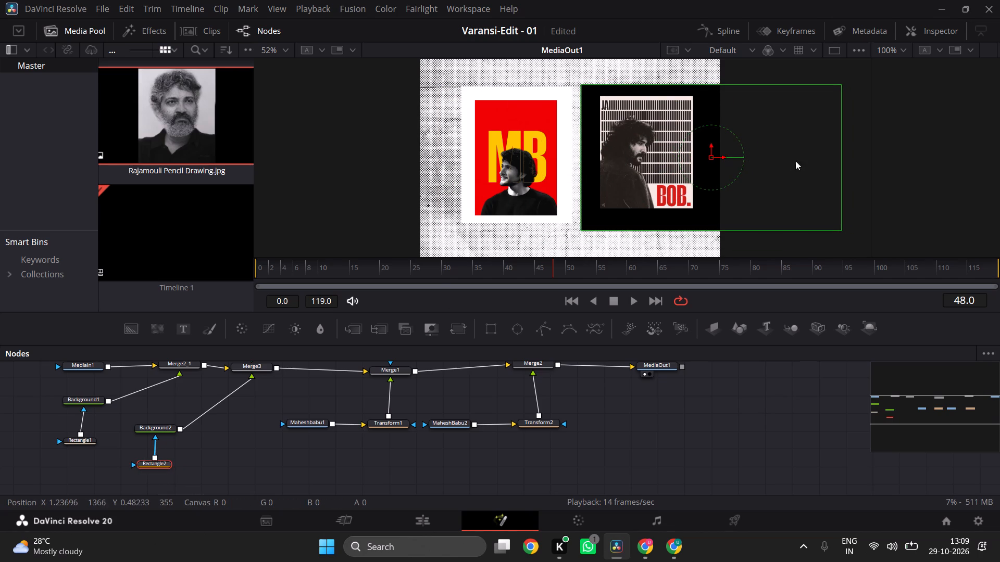
{"action": "left_click_drag", "start_coordinate": [841, 149], "coordinate": [794, 151]}
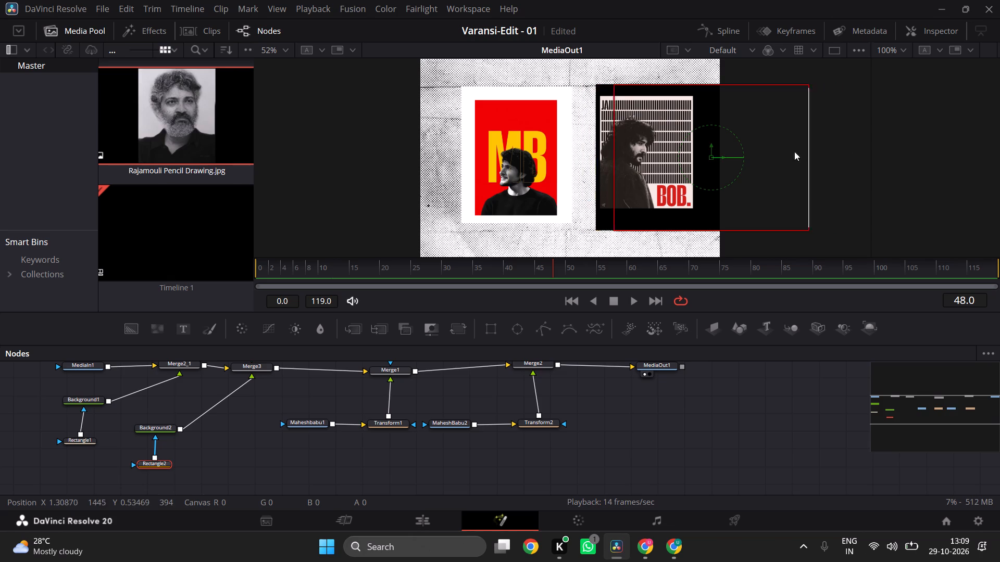
{"action": "left_click_drag", "start_coordinate": [794, 151], "coordinate": [782, 146]}
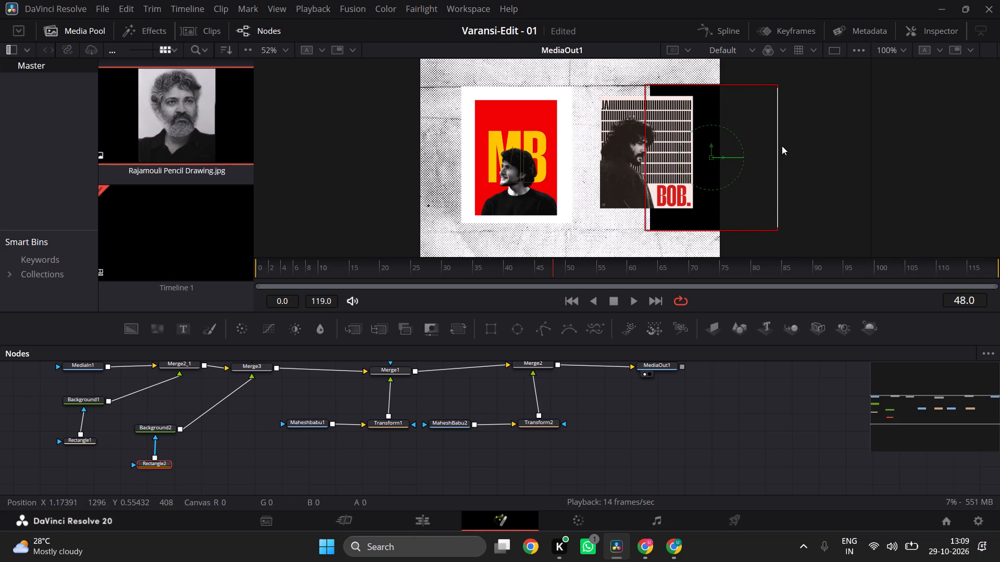
{"action": "left_click_drag", "start_coordinate": [782, 146], "coordinate": [782, 146]}
{"action": "left_click_drag", "start_coordinate": [712, 157], "coordinate": [643, 149]}
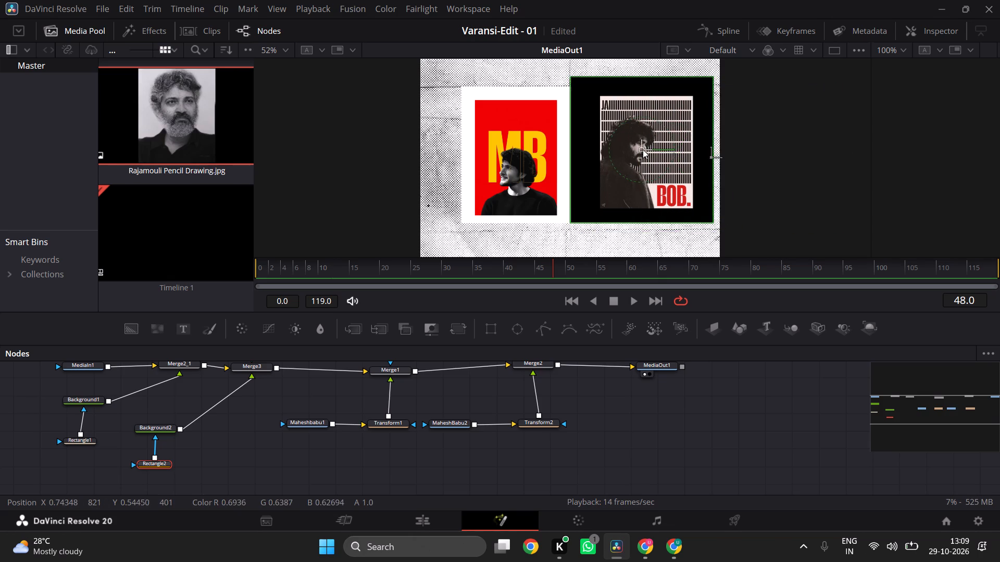
{"action": "left_click_drag", "start_coordinate": [643, 149], "coordinate": [659, 154]}
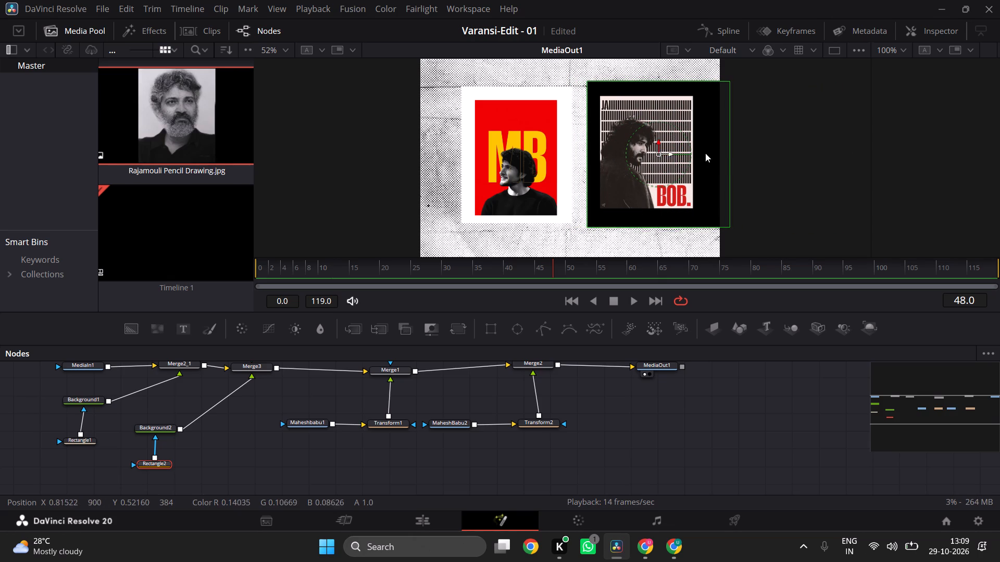
{"action": "left_click_drag", "start_coordinate": [730, 153], "coordinate": [723, 155]}
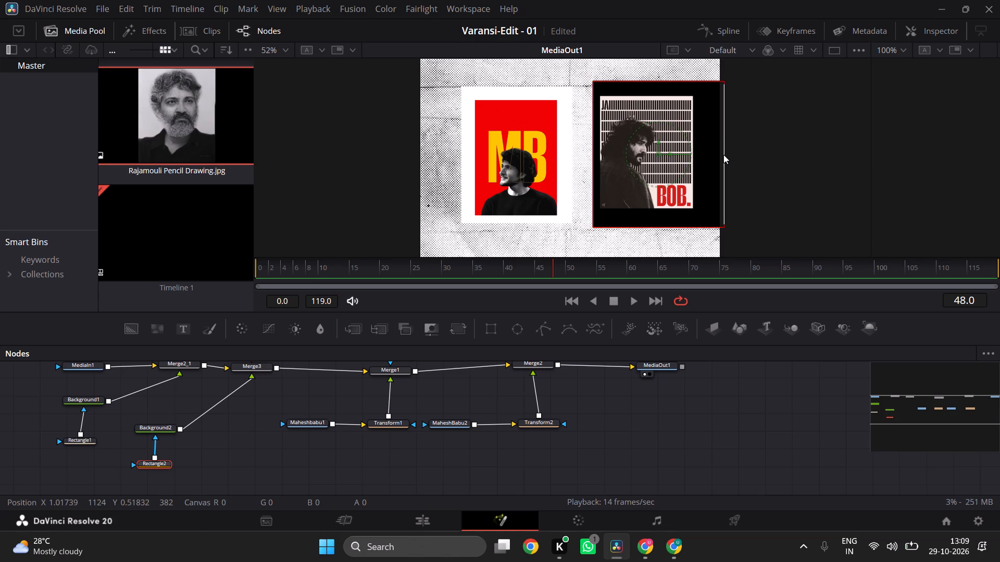
{"action": "left_click_drag", "start_coordinate": [723, 155], "coordinate": [721, 155]}
Reposition the narrowed Rectangle2 mask so the black background frames the BOB poster with visible margins on every side.
{"action": "left_click", "coordinate": [655, 151]}
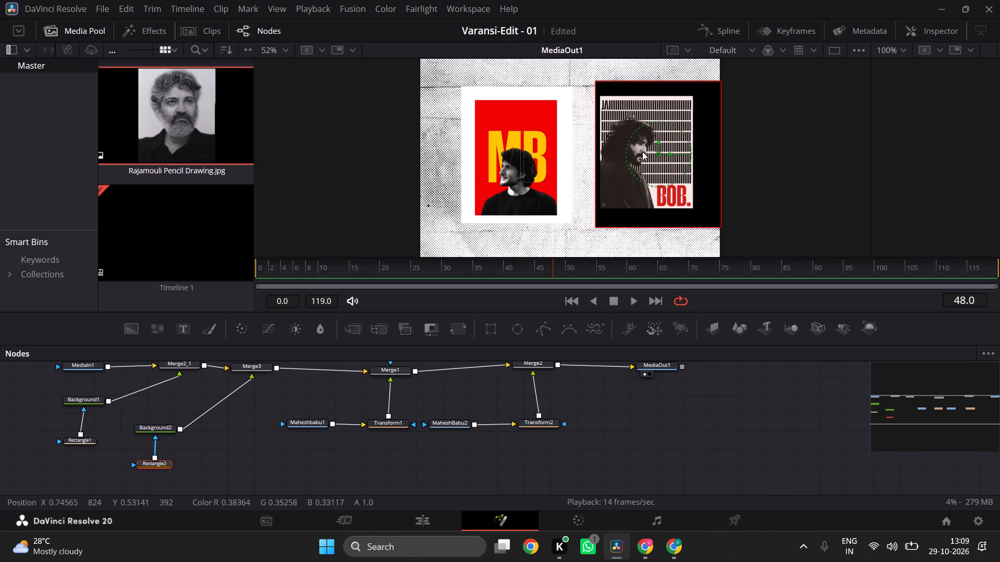
{"action": "left_click", "coordinate": [657, 150]}
{"action": "left_click", "coordinate": [657, 149]}
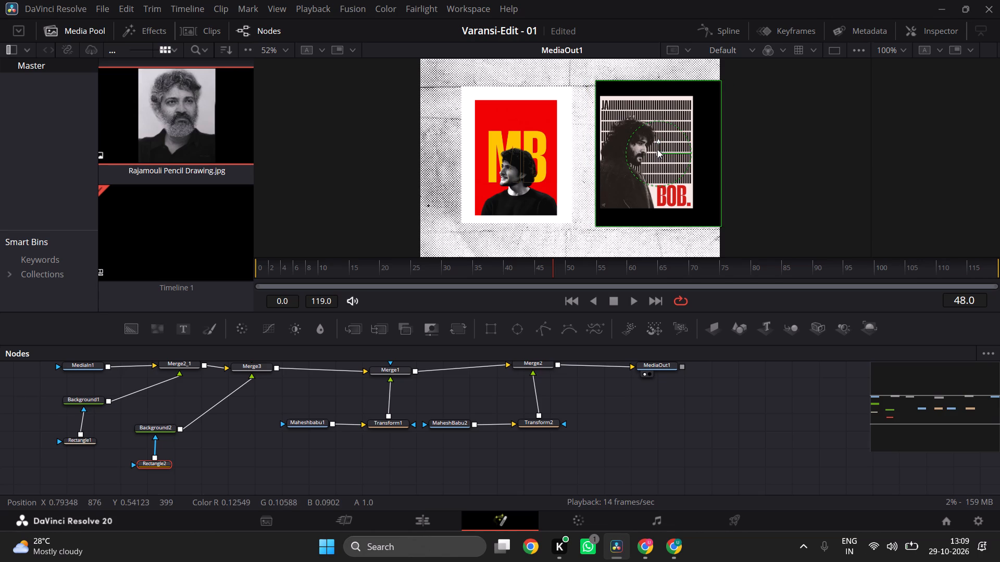
{"action": "left_click_drag", "start_coordinate": [660, 151], "coordinate": [653, 151]}
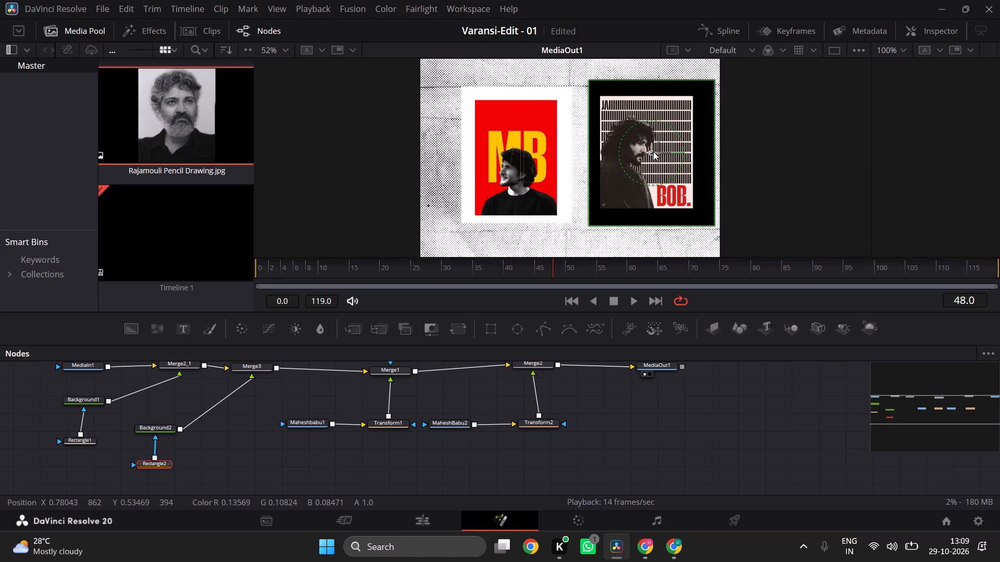
{"action": "left_click_drag", "start_coordinate": [653, 151], "coordinate": [651, 158]}
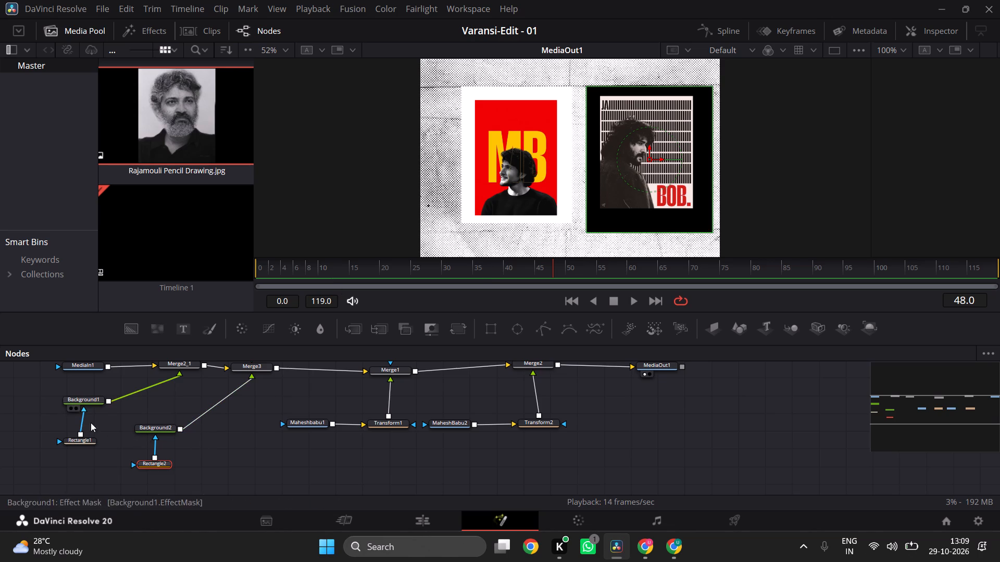
Shift the Rectangle1 mask away from the BOB poster to a centre of about X 0.42, Y 0.51.
{"action": "left_click", "coordinate": [80, 440]}
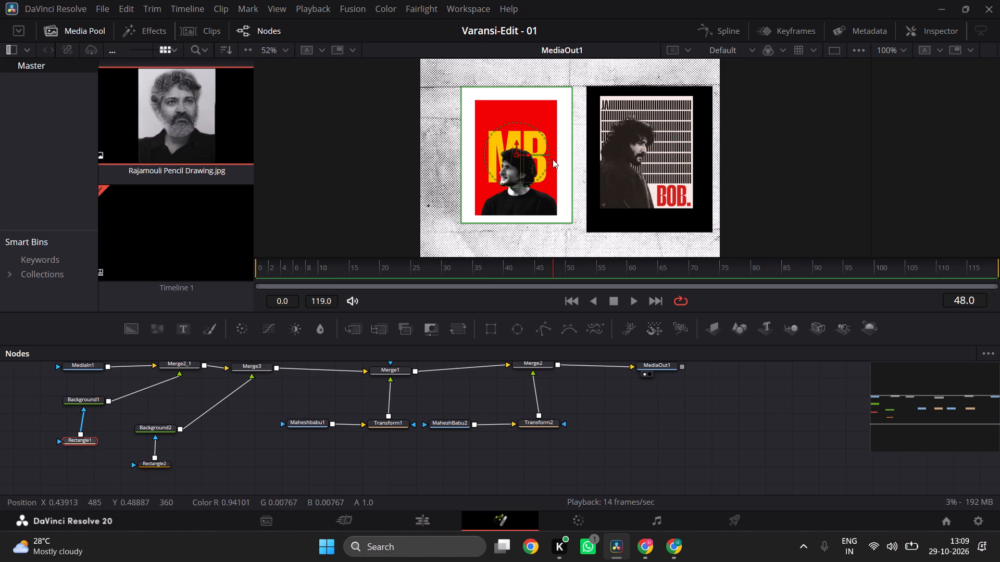
{"action": "left_click_drag", "start_coordinate": [516, 155], "coordinate": [504, 156]}
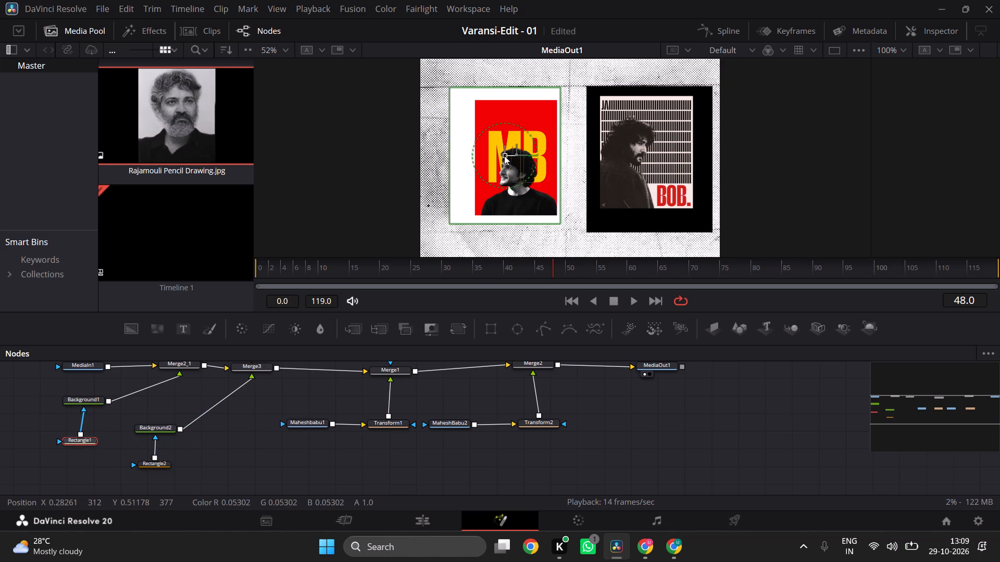
{"action": "left_click_drag", "start_coordinate": [504, 156], "coordinate": [500, 159]}
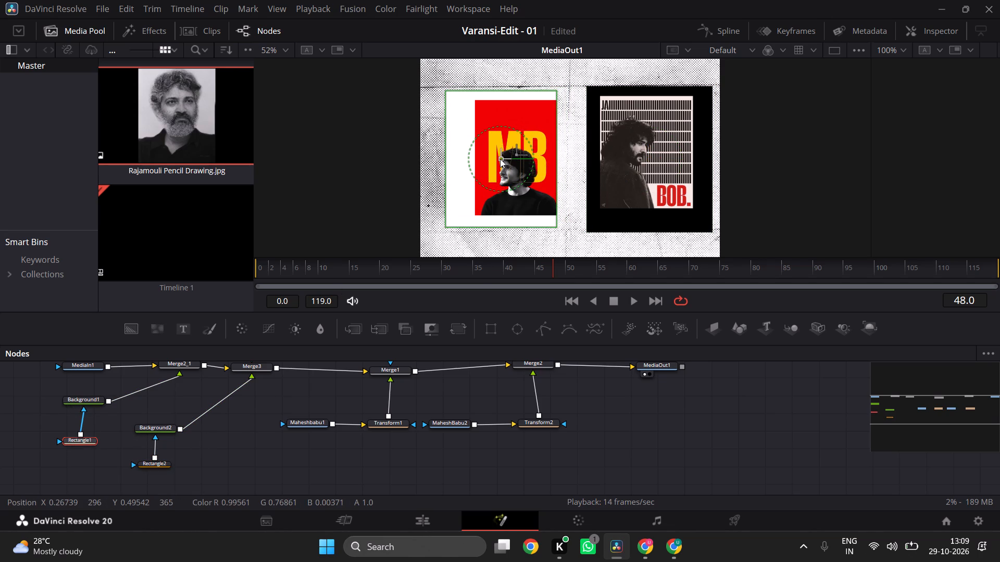
{"action": "left_click_drag", "start_coordinate": [500, 159], "coordinate": [504, 157]}
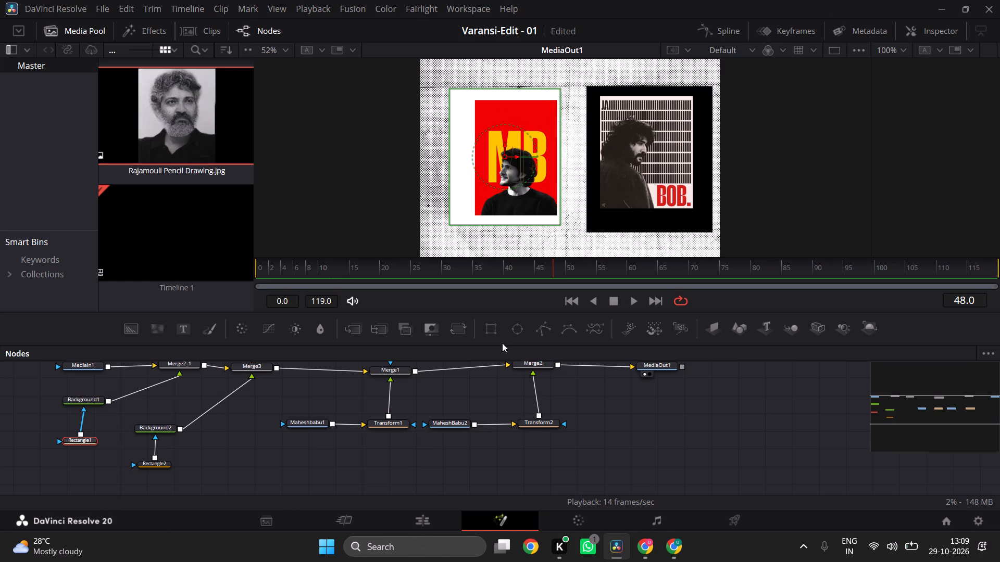
Move the MB poster with Transform1 so it sits centred on its shifted white background.
{"action": "left_click", "coordinate": [302, 421]}
{"action": "left_click", "coordinate": [386, 420]}
{"action": "left_click_drag", "start_coordinate": [519, 149], "coordinate": [510, 151]}
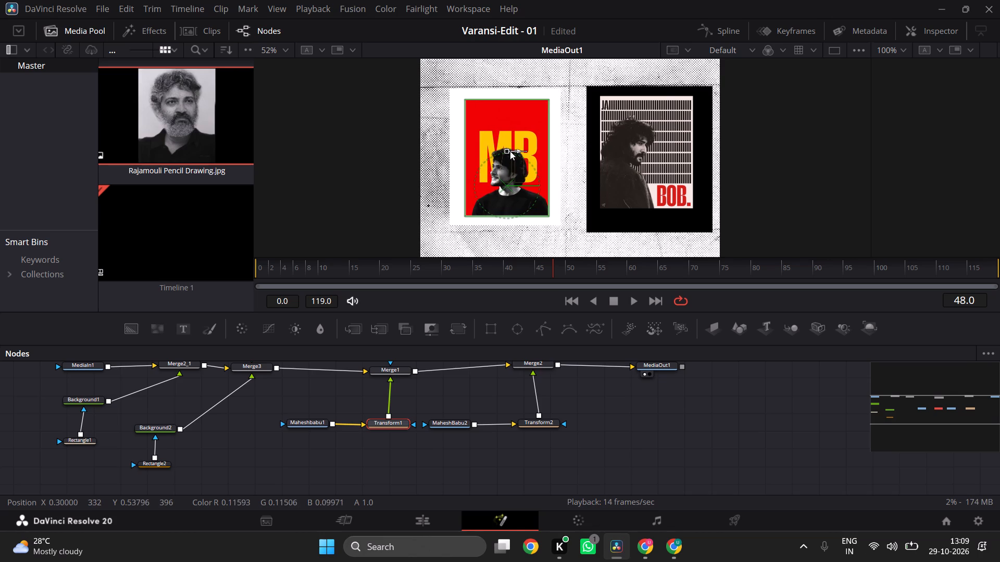
{"action": "left_click_drag", "start_coordinate": [510, 151], "coordinate": [510, 155]}
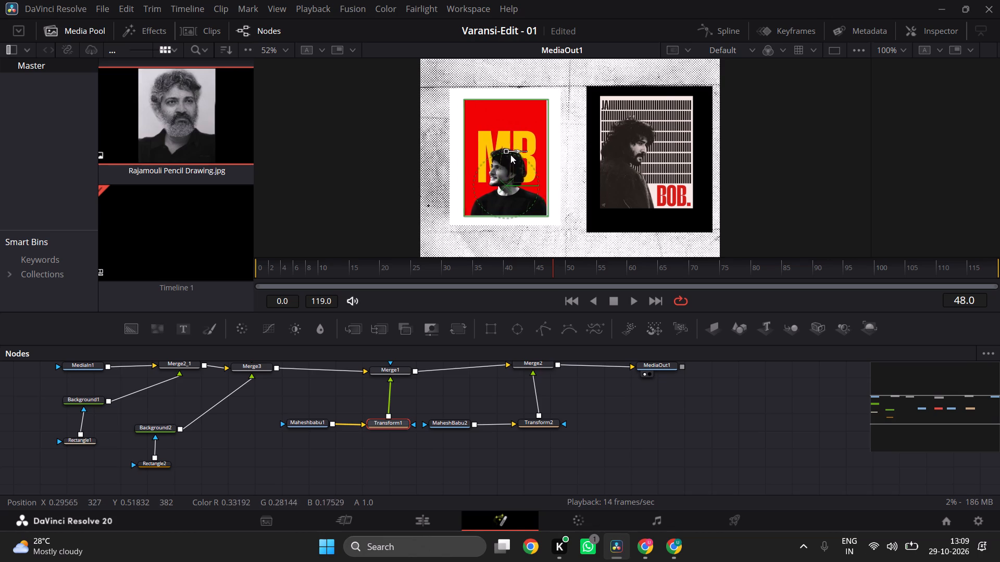
{"action": "left_click_drag", "start_coordinate": [510, 155], "coordinate": [508, 156]}
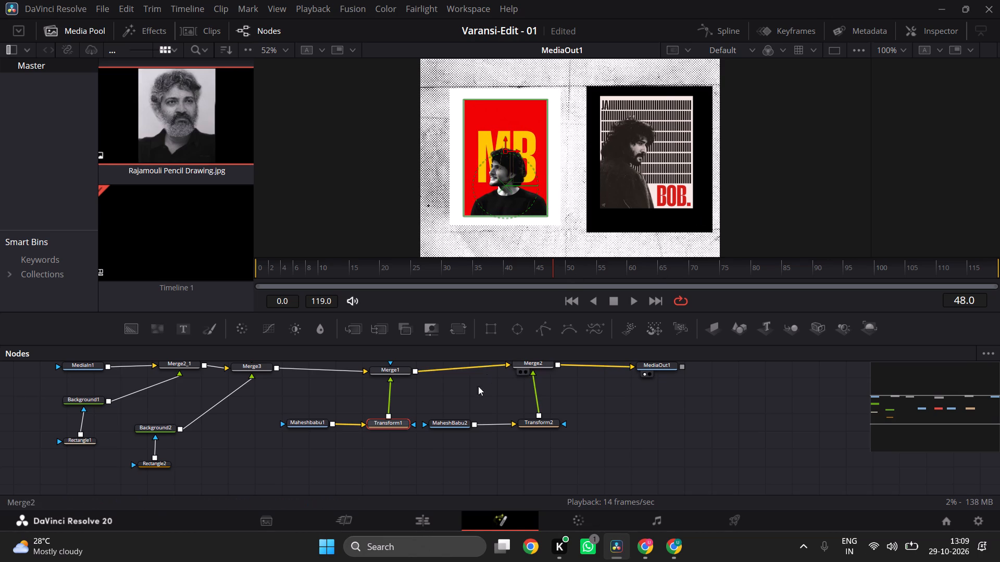
Shift the Rectangle2 mask slightly upward behind the BOB poster to a centre of about X 0.65, Y 0.52.
{"action": "left_click", "coordinate": [160, 424]}
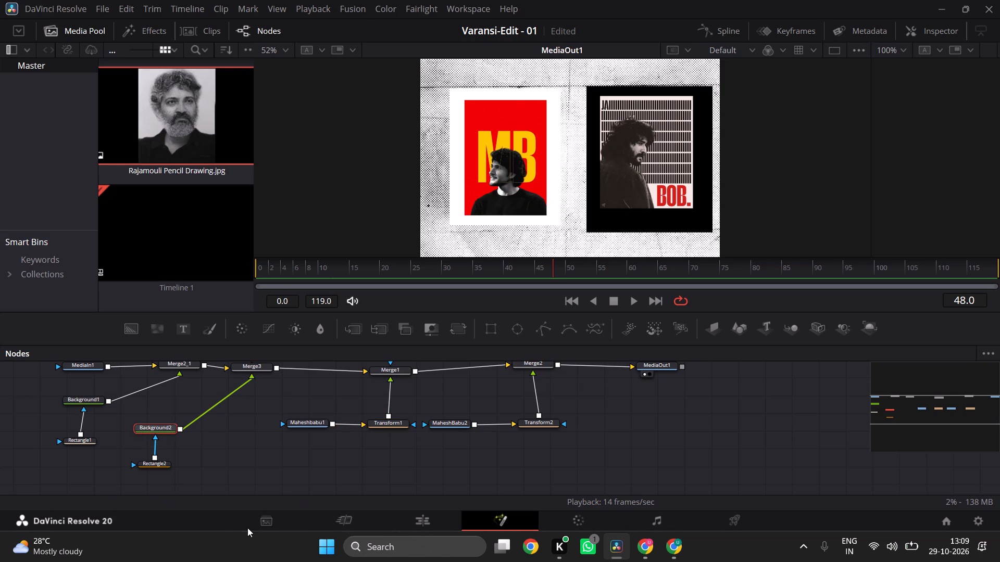
{"action": "left_click", "coordinate": [149, 465]}
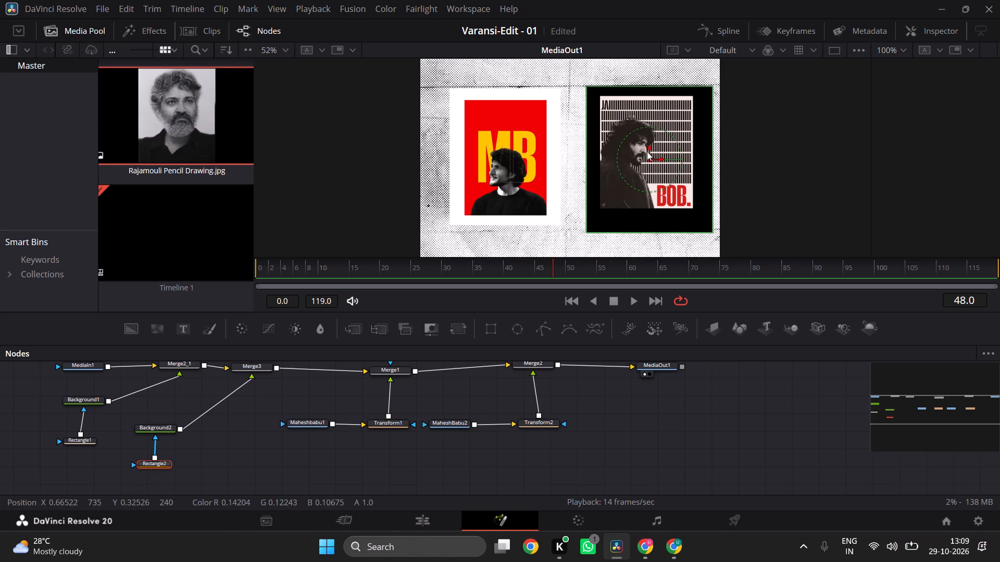
{"action": "left_click_drag", "start_coordinate": [650, 159], "coordinate": [648, 162]}
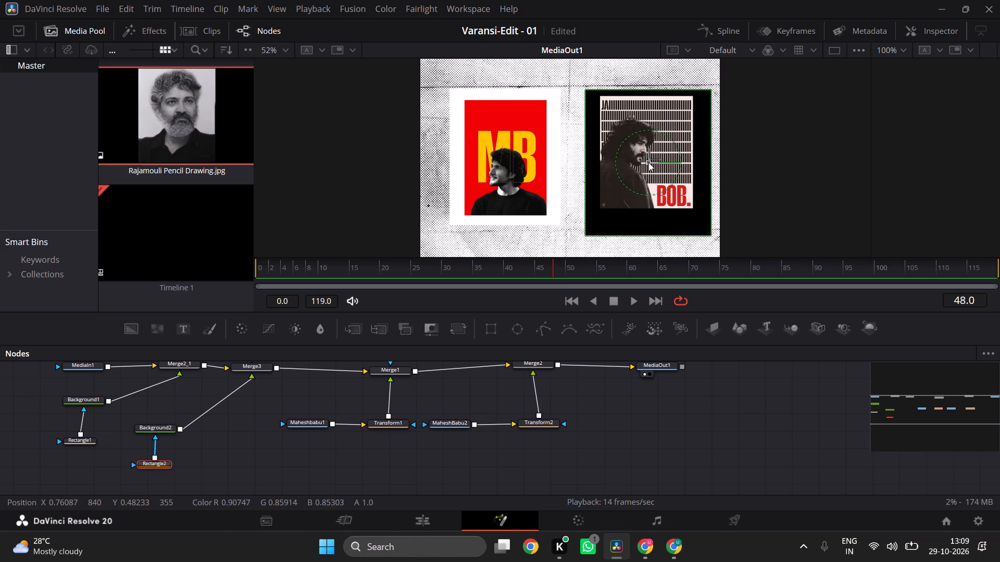
{"action": "left_click_drag", "start_coordinate": [648, 162], "coordinate": [647, 152]}
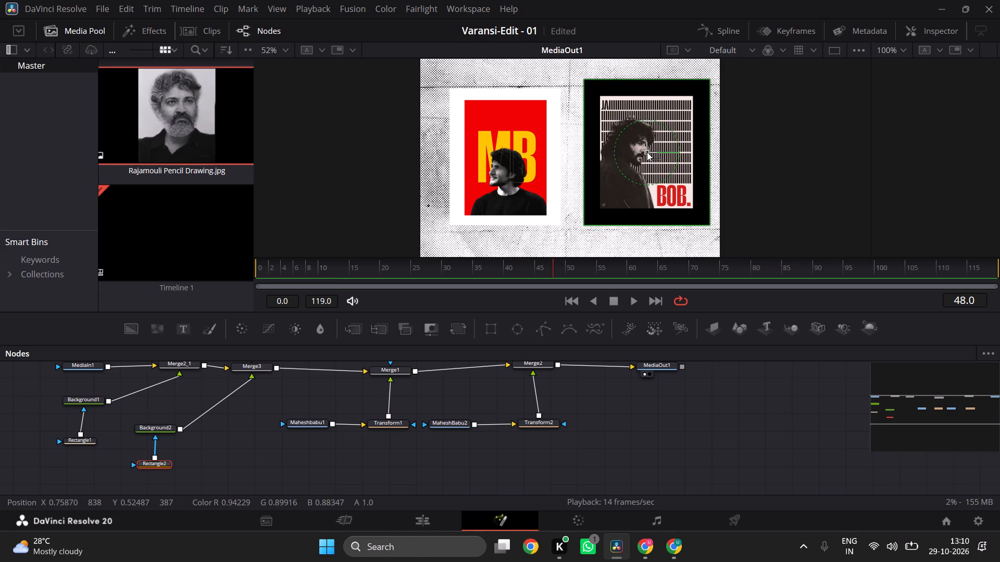
{"action": "left_click_drag", "start_coordinate": [647, 152], "coordinate": [647, 151]}
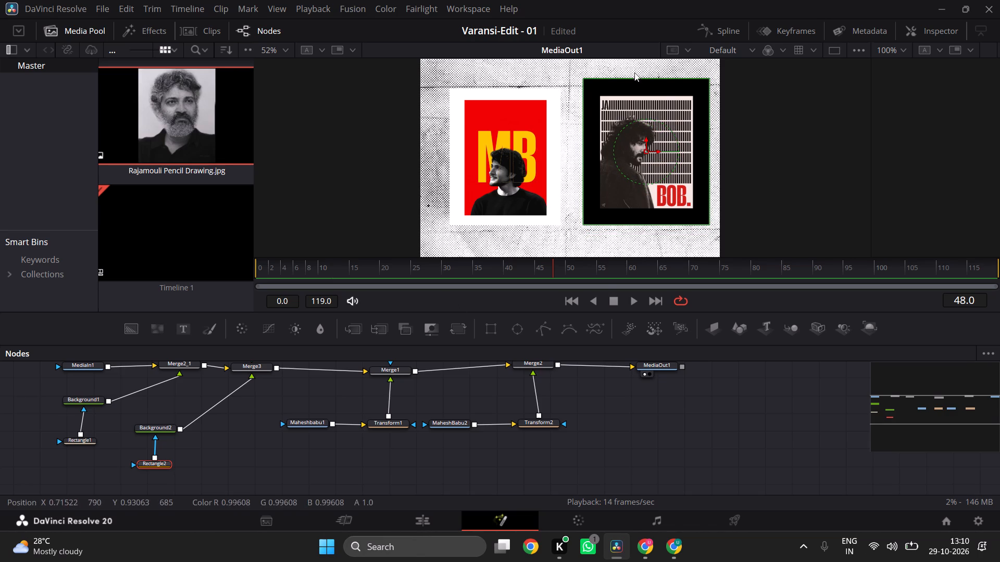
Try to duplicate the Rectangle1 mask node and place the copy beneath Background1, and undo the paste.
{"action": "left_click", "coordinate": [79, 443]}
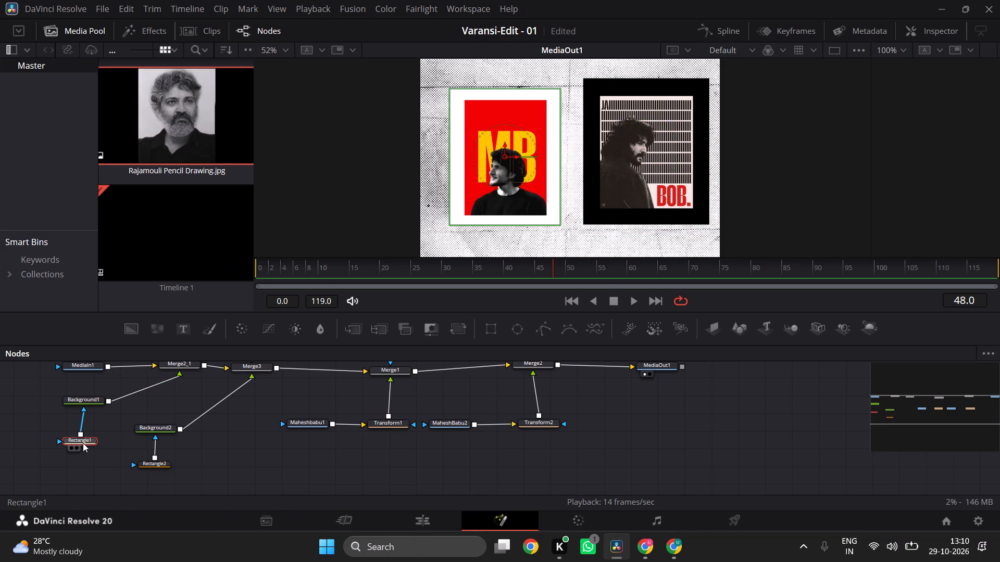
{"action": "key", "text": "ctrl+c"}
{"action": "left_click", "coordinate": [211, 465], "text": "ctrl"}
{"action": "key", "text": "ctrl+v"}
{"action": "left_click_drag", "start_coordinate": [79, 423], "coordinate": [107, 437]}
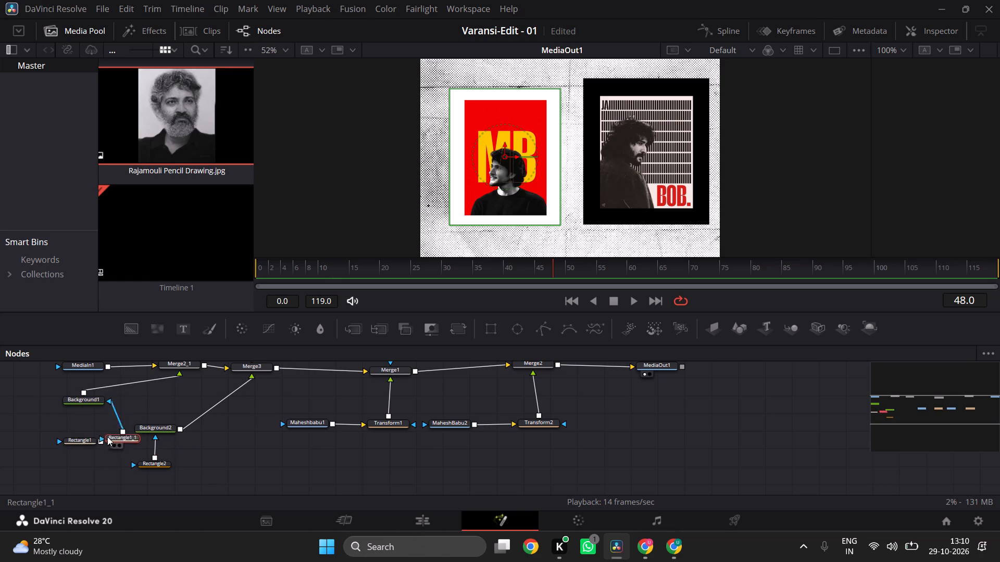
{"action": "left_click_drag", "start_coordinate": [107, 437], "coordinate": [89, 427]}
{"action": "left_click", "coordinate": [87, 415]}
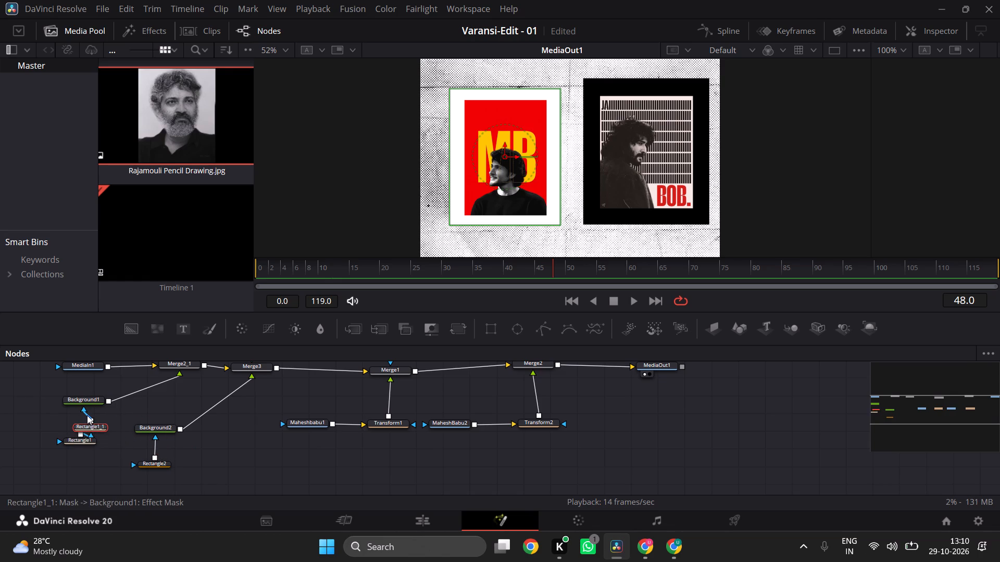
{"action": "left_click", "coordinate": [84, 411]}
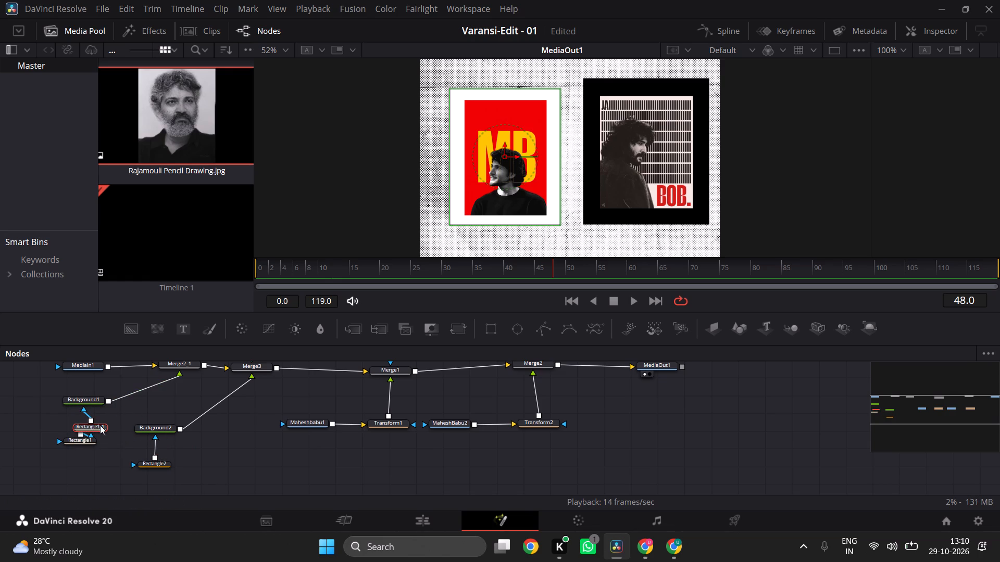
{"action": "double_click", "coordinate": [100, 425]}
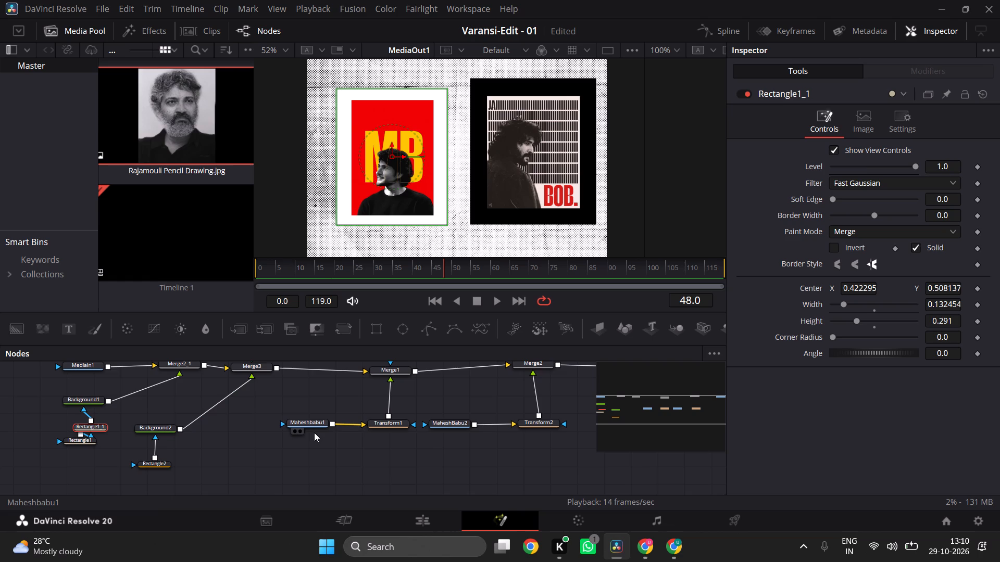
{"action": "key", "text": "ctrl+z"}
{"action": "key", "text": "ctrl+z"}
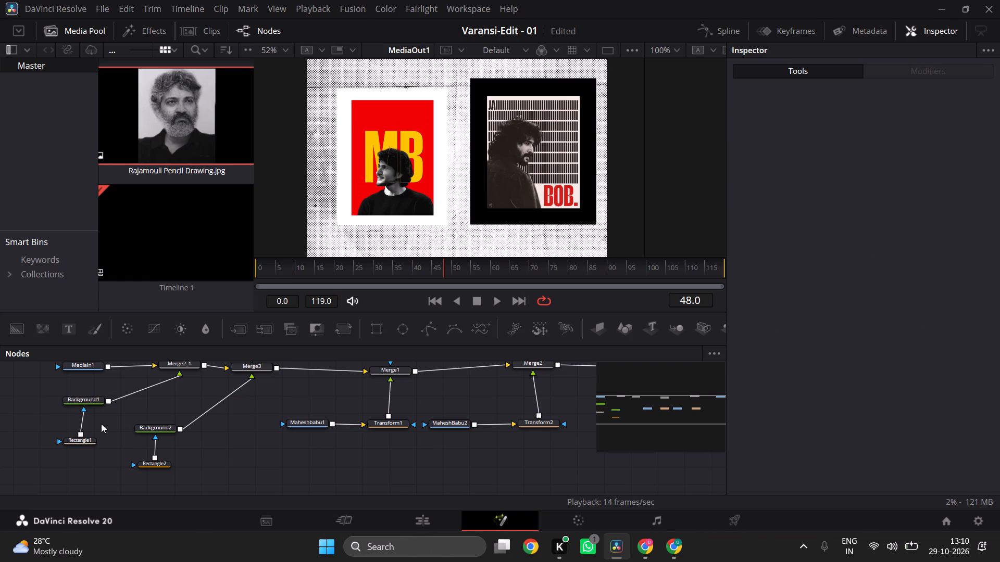
Replace the Rectangle2 mask under Background2 with a copy of the Rectangle1 mask.
{"action": "left_click", "coordinate": [85, 439]}
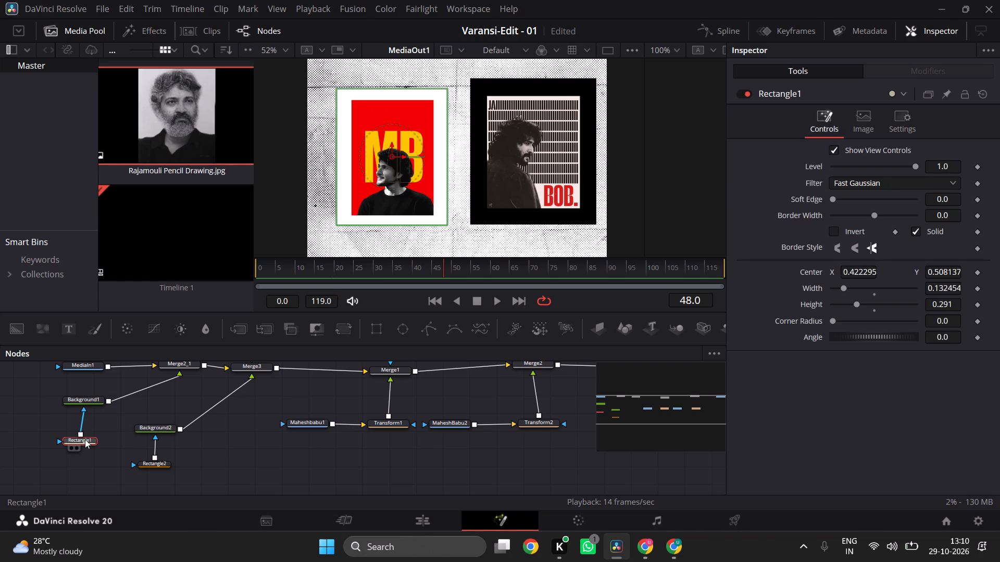
{"action": "key", "text": "ctrl+c"}
{"action": "left_click", "coordinate": [164, 463]}
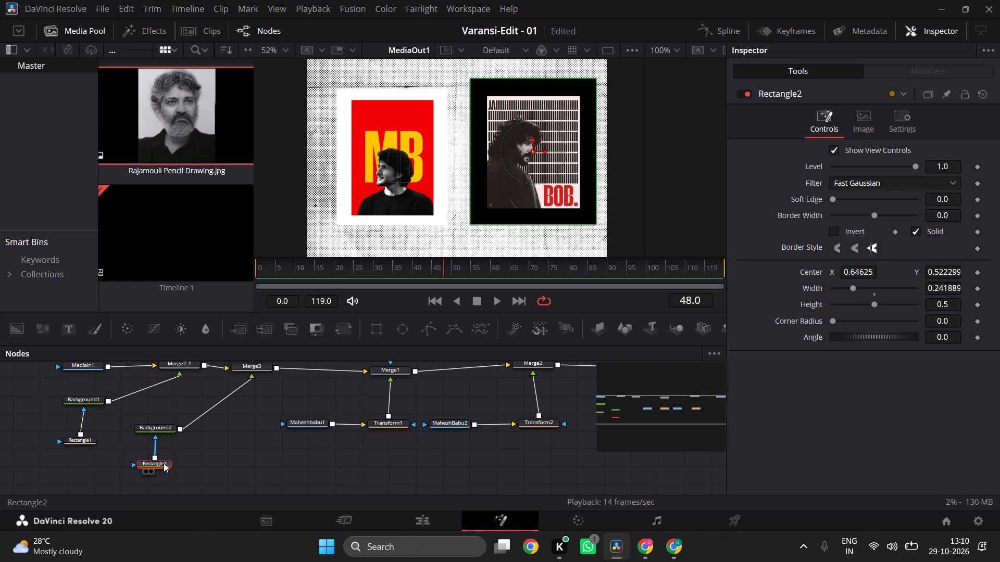
{"action": "key", "text": "ctrl+v"}
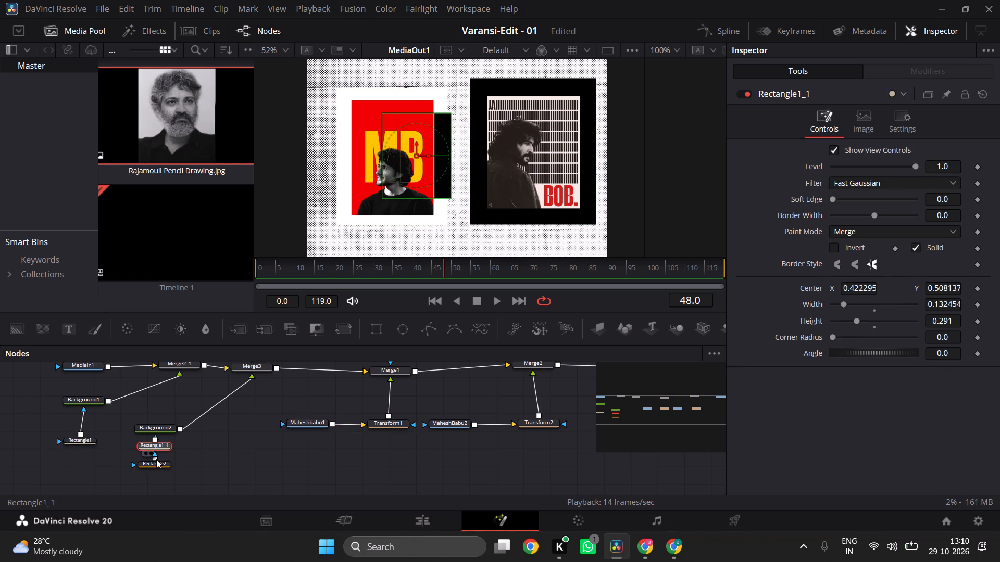
{"action": "left_click", "coordinate": [157, 466]}
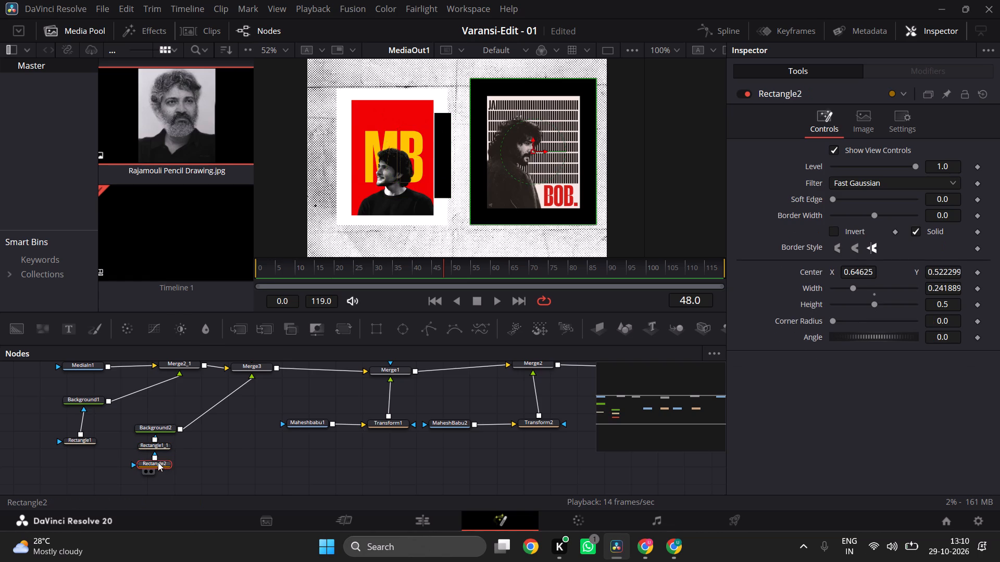
{"action": "key", "text": "Delete"}
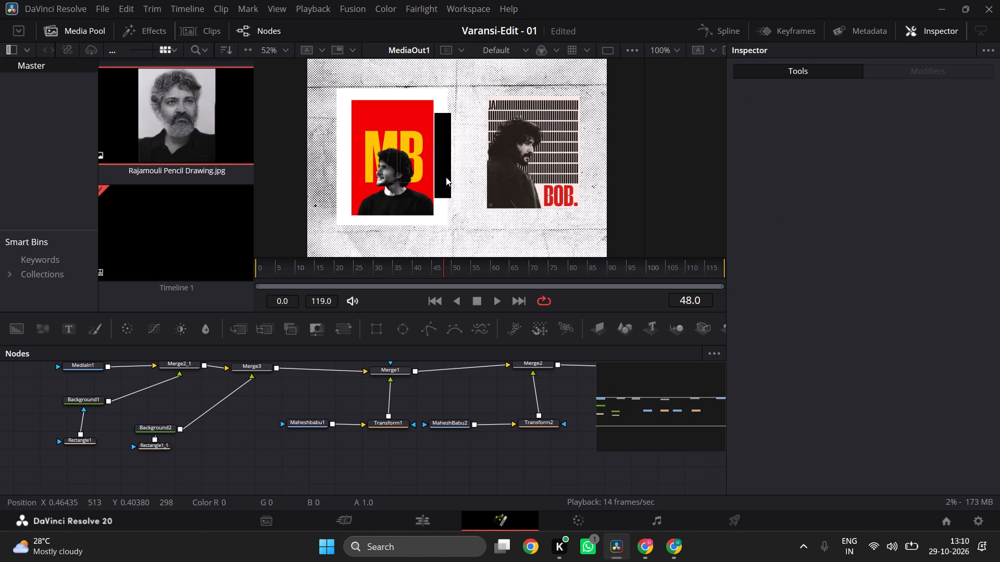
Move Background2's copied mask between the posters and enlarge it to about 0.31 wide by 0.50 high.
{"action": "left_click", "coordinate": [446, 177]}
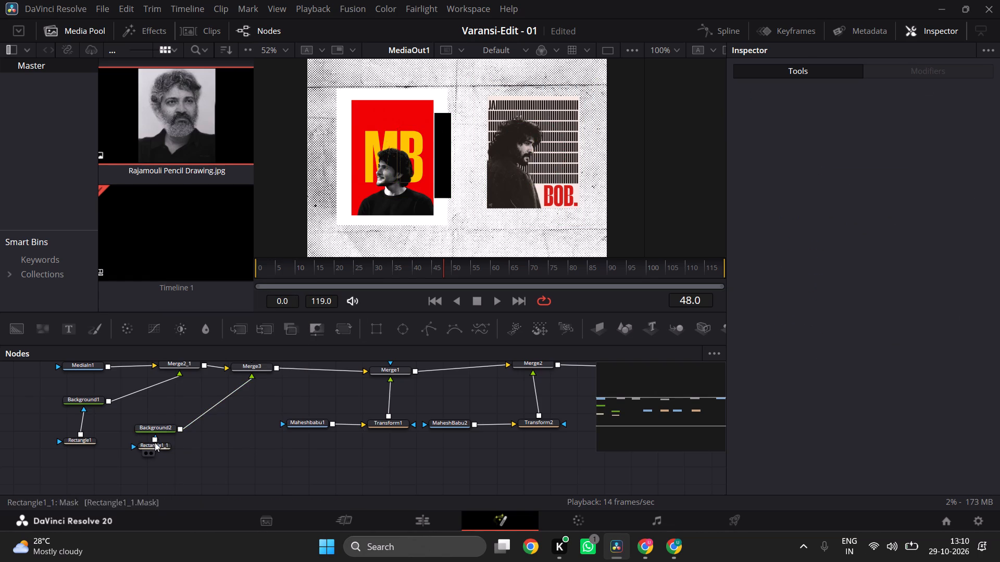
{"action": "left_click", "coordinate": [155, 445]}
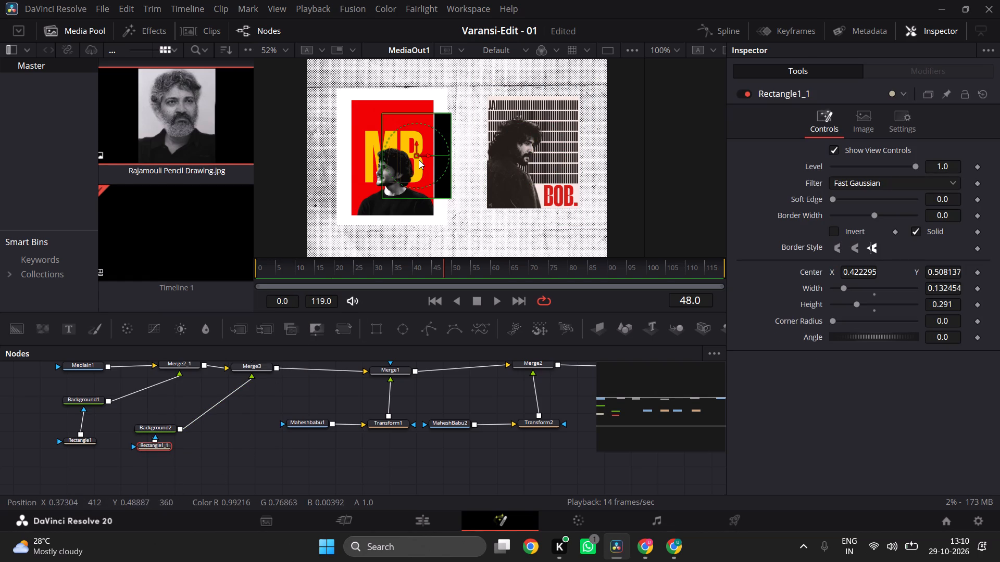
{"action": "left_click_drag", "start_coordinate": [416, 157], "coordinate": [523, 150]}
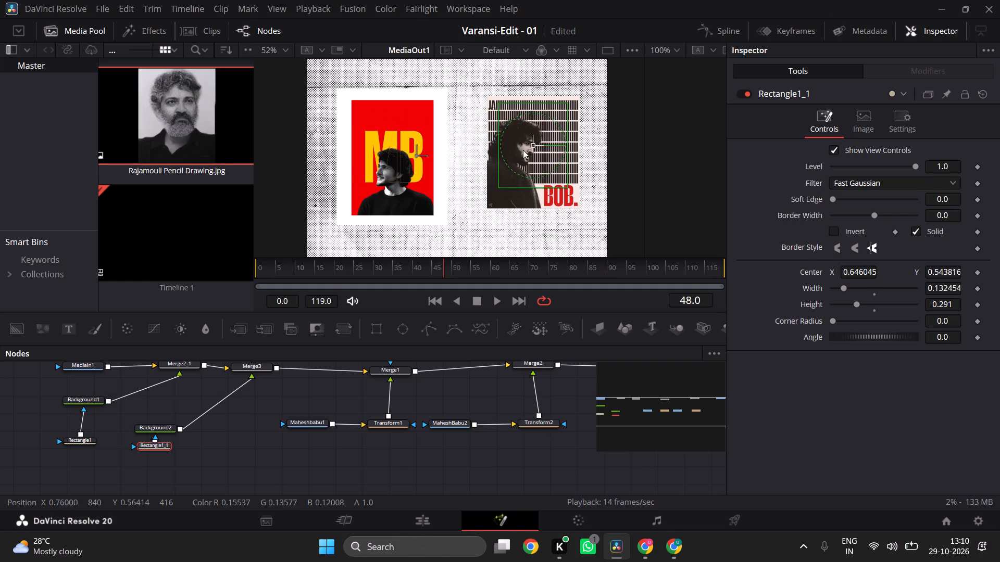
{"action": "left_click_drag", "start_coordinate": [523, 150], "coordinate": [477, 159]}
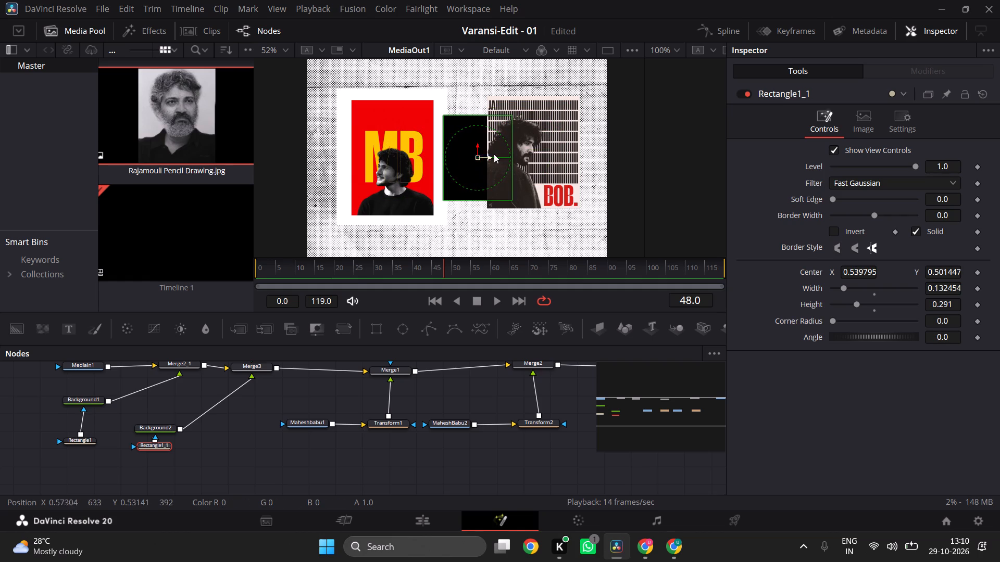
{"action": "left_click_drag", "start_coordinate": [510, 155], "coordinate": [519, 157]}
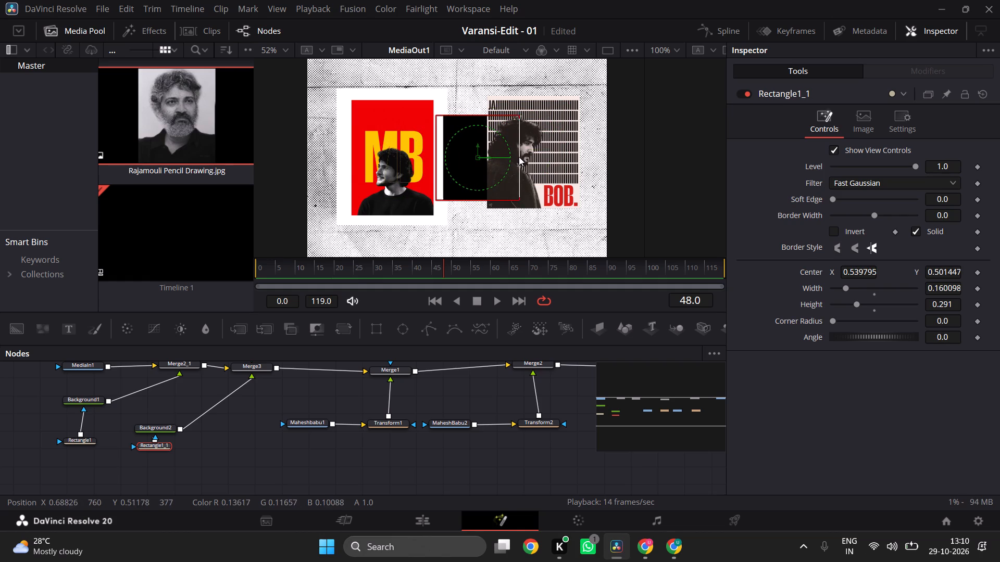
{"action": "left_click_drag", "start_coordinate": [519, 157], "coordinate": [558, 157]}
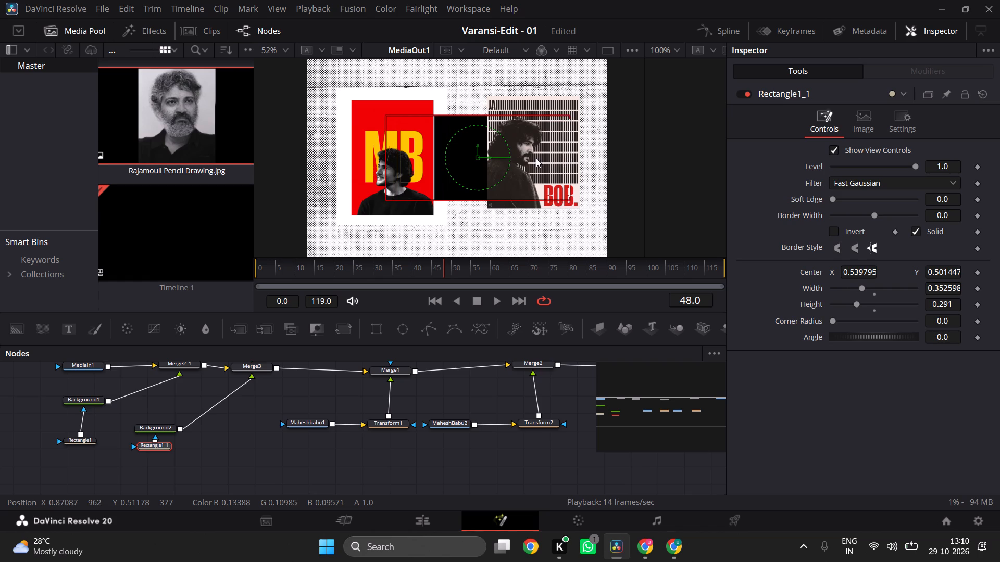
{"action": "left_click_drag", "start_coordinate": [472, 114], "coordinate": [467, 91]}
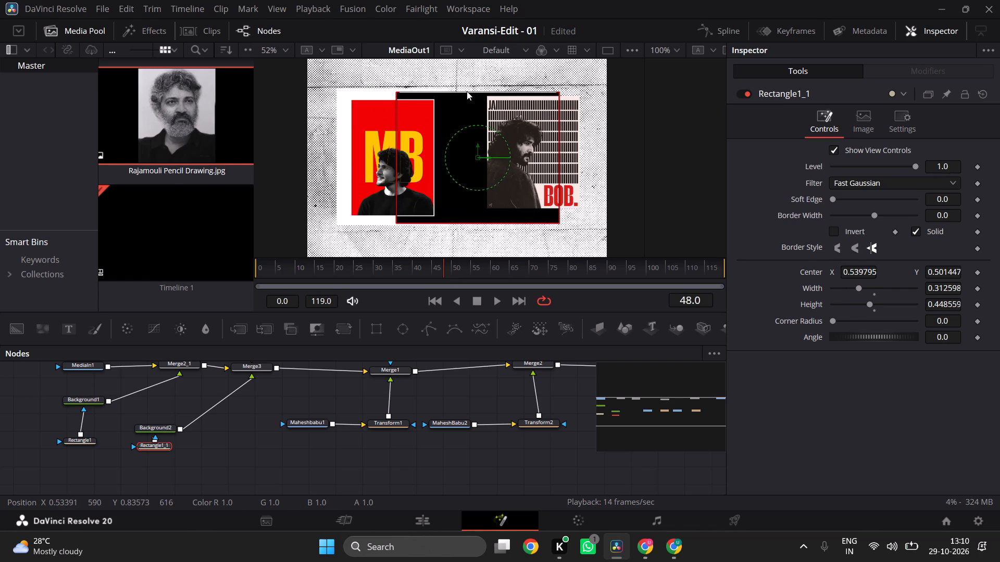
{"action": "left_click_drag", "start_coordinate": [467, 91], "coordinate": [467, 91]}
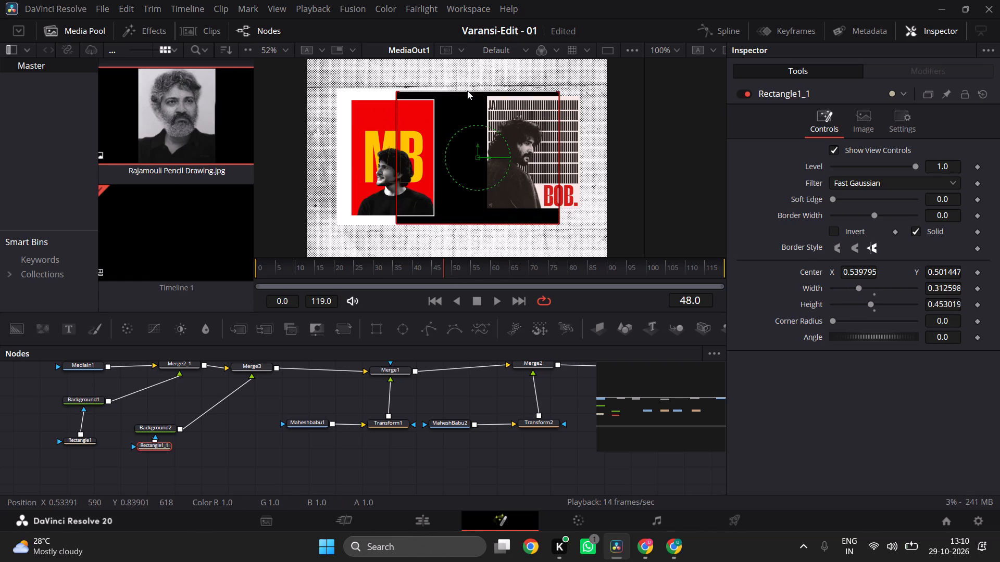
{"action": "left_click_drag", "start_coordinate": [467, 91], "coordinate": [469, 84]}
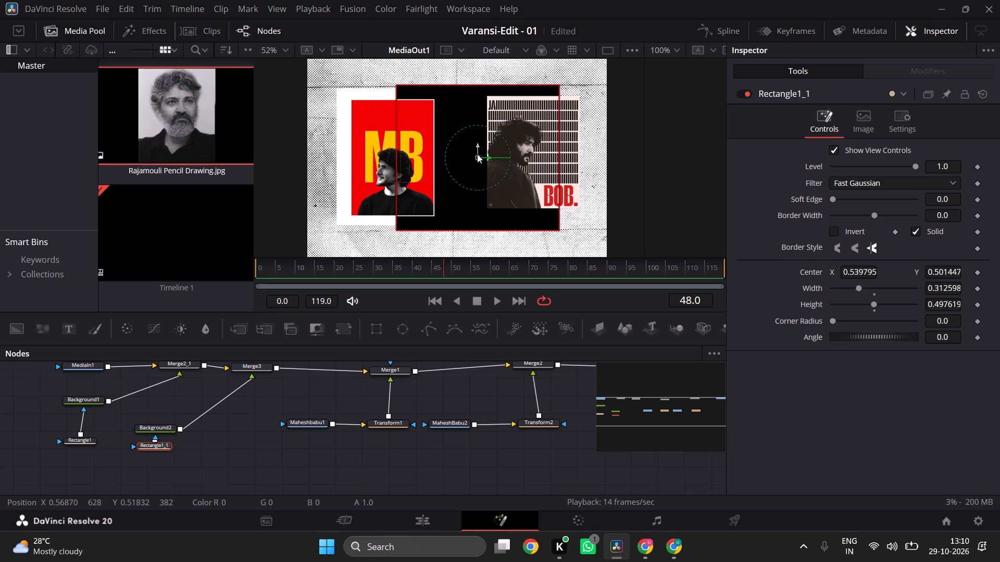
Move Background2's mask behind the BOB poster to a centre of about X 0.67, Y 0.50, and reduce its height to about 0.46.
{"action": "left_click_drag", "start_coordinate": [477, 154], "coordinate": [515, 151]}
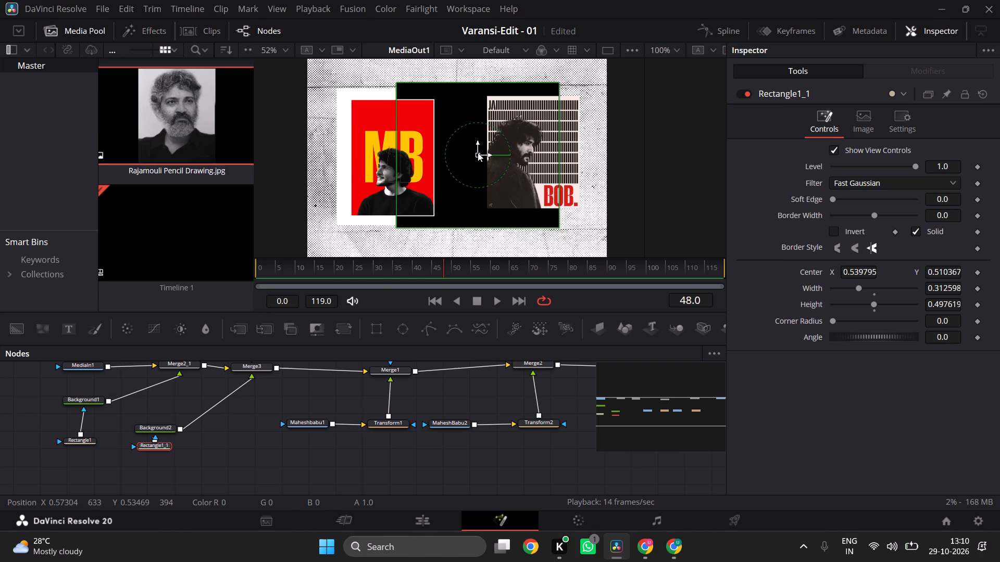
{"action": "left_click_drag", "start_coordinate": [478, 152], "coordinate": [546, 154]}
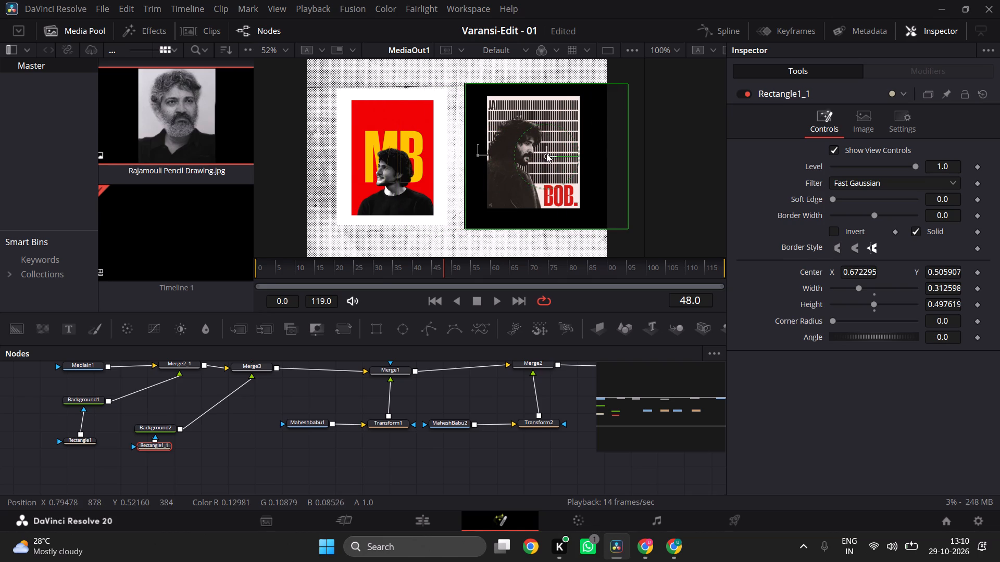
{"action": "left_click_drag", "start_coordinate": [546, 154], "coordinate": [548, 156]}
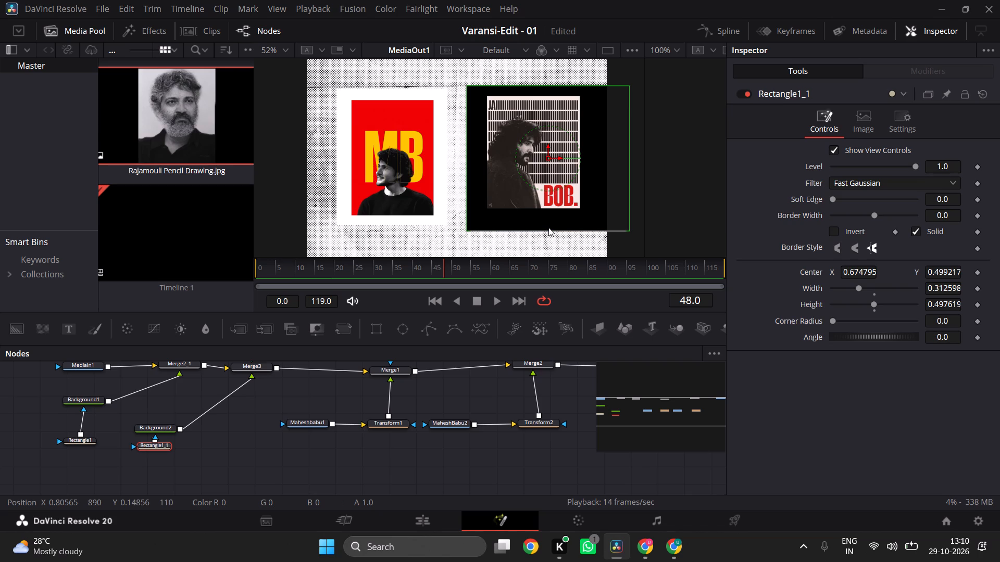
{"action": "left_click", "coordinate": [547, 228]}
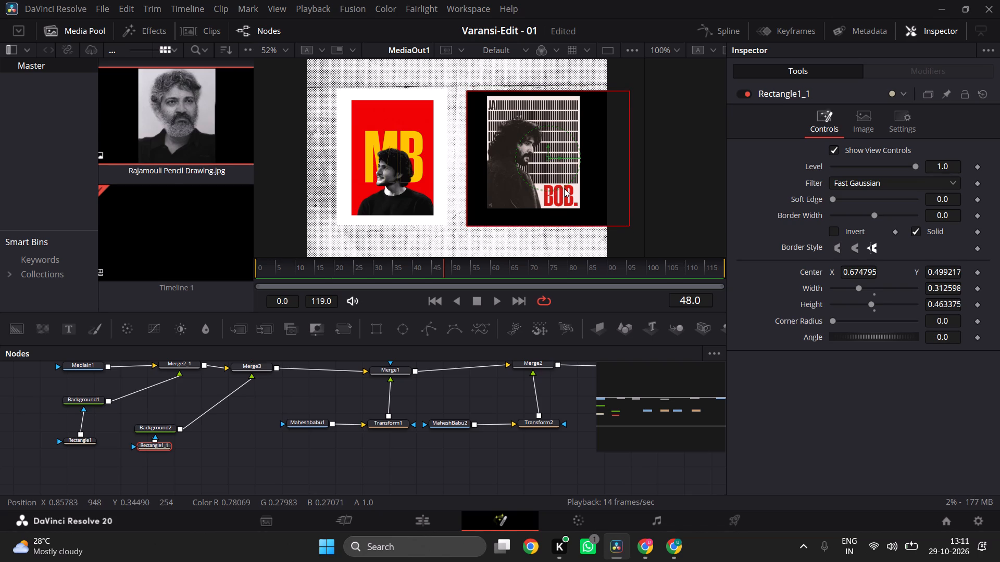
Copy Rectangle1's width value of 0.132454 into the width of Background2's mask.
{"action": "left_click", "coordinate": [83, 438]}
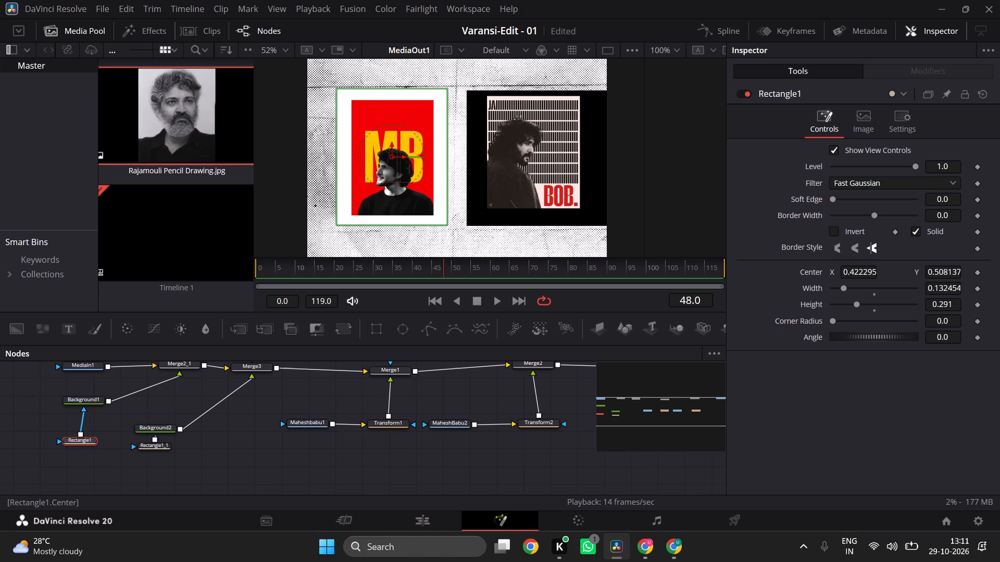
{"action": "left_click", "coordinate": [954, 291]}
{"action": "key", "text": "ctrl+a"}
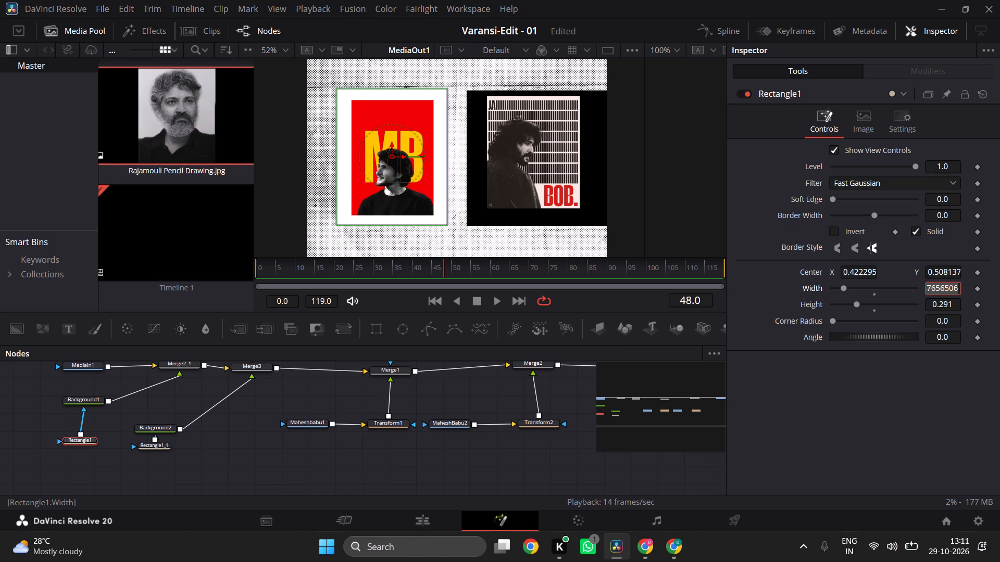
{"action": "key", "text": "ctrl+c"}
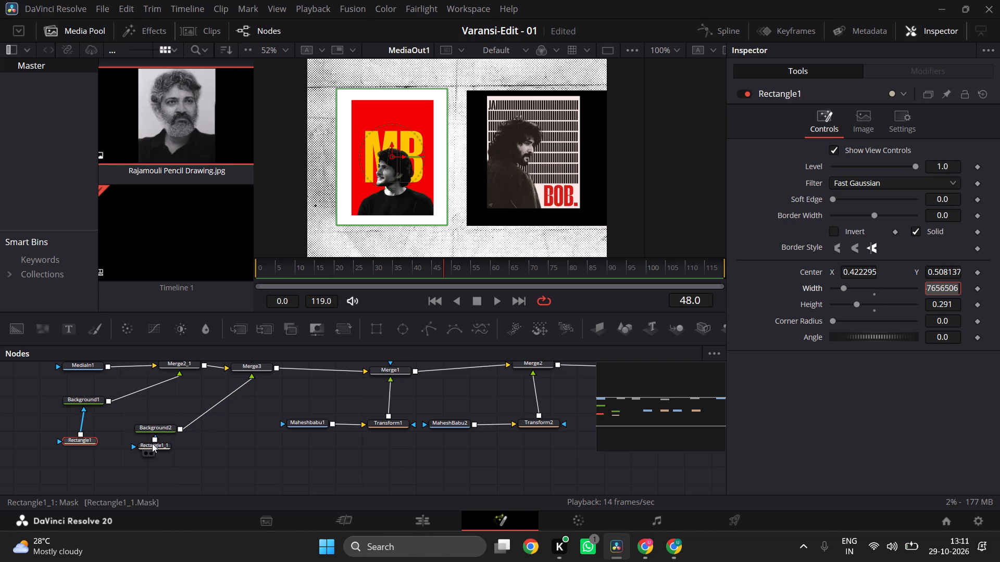
{"action": "left_click", "coordinate": [153, 446]}
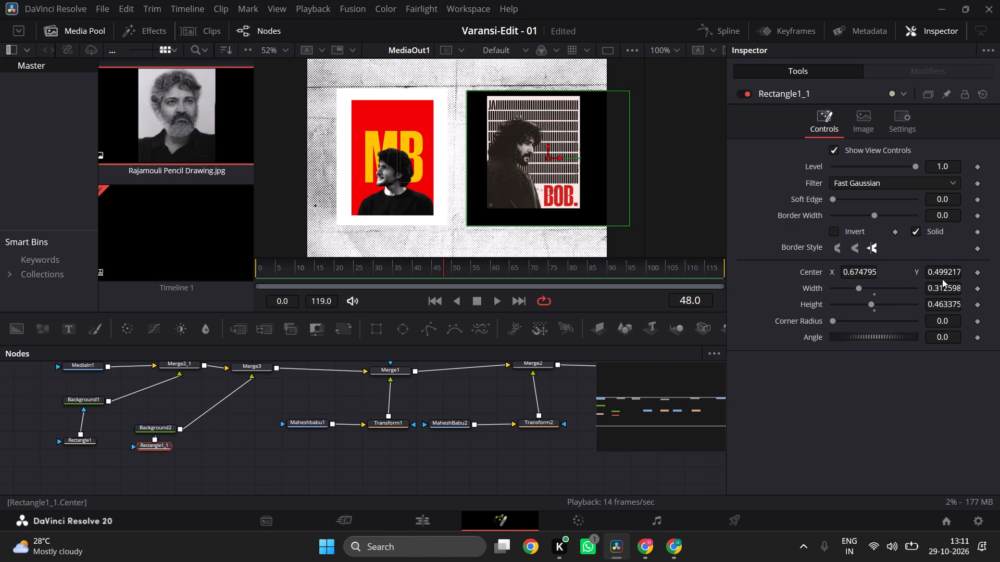
{"action": "left_click", "coordinate": [942, 287]}
{"action": "key", "text": "ctrl+a"}
{"action": "key", "text": "ctrl+v"}
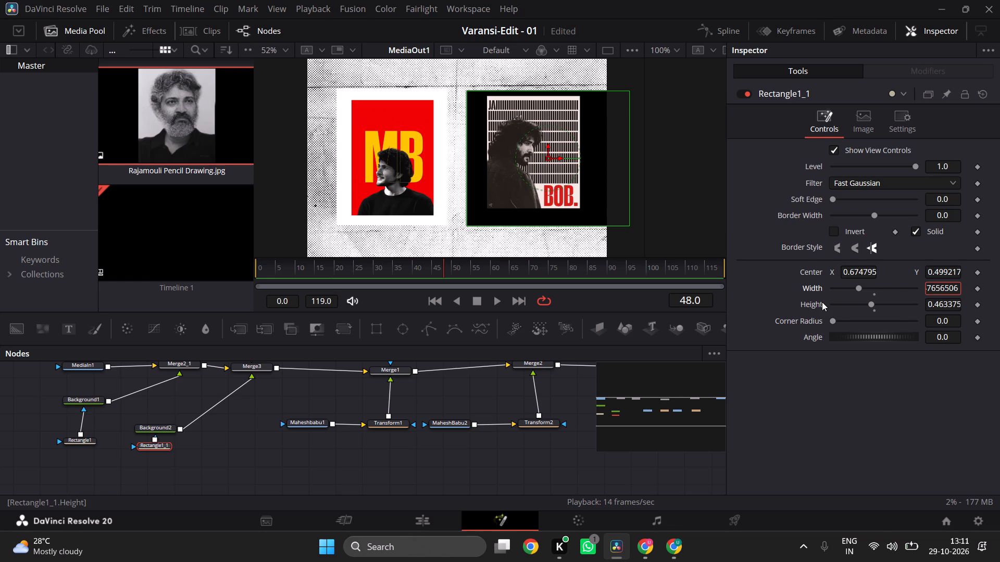
{"action": "key", "text": "Return"}
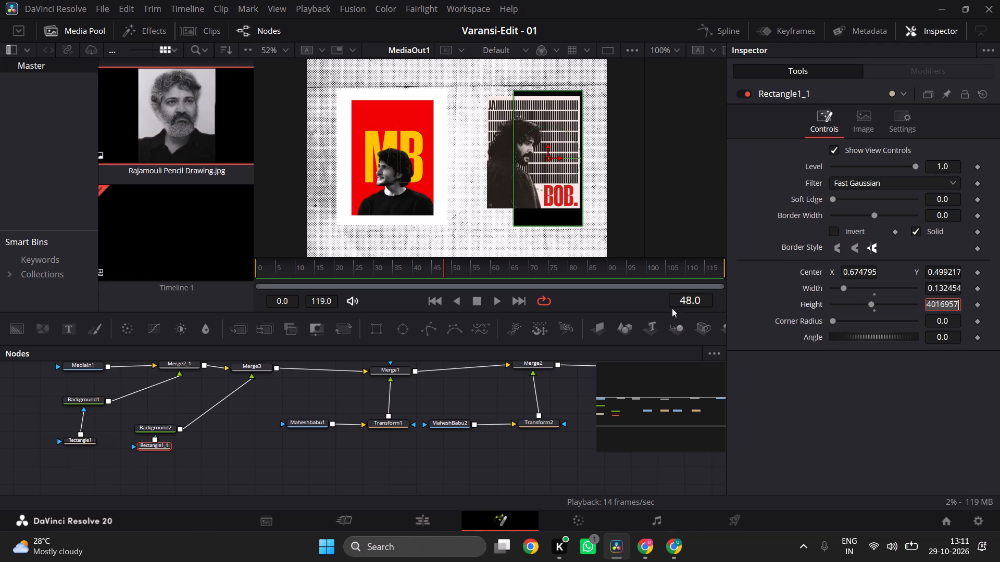
Copy Rectangle1's height value of 0.291 into the height of Background2's mask.
{"action": "left_click", "coordinate": [88, 440]}
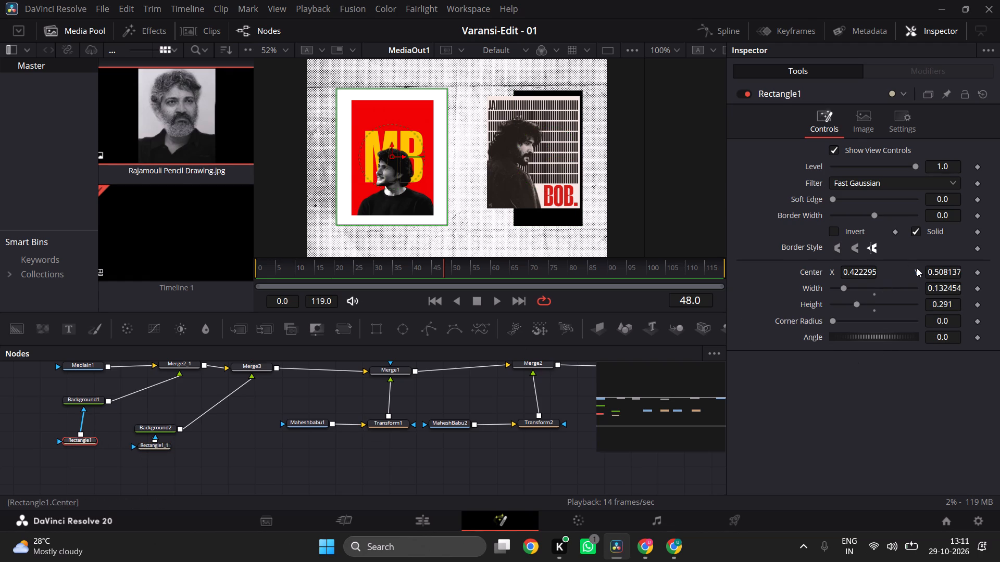
{"action": "left_click", "coordinate": [945, 301]}
{"action": "key", "text": "ctrl+a"}
{"action": "key", "text": "ctrl+c"}
{"action": "left_click", "coordinate": [157, 443]}
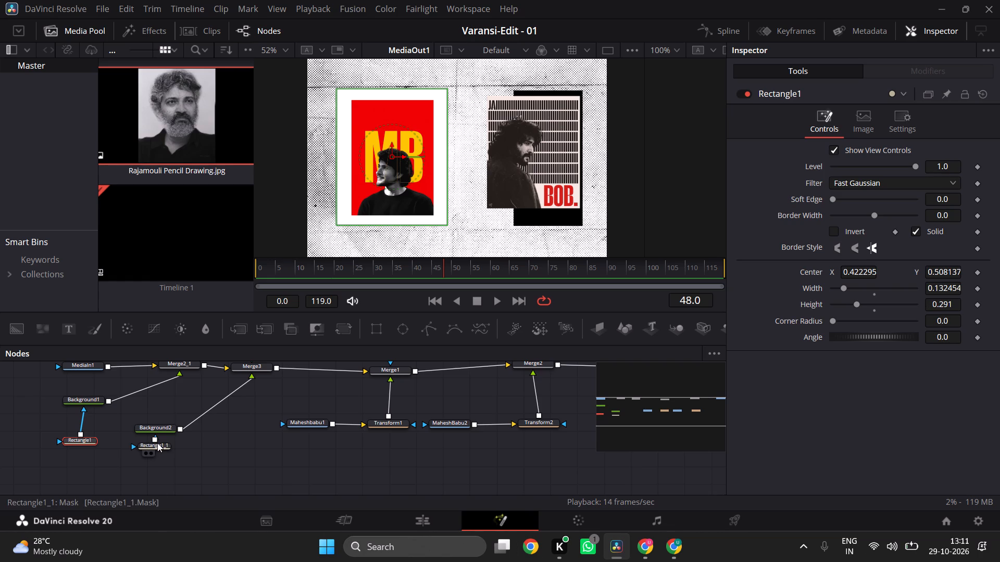
{"action": "left_click", "coordinate": [157, 446]}
{"action": "left_click", "coordinate": [949, 306]}
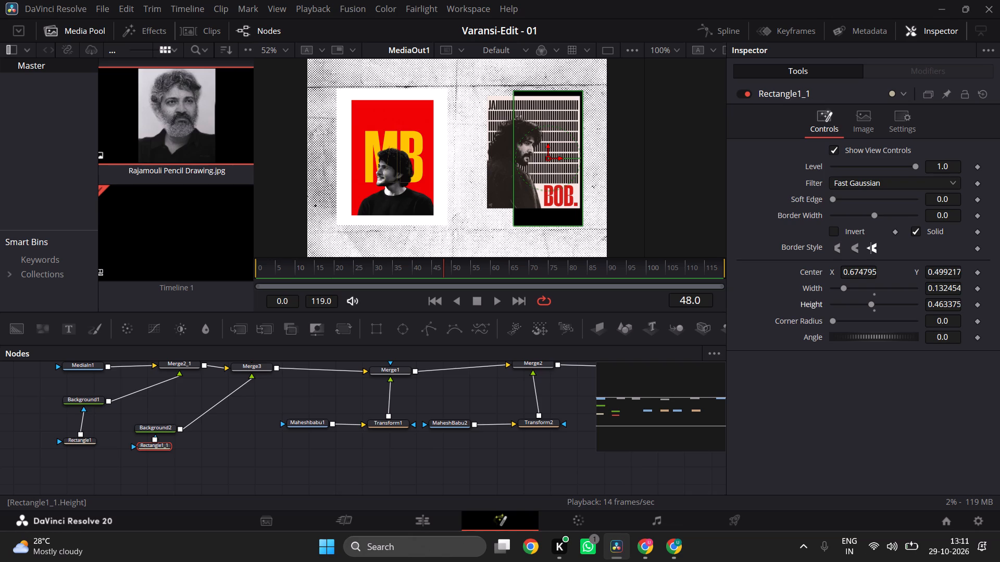
{"action": "key", "text": "ctrl+a"}
{"action": "key", "text": "ctrl+v"}
{"action": "key", "text": "Return"}
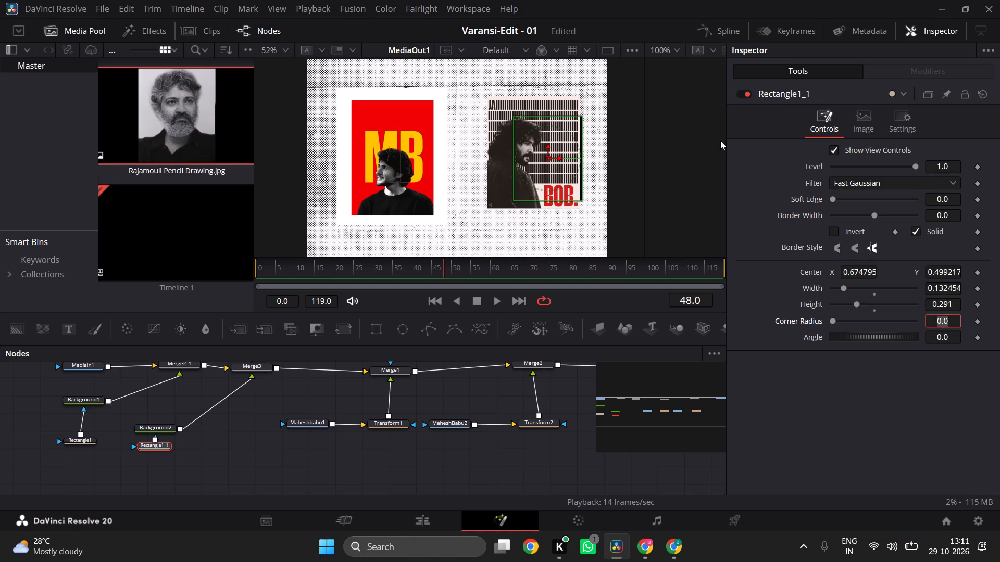
Move Background2's mask to a centre of about X 0.49, Y 0.71, and compare its settings with Rectangle1's.
{"action": "left_click_drag", "start_coordinate": [546, 156], "coordinate": [551, 206]}
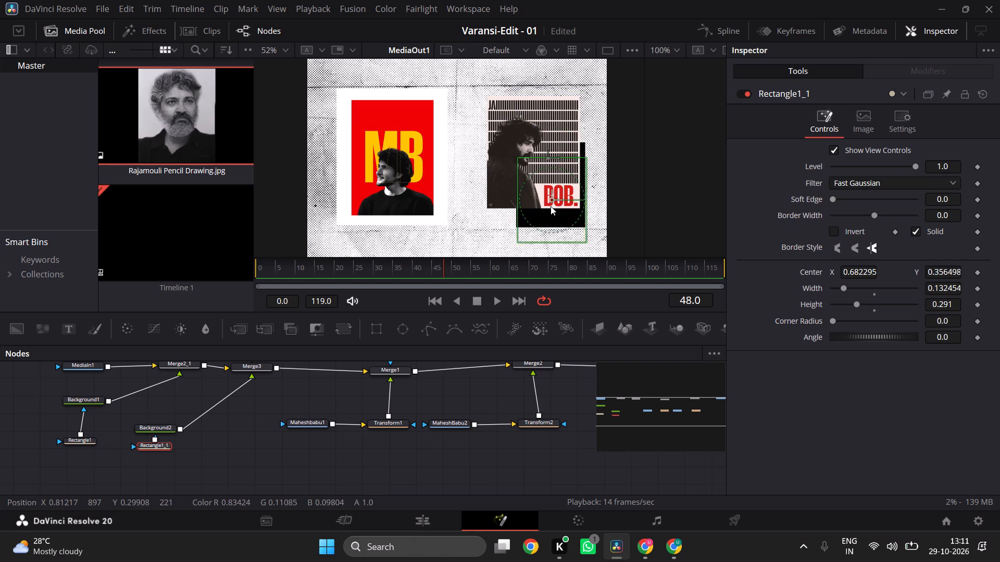
{"action": "left_click_drag", "start_coordinate": [551, 206], "coordinate": [450, 96]}
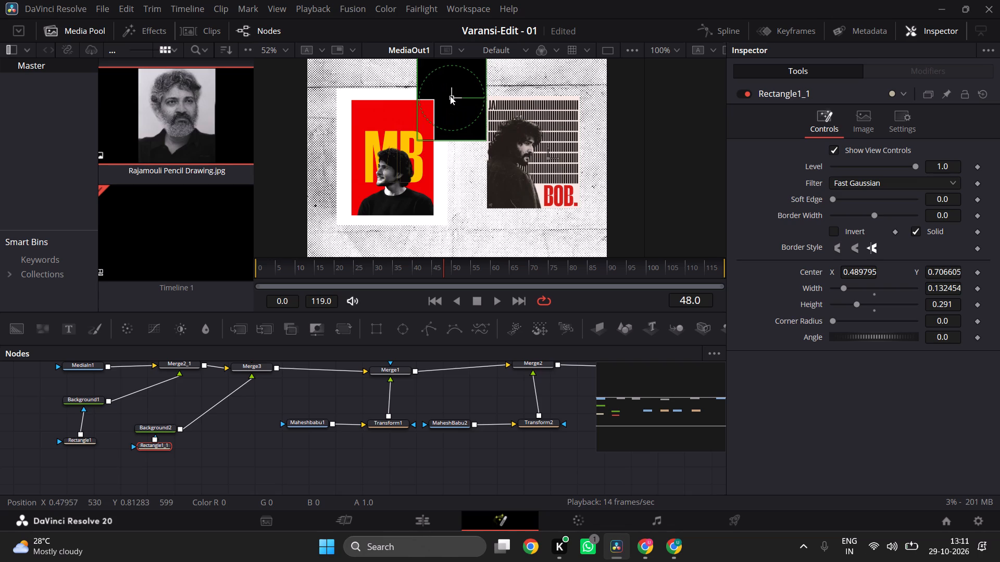
{"action": "left_click", "coordinate": [89, 442]}
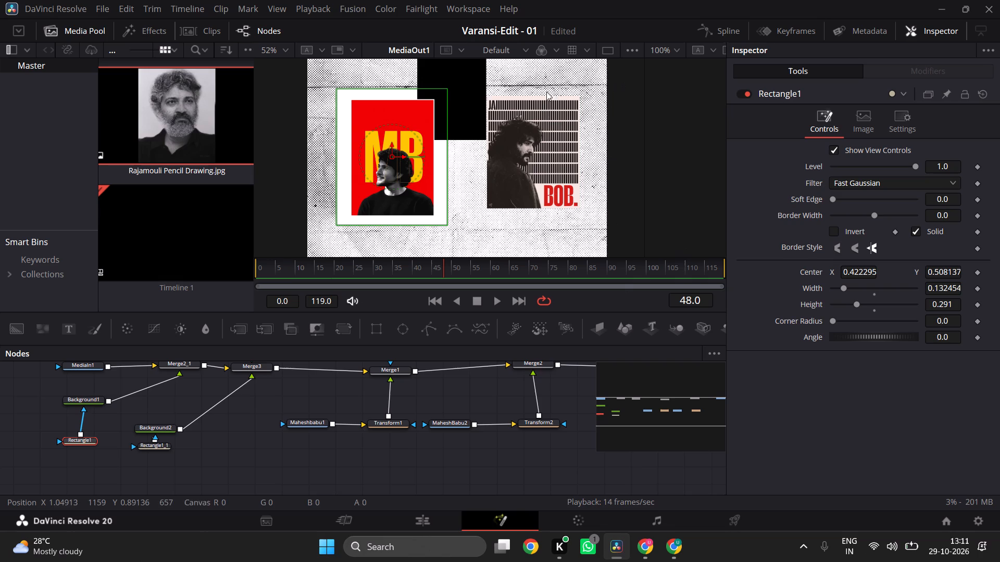
{"action": "left_click", "coordinate": [151, 445]}
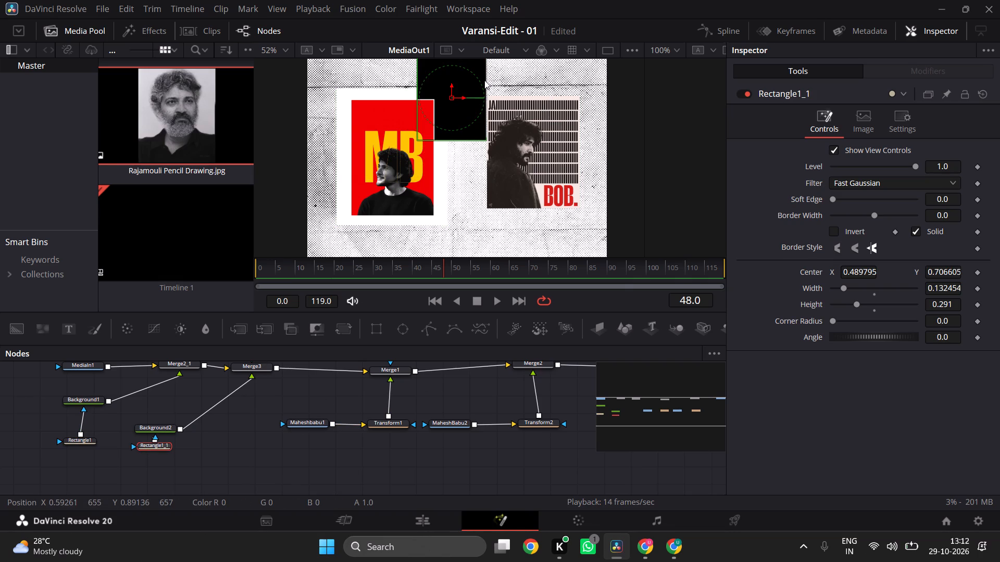
Widen Background2's rectangle mask to about 0.28 and move it behind the BOB poster, centred at about X 0.62, Y 0.51.
{"action": "left_click_drag", "start_coordinate": [484, 80], "coordinate": [522, 85]}
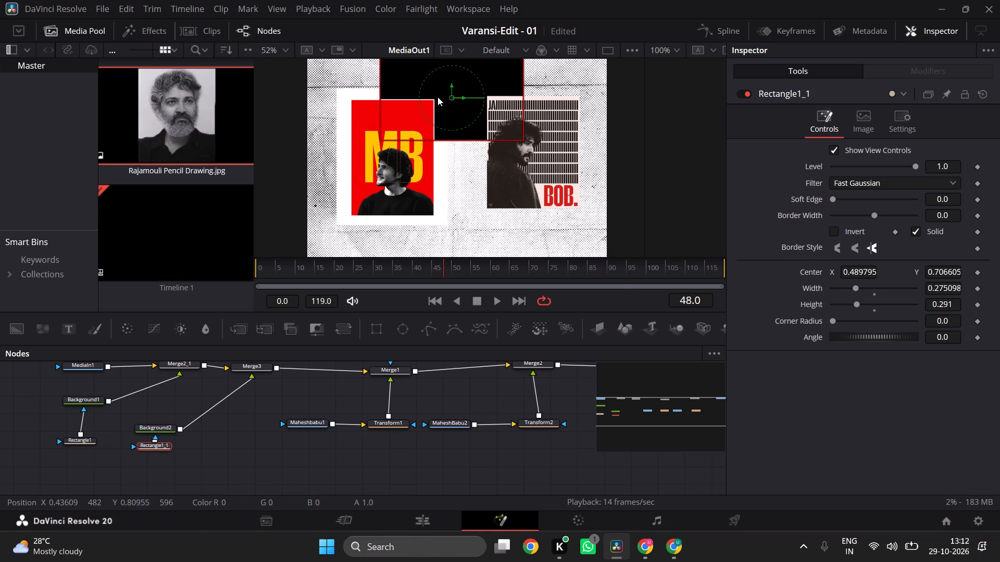
{"action": "left_click_drag", "start_coordinate": [453, 98], "coordinate": [531, 155]}
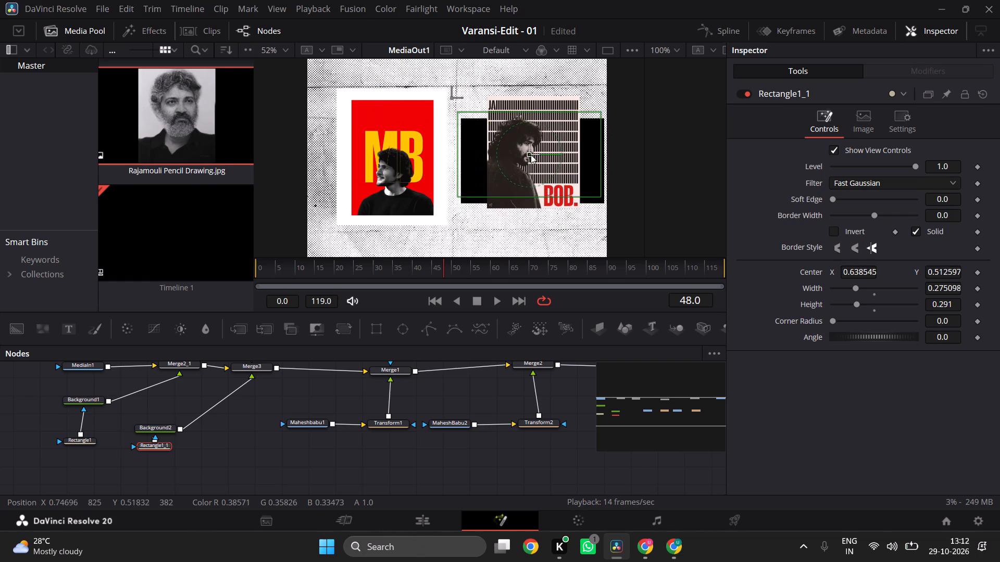
{"action": "left_click_drag", "start_coordinate": [531, 155], "coordinate": [540, 158]}
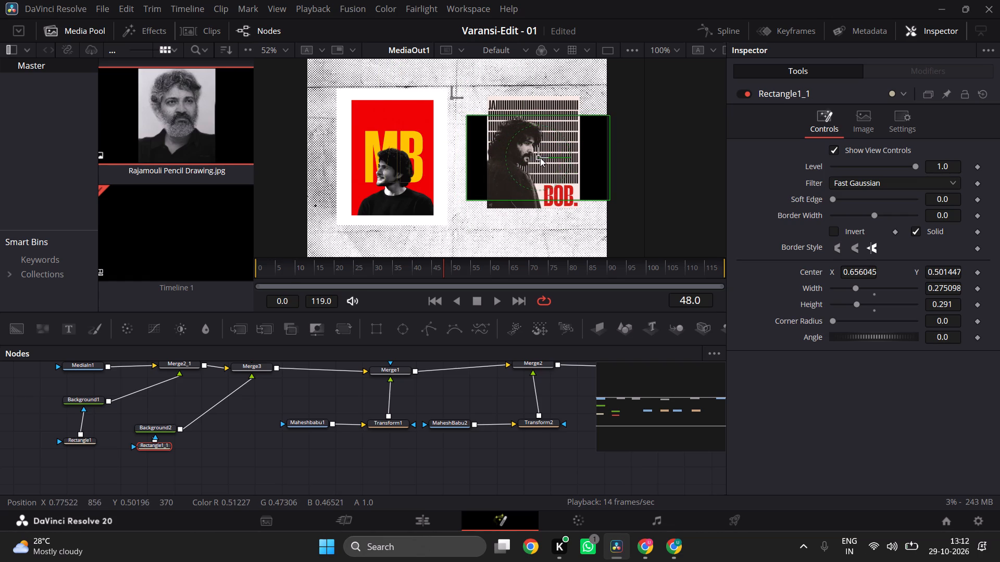
{"action": "left_click_drag", "start_coordinate": [540, 158], "coordinate": [527, 158]}
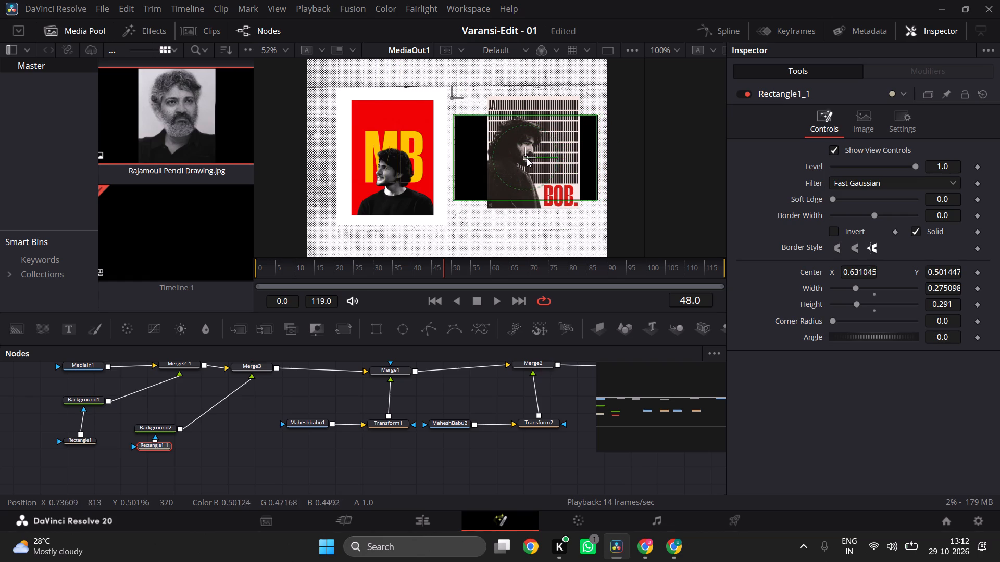
{"action": "left_click_drag", "start_coordinate": [527, 158], "coordinate": [522, 156]}
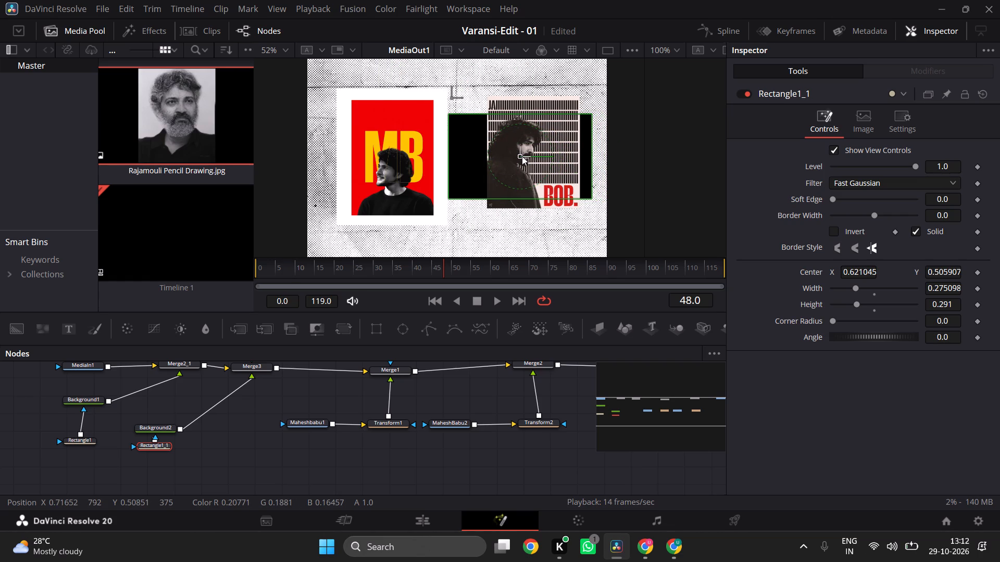
{"action": "left_click_drag", "start_coordinate": [522, 156], "coordinate": [522, 156]}
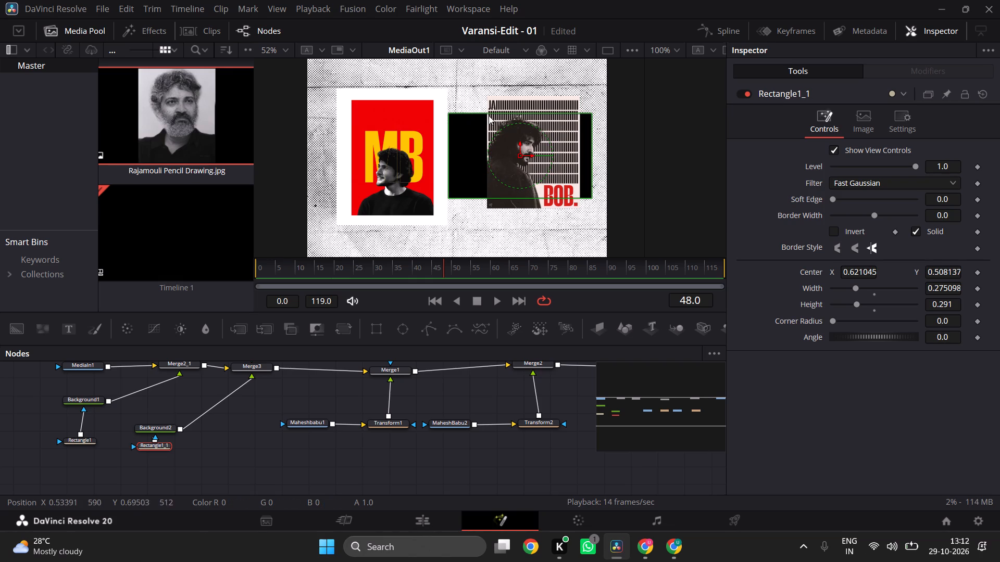
Increase the height of Background2's mask to about 0.46, matching the white panel behind the MB poster.
{"action": "left_click_drag", "start_coordinate": [522, 111], "coordinate": [521, 95]}
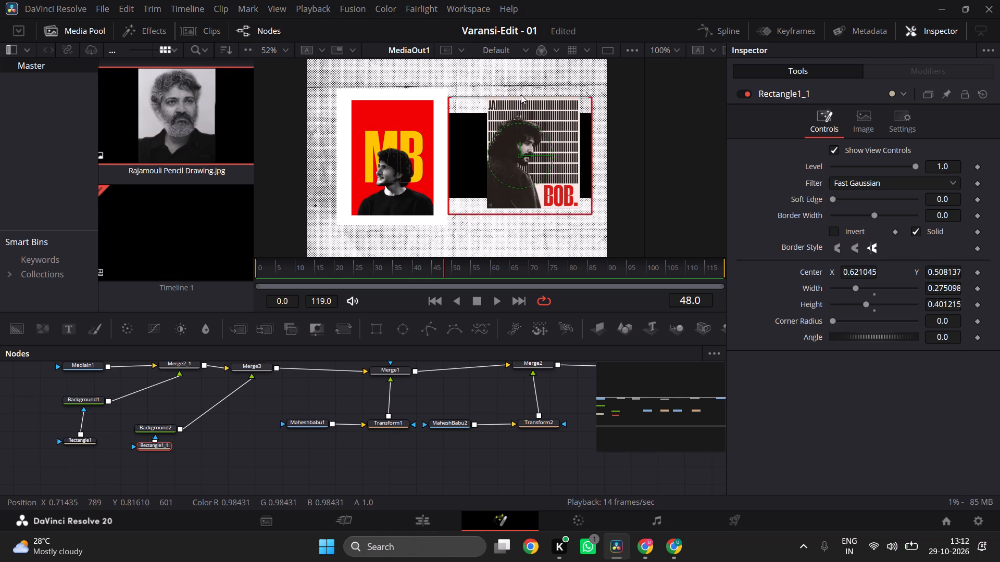
{"action": "left_click_drag", "start_coordinate": [521, 95], "coordinate": [521, 86]}
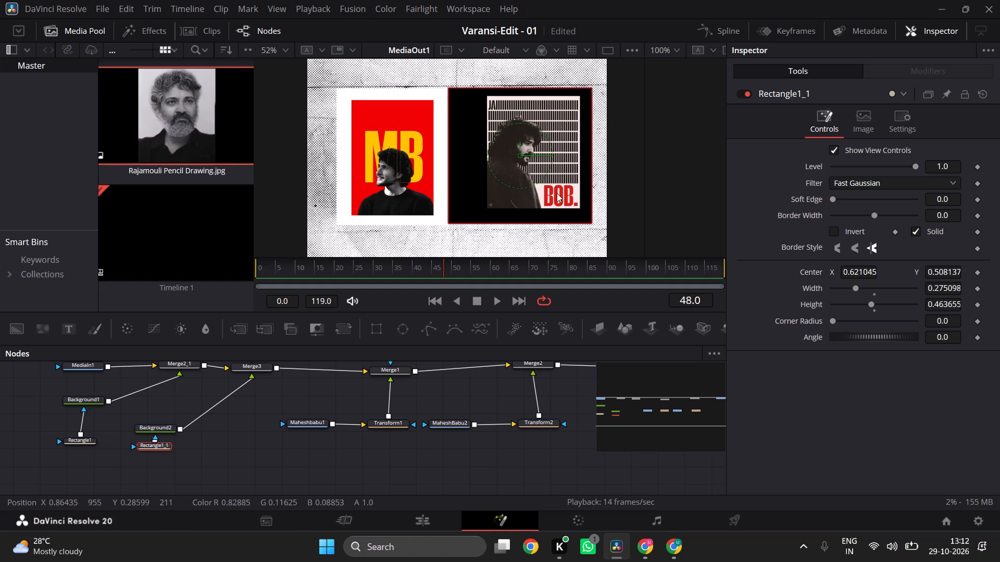
{"action": "left_click_drag", "start_coordinate": [467, 171], "coordinate": [473, 171]}
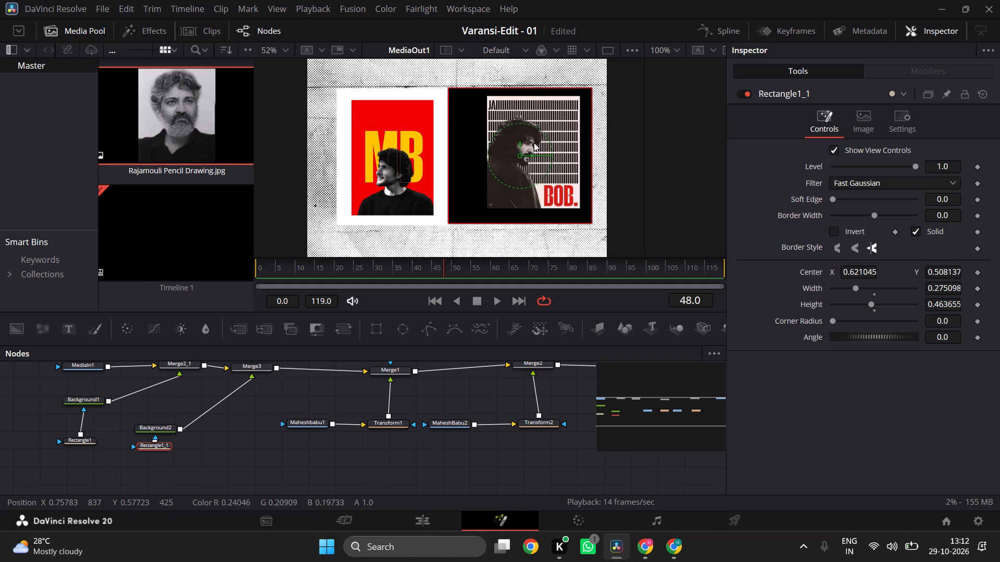
Narrow Background2's mask to a width of about 0.23 and centre it around the BOB poster at about X 0.65, Y 0.51.
{"action": "left_click", "coordinate": [520, 155]}
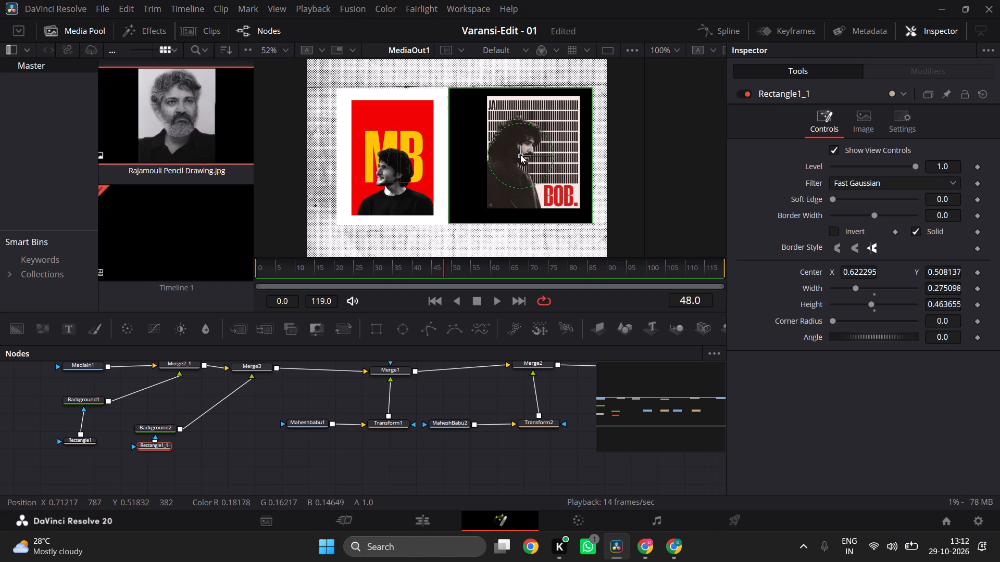
{"action": "left_click", "coordinate": [447, 172]}
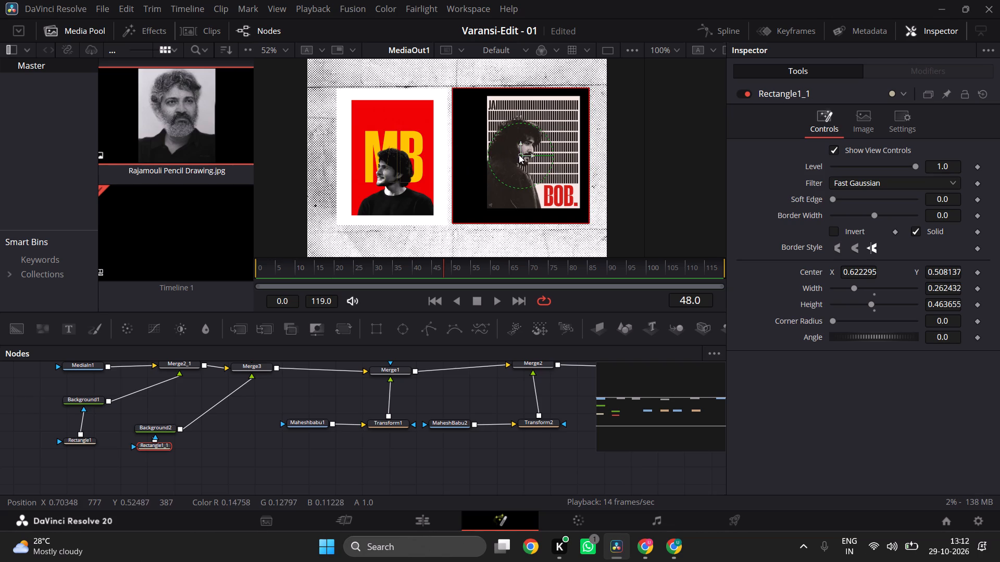
{"action": "left_click_drag", "start_coordinate": [520, 157], "coordinate": [534, 156]}
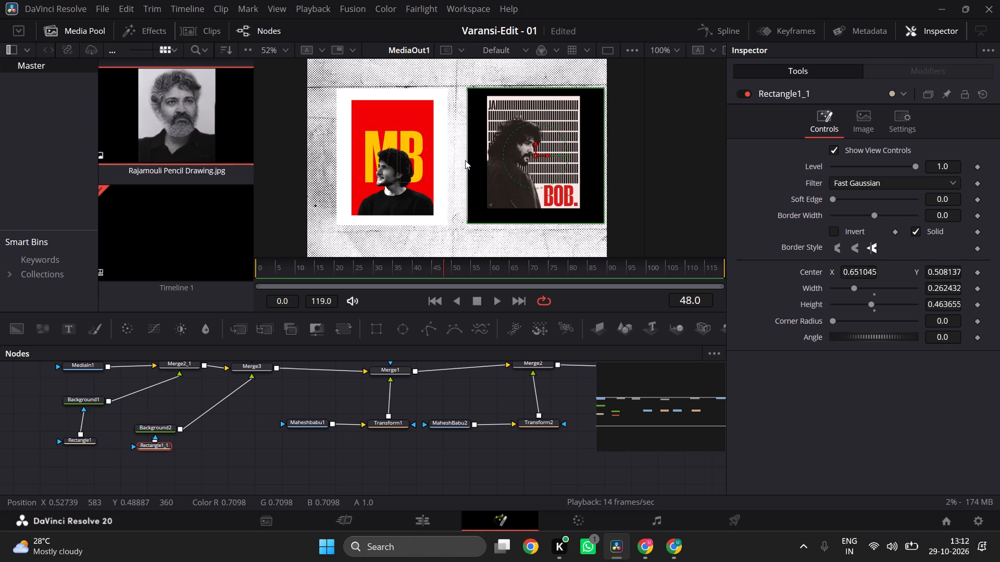
{"action": "left_click_drag", "start_coordinate": [465, 160], "coordinate": [474, 161]}
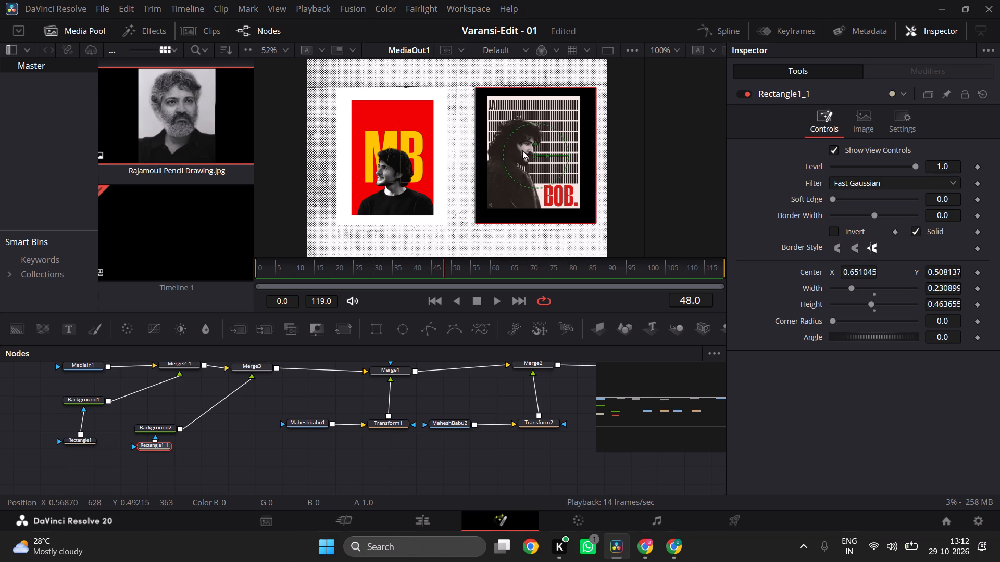
{"action": "left_click_drag", "start_coordinate": [532, 153], "coordinate": [528, 153]}
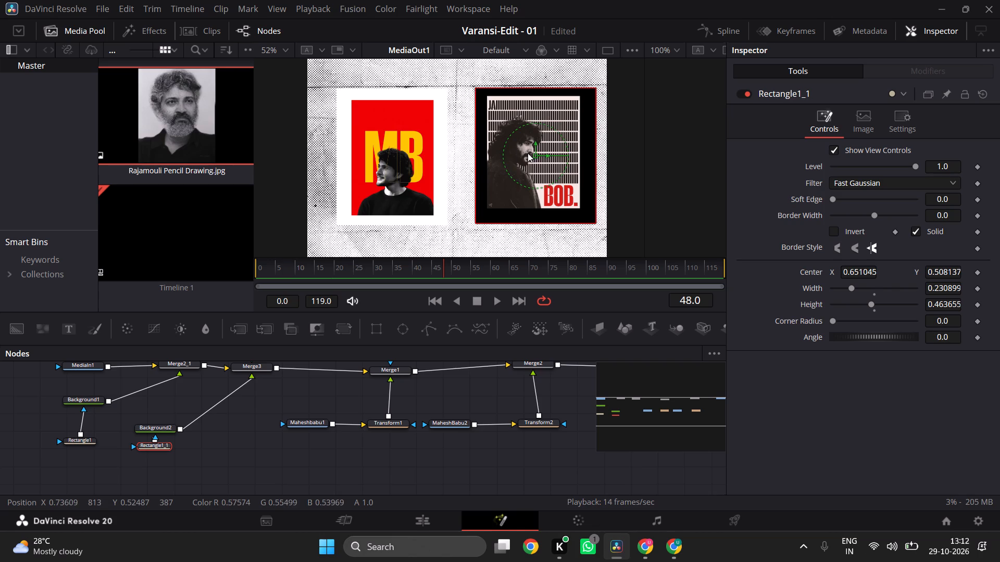
{"action": "left_click_drag", "start_coordinate": [535, 153], "coordinate": [532, 152]}
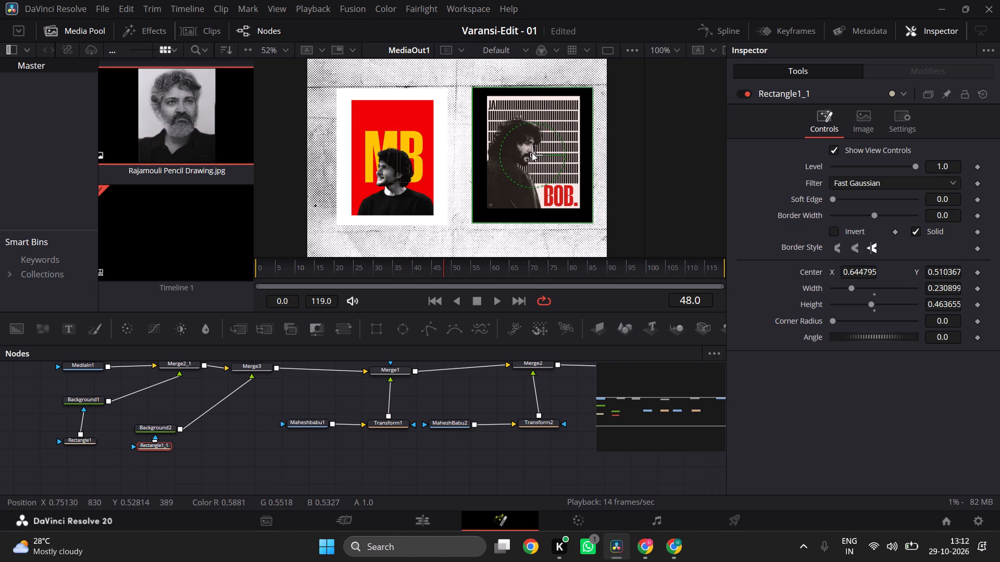
{"action": "left_click_drag", "start_coordinate": [532, 152], "coordinate": [530, 152]}
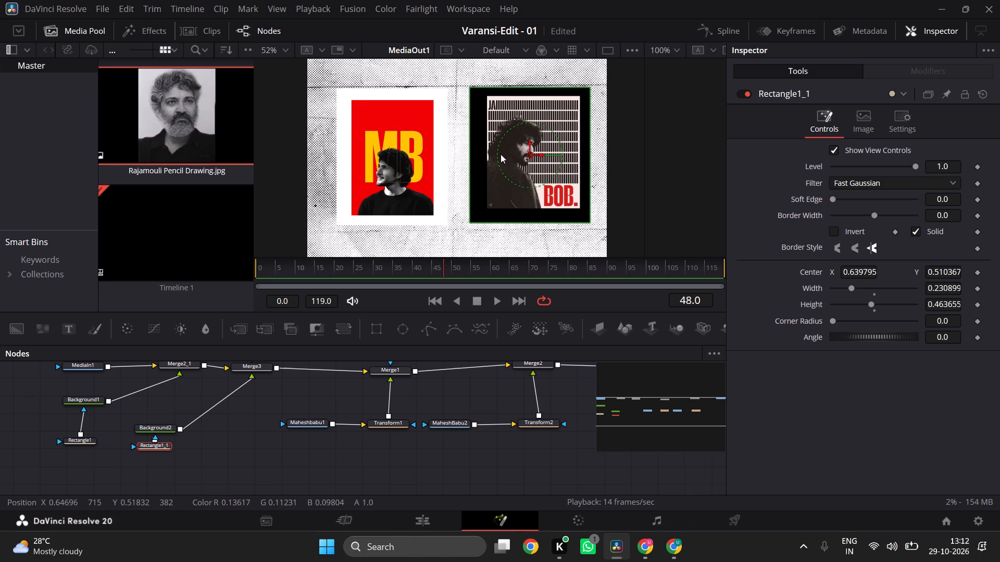
{"action": "left_click", "coordinate": [468, 152]}
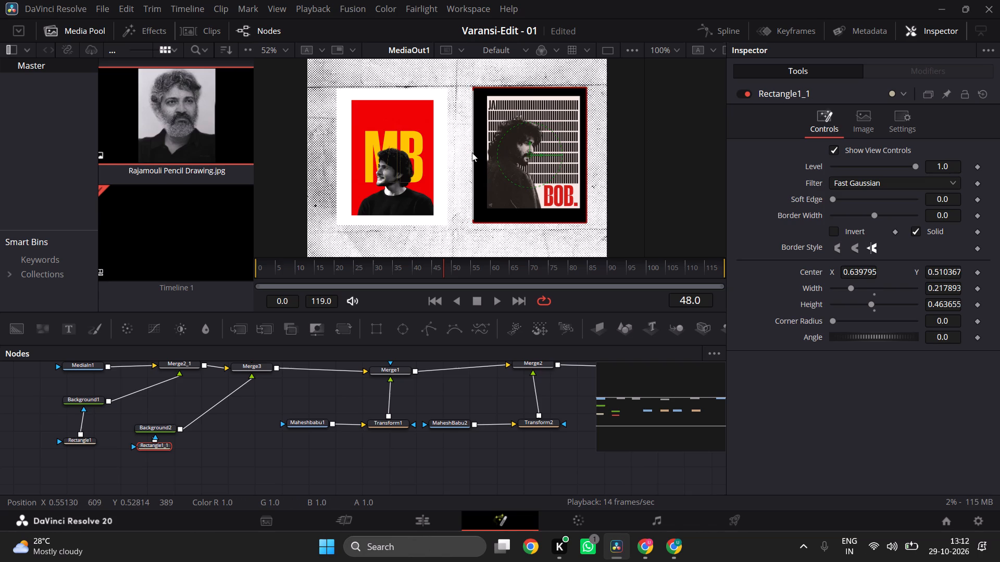
{"action": "left_click", "coordinate": [529, 155]}
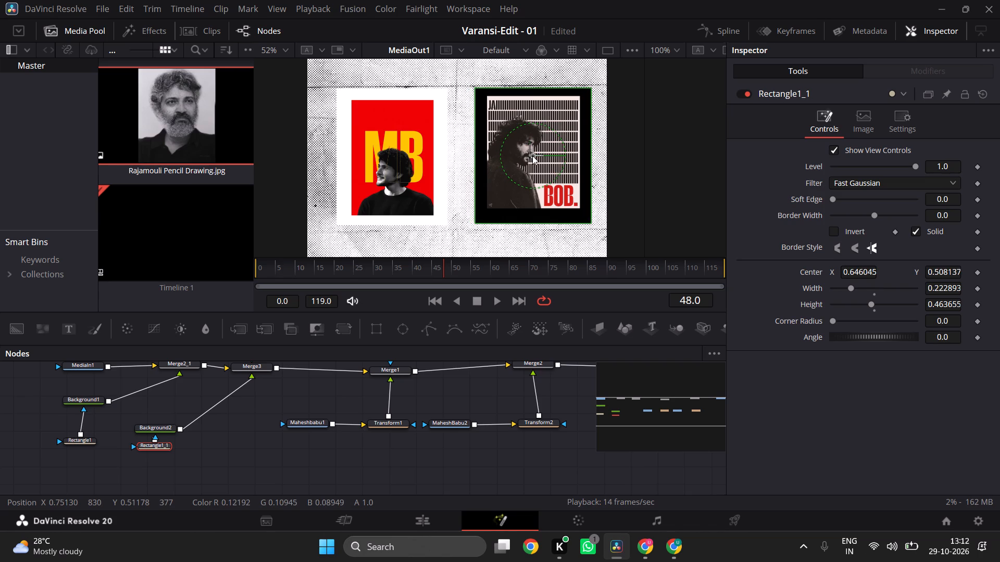
{"action": "left_click", "coordinate": [475, 158]}
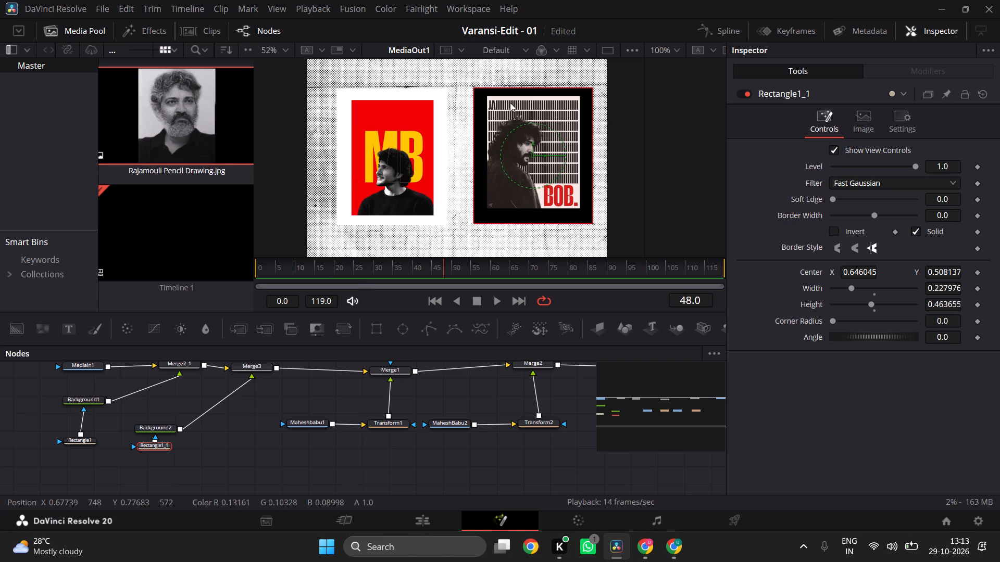
{"action": "left_click", "coordinate": [533, 123]}
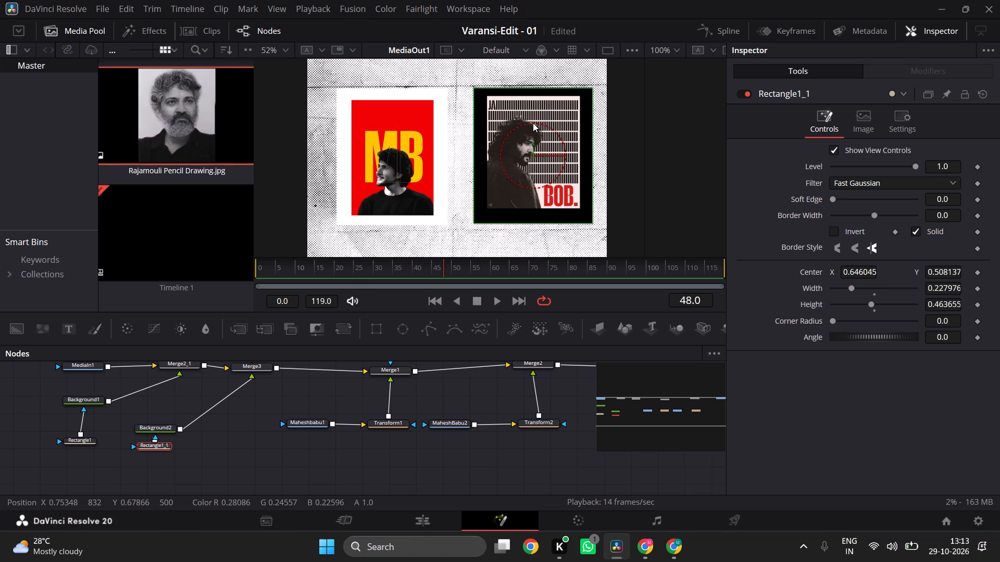
Move the BOB poster with Transform2 to a centre of about X 0.89, Y 0.50 within its background panel.
{"action": "left_click", "coordinate": [317, 426]}
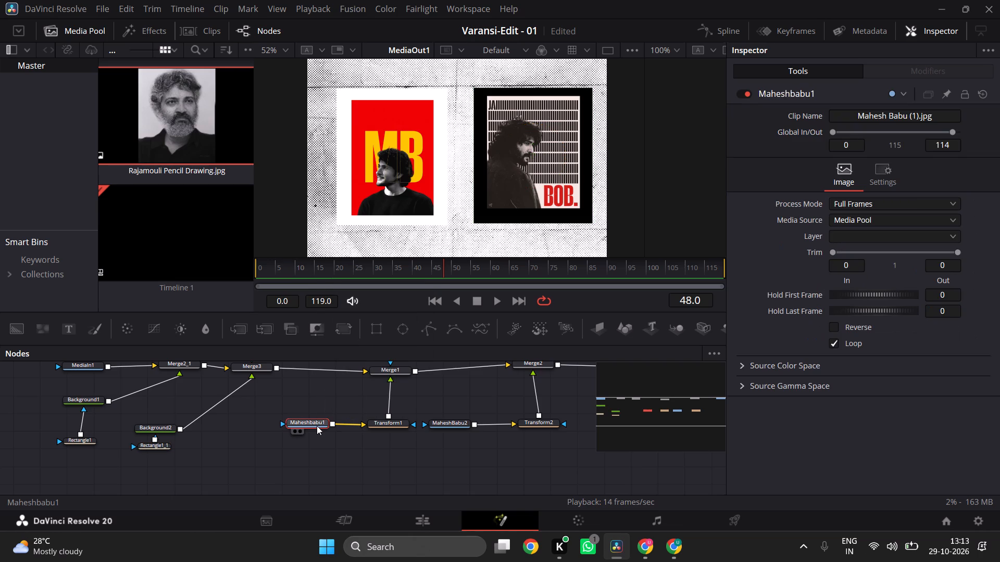
{"action": "left_click", "coordinate": [445, 421]}
{"action": "left_click", "coordinate": [445, 421]}
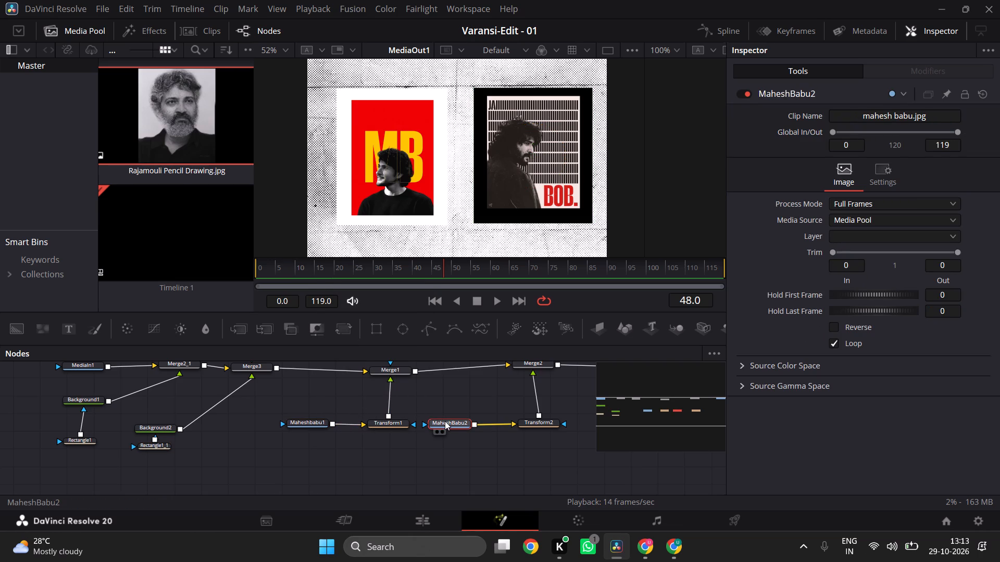
{"action": "left_click", "coordinate": [395, 420]}
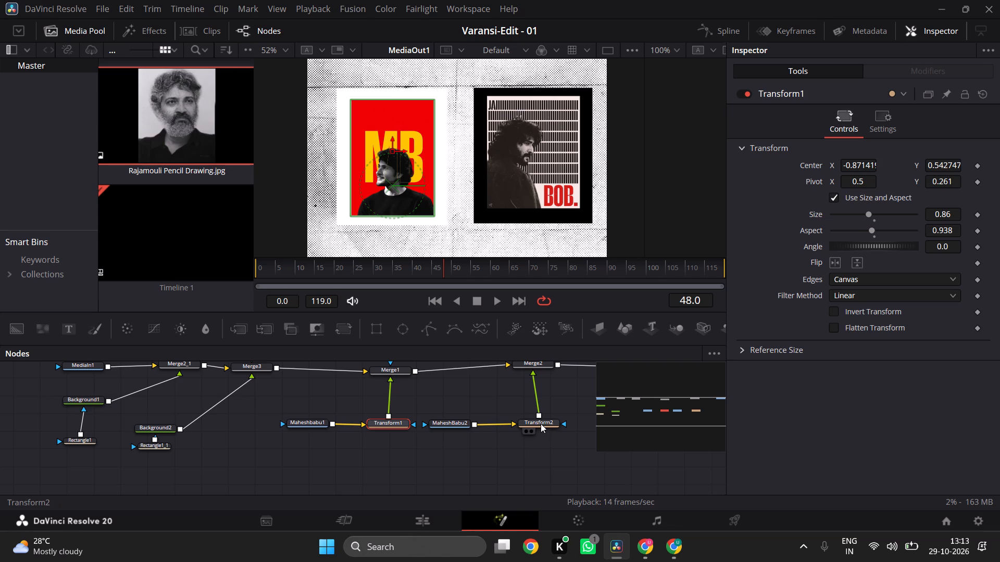
{"action": "left_click", "coordinate": [541, 424]}
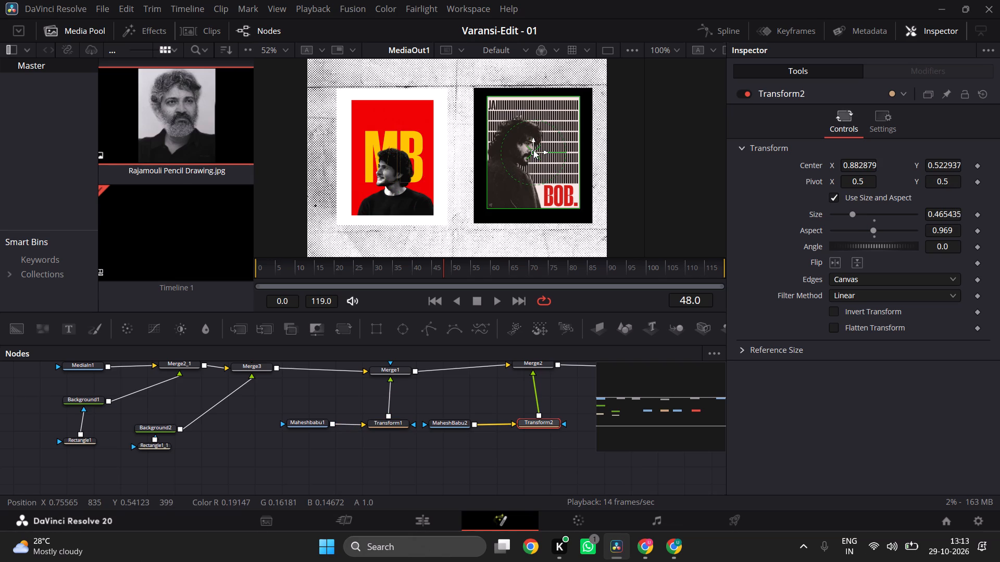
{"action": "left_click_drag", "start_coordinate": [533, 150], "coordinate": [534, 154]}
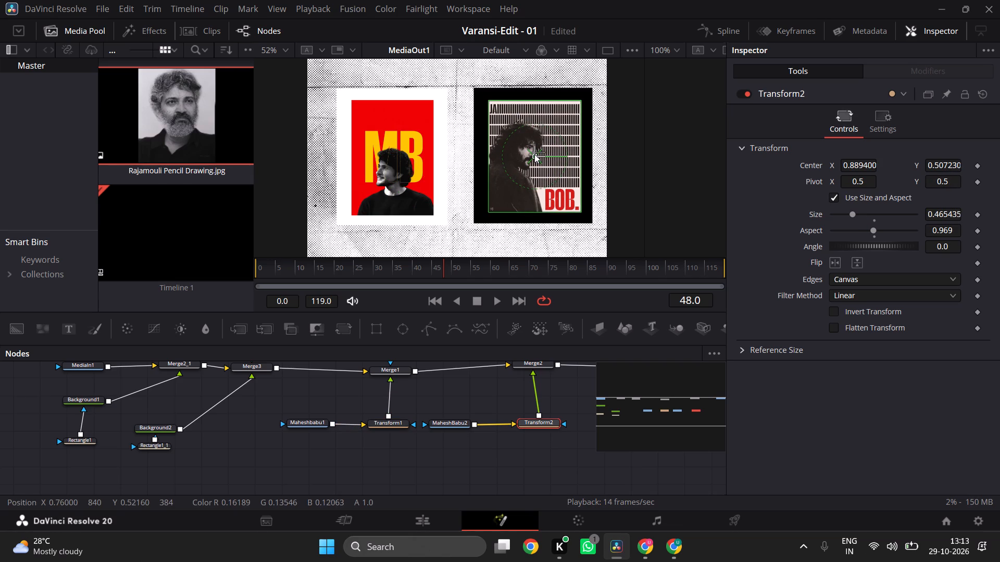
{"action": "left_click_drag", "start_coordinate": [534, 154], "coordinate": [534, 155]}
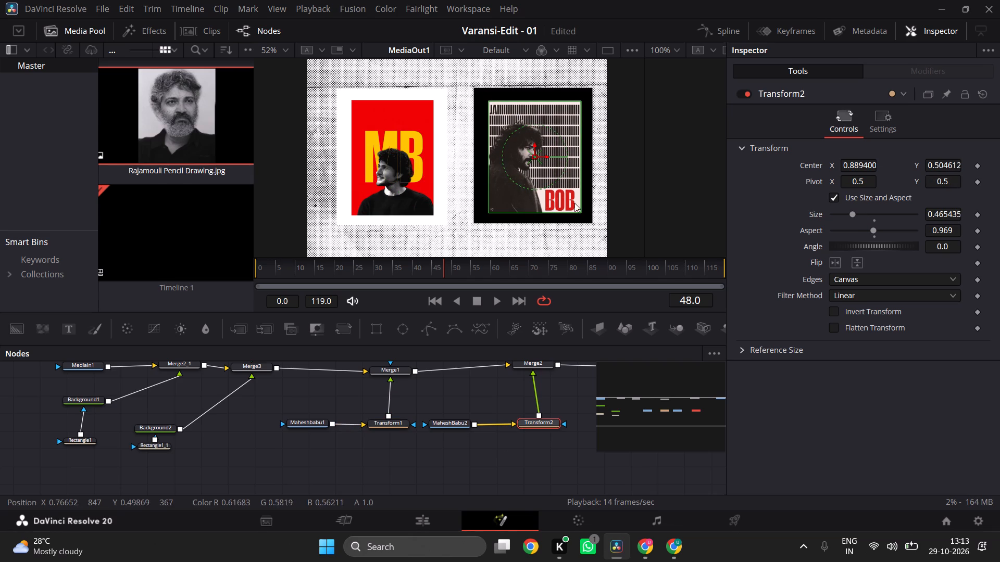
{"action": "left_click", "coordinate": [656, 172]}
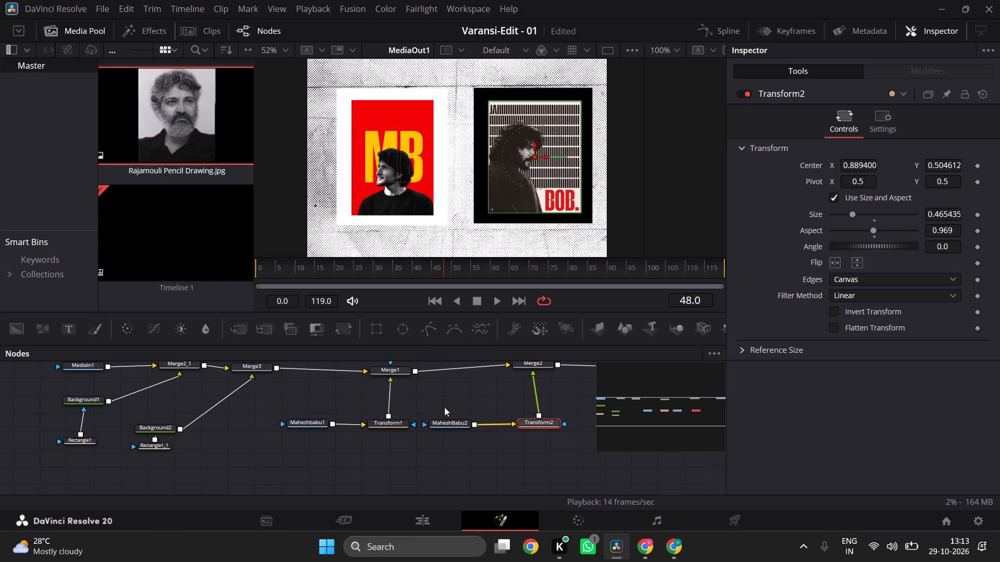
Set Background2's solid colour to white.
{"action": "left_click", "coordinate": [165, 449]}
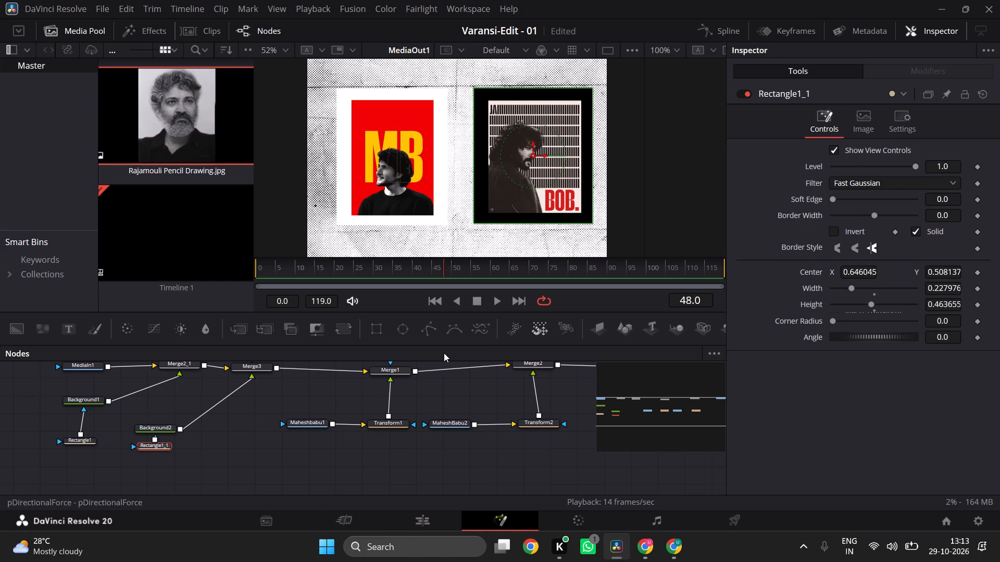
{"action": "left_click", "coordinate": [167, 428]}
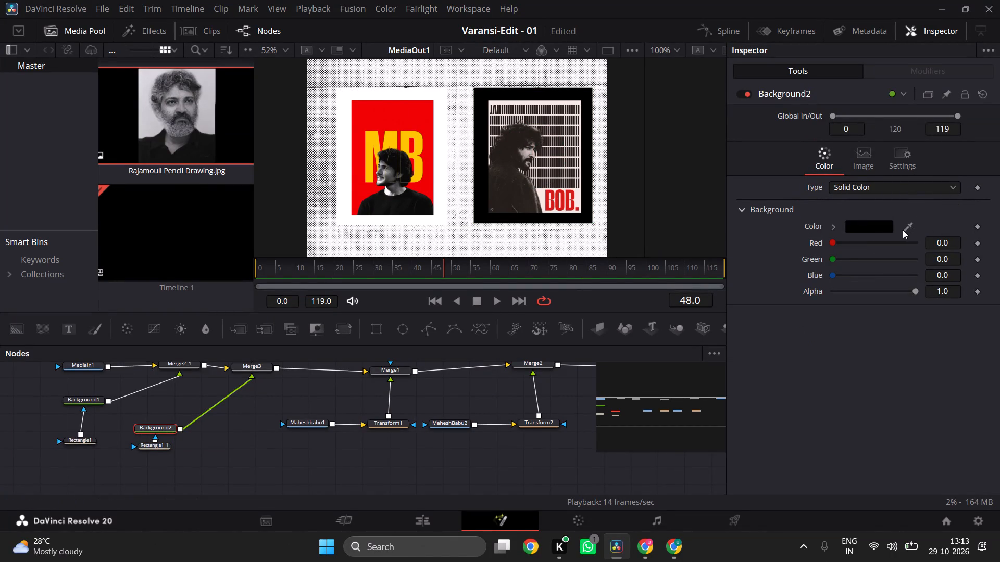
{"action": "left_click", "coordinate": [839, 226]}
{"action": "left_click_drag", "start_coordinate": [841, 251], "coordinate": [807, 232]}
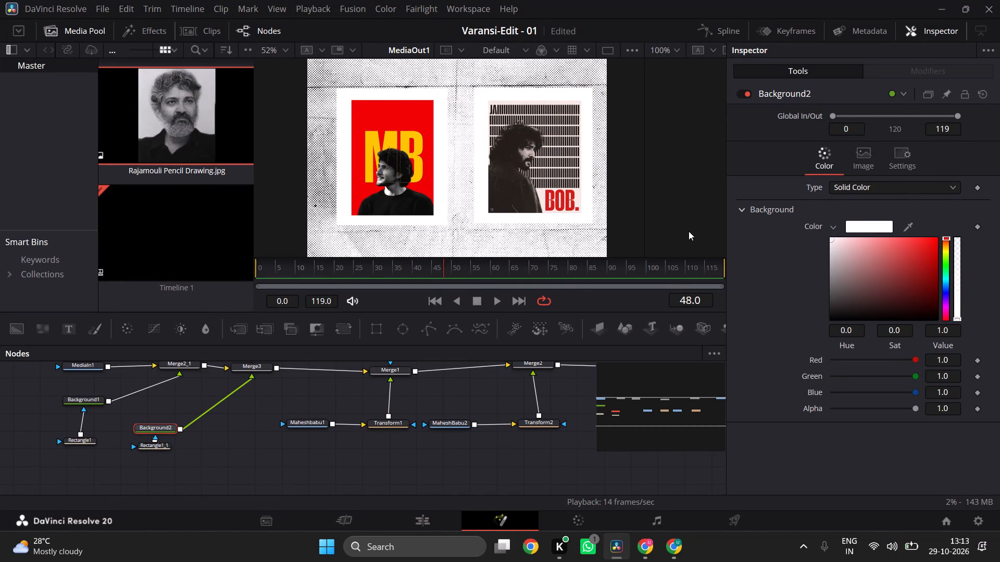
Lower Background2's mask slightly to a centre Y of about 0.50, in line with the MB poster's panel.
{"action": "left_click", "coordinate": [160, 447]}
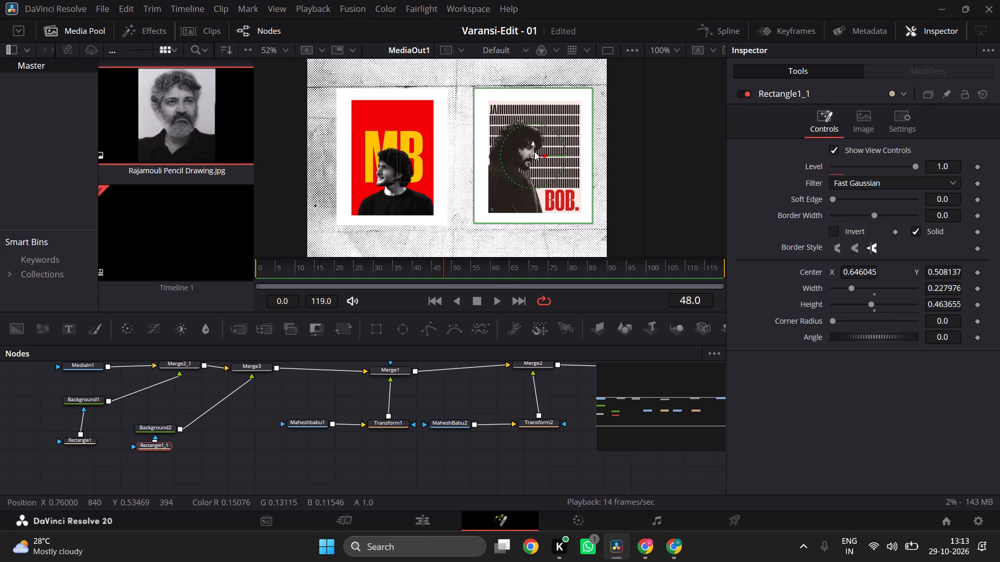
{"action": "left_click", "coordinate": [534, 152]}
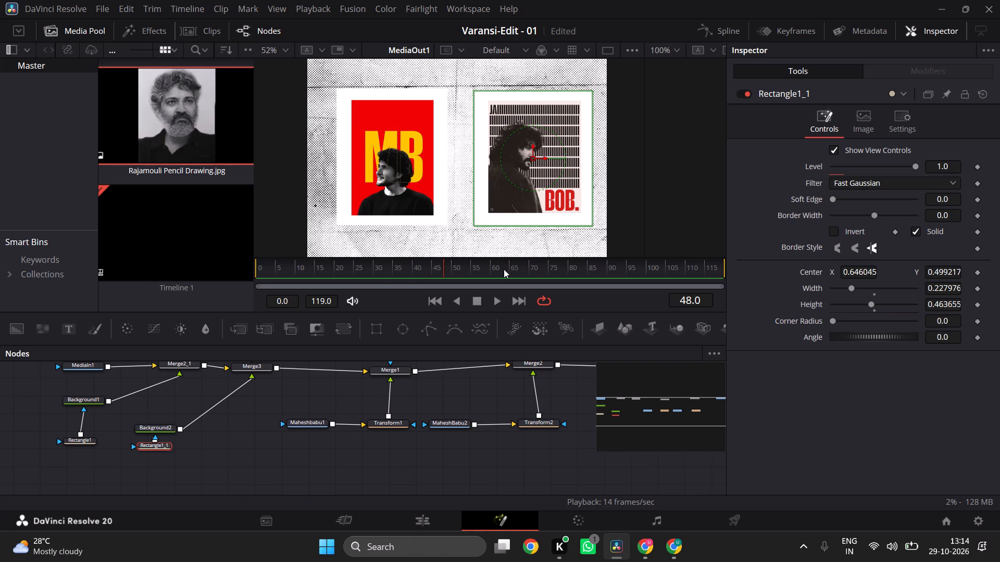
{"action": "left_click", "coordinate": [486, 257]}
Inspect Transform2's settings and the MediaOut1 node at the end of the node graph.
{"action": "left_click", "coordinate": [553, 425]}
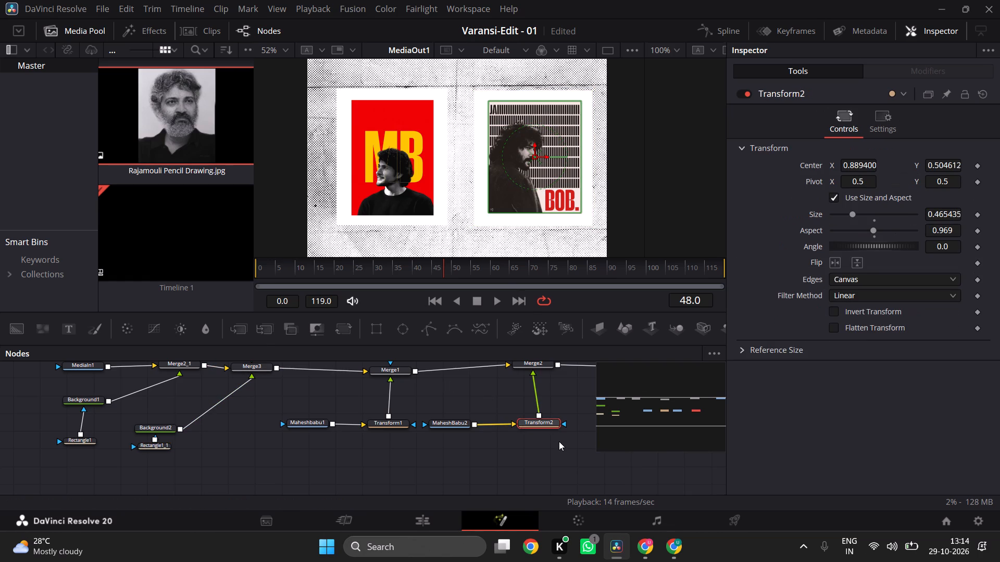
{"action": "left_click", "coordinate": [559, 441]}
{"action": "scroll", "coordinate": [559, 441], "scroll_direction": "left", "scroll_amount": 1}
{"action": "left_click", "coordinate": [565, 366]}
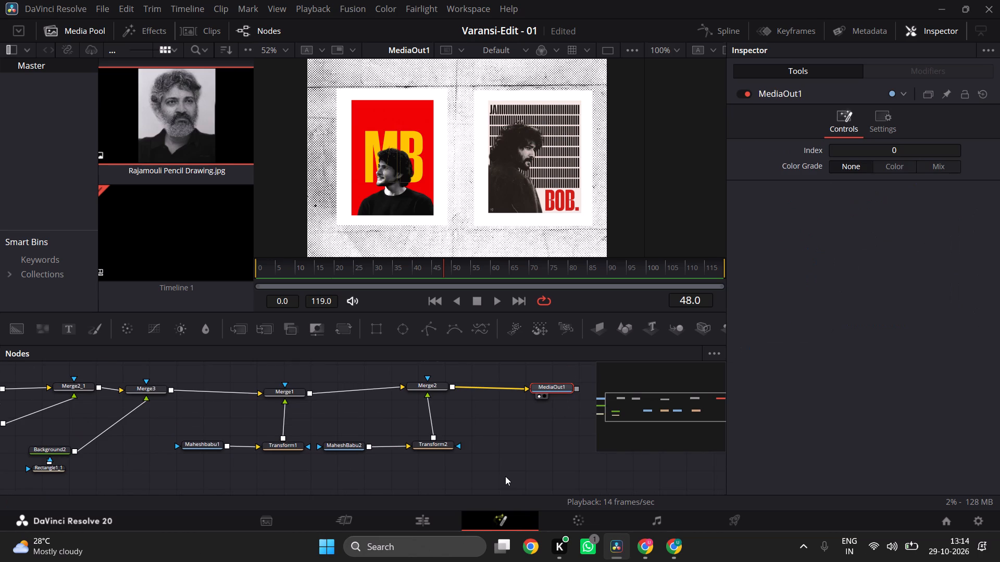
Shift the MB poster's white panel mask, Rectangle1, outward to a centre of about X 0.41, Y 0.51.
{"action": "scroll", "coordinate": [505, 476], "scroll_direction": "right", "scroll_amount": 2}
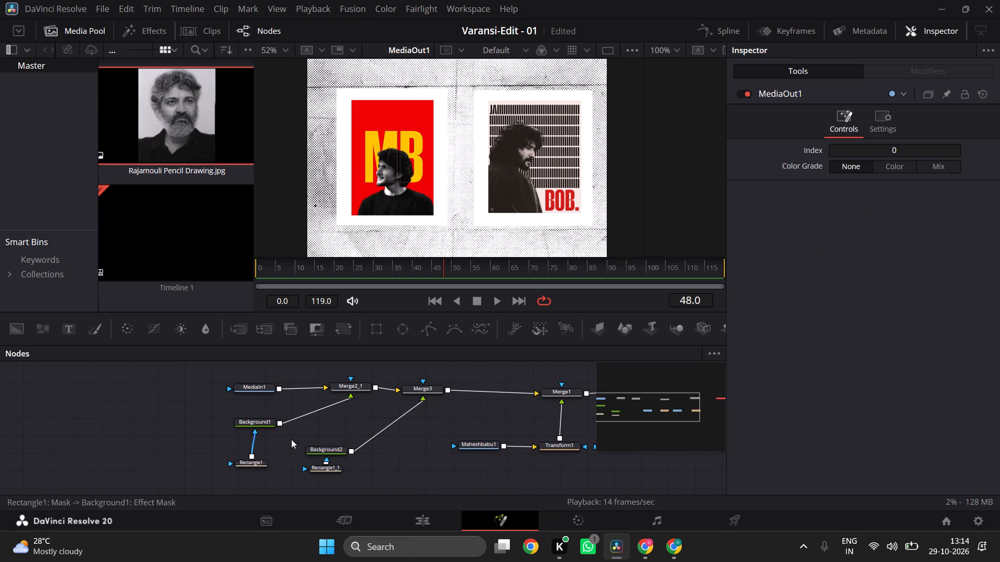
{"action": "scroll", "coordinate": [344, 437], "scroll_direction": "left", "scroll_amount": 1}
{"action": "left_click", "coordinate": [421, 444]}
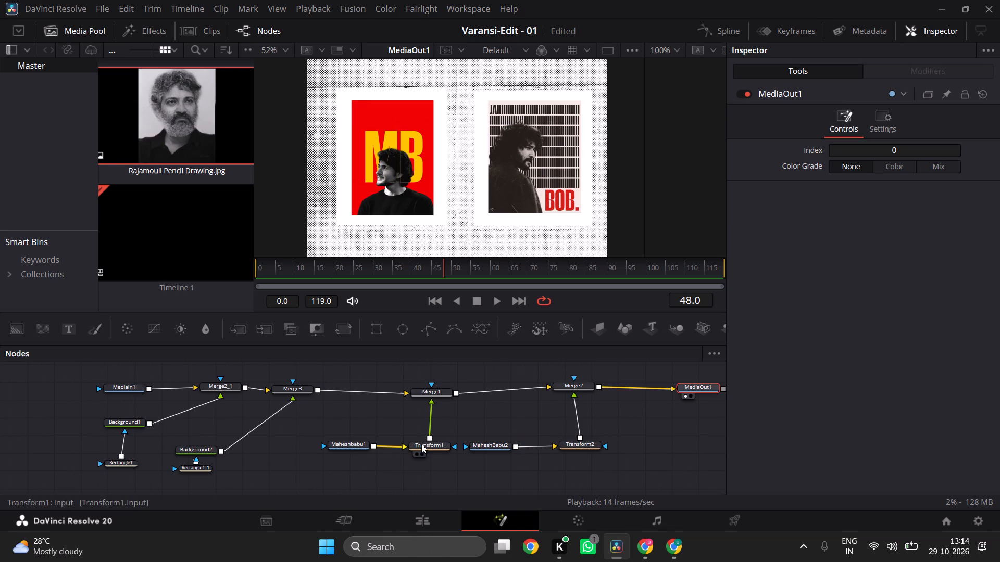
{"action": "left_click", "coordinate": [125, 462]}
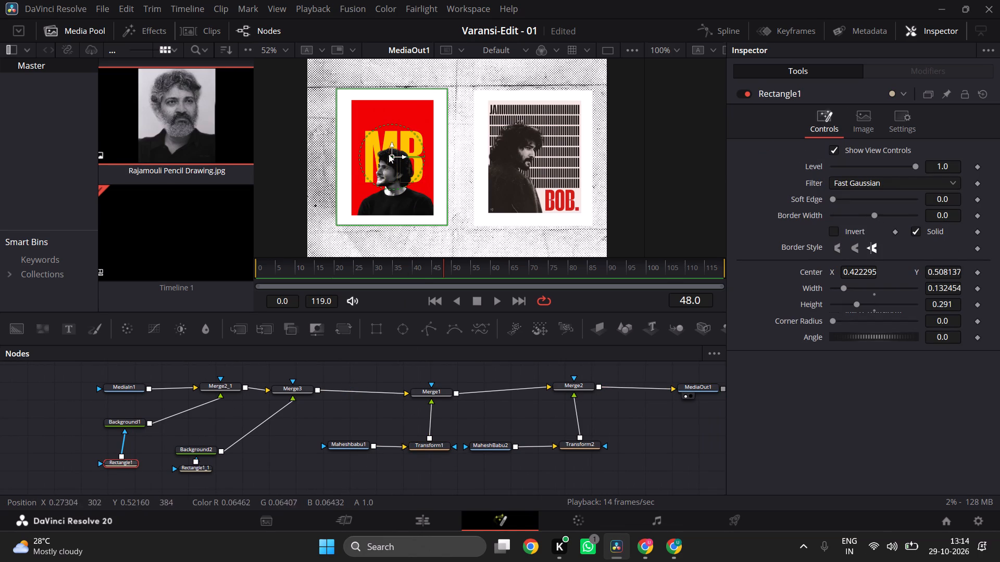
{"action": "left_click_drag", "start_coordinate": [393, 157], "coordinate": [383, 158]}
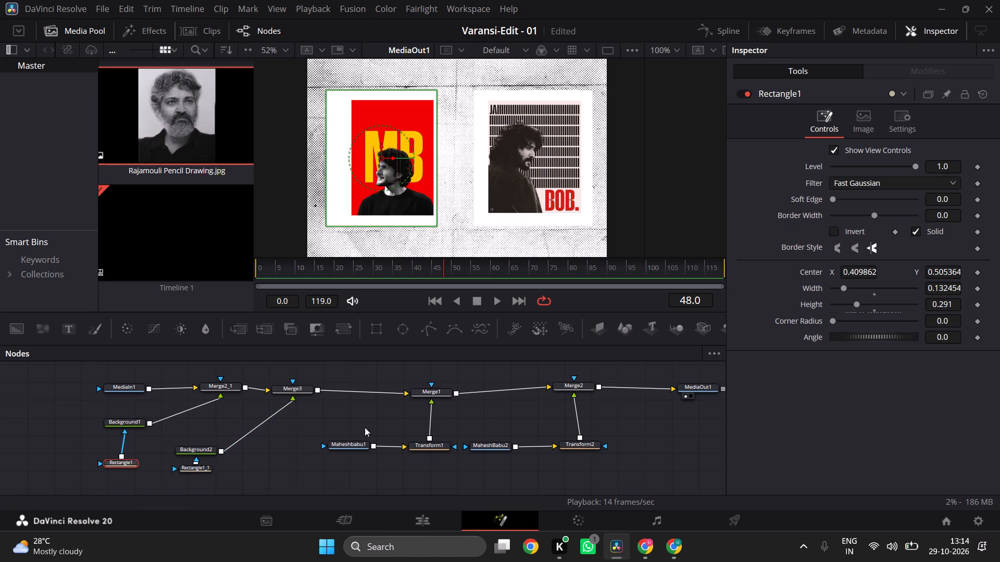
Reposition the MB poster with Transform1 to a centre of about X -0.98, Y 0.52 within its white panel.
{"action": "left_click", "coordinate": [420, 445]}
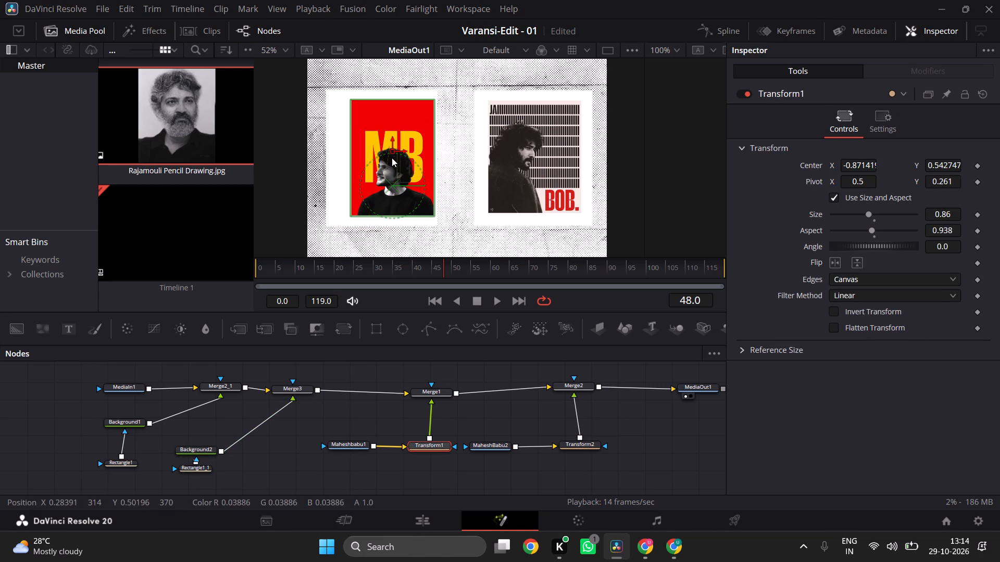
{"action": "left_click_drag", "start_coordinate": [393, 153], "coordinate": [380, 153]}
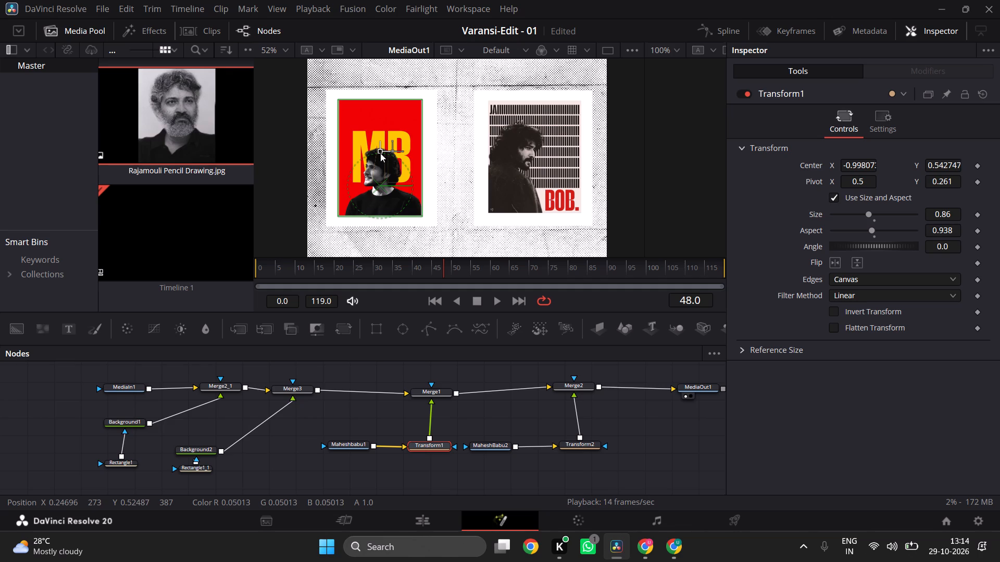
{"action": "left_click_drag", "start_coordinate": [380, 153], "coordinate": [381, 157]}
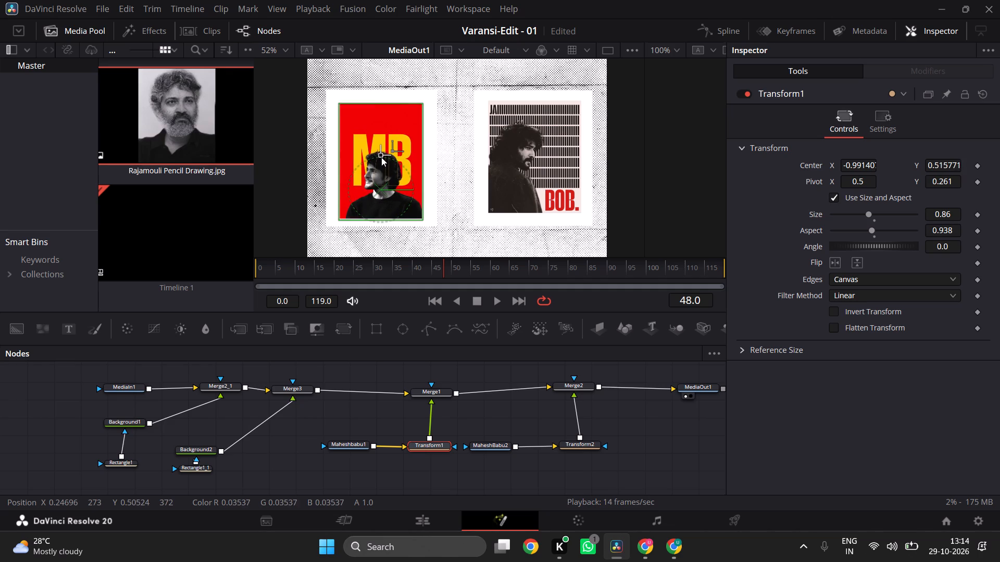
{"action": "left_click_drag", "start_coordinate": [381, 157], "coordinate": [380, 158]}
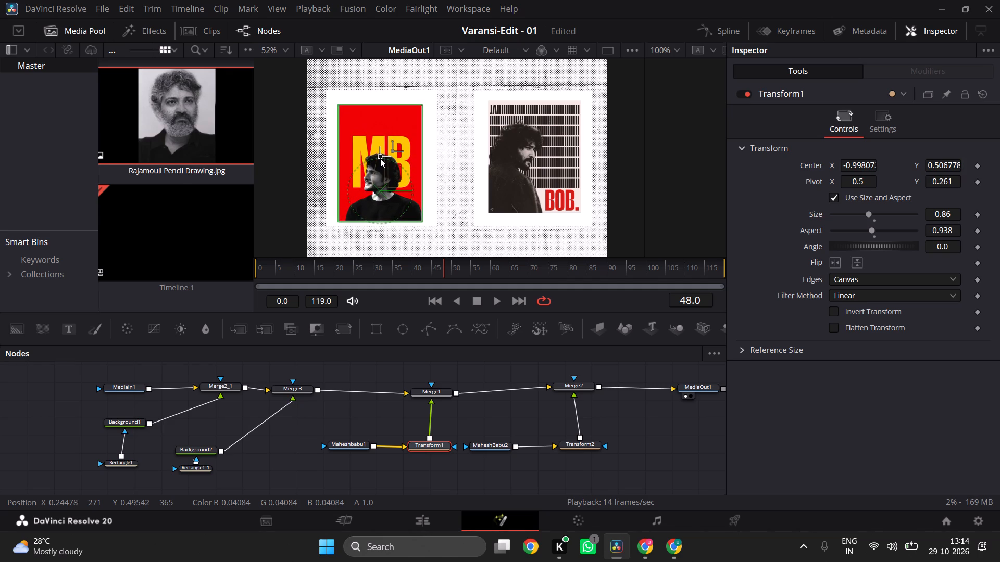
{"action": "left_click_drag", "start_coordinate": [380, 158], "coordinate": [381, 155]}
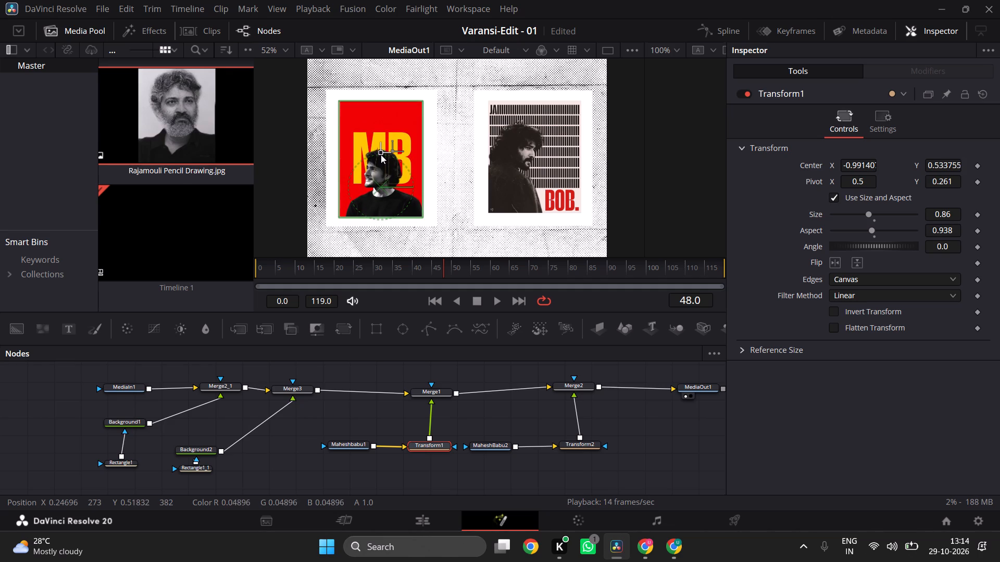
{"action": "left_click_drag", "start_coordinate": [381, 155], "coordinate": [381, 157]}
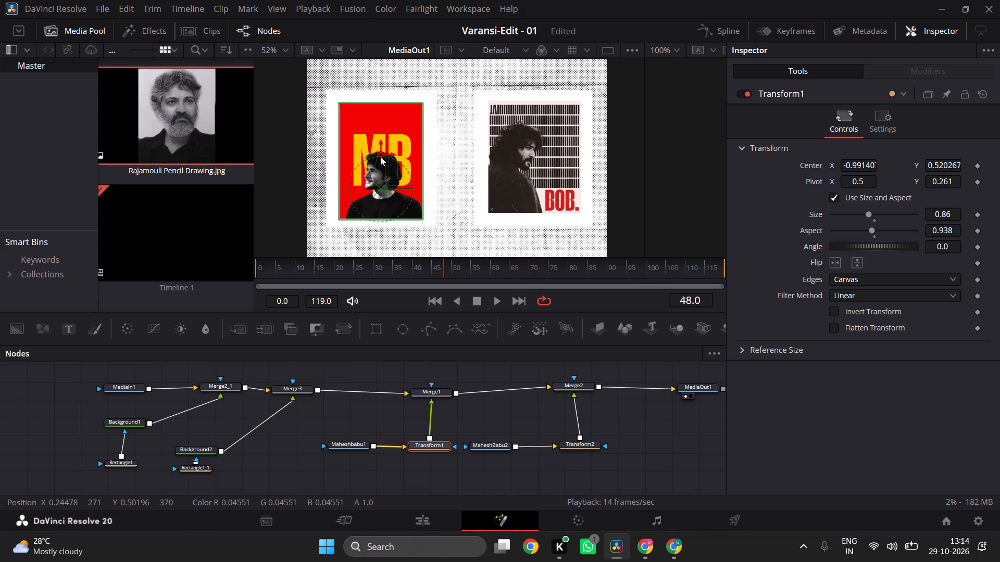
{"action": "left_click", "coordinate": [380, 152]}
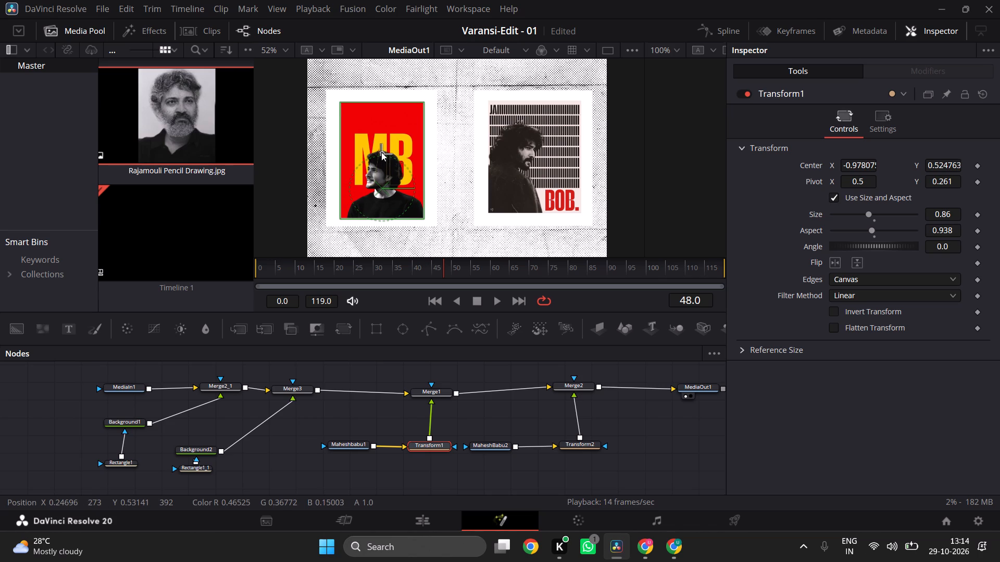
{"action": "left_click", "coordinate": [466, 224]}
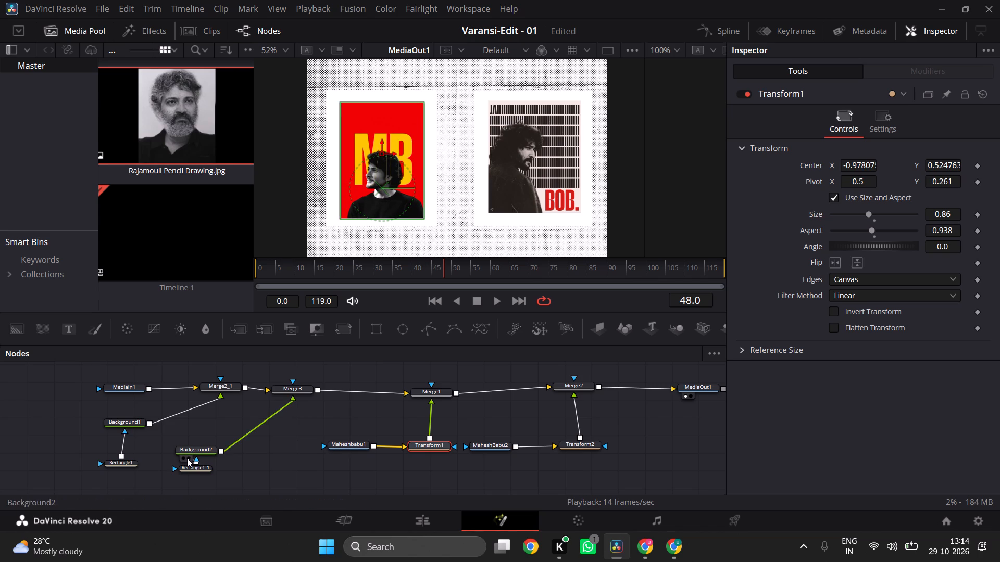
Shift the BOB poster's white panel mask, Rectangle1_1, inward to a centre of about X 0.63, Y 0.50.
{"action": "left_click", "coordinate": [203, 469]}
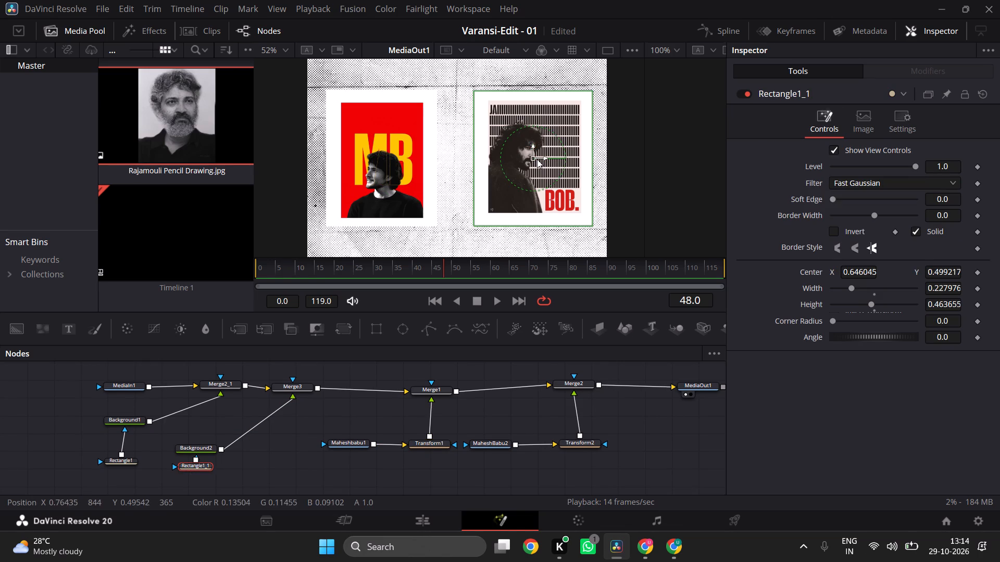
{"action": "left_click_drag", "start_coordinate": [531, 158], "coordinate": [525, 157]}
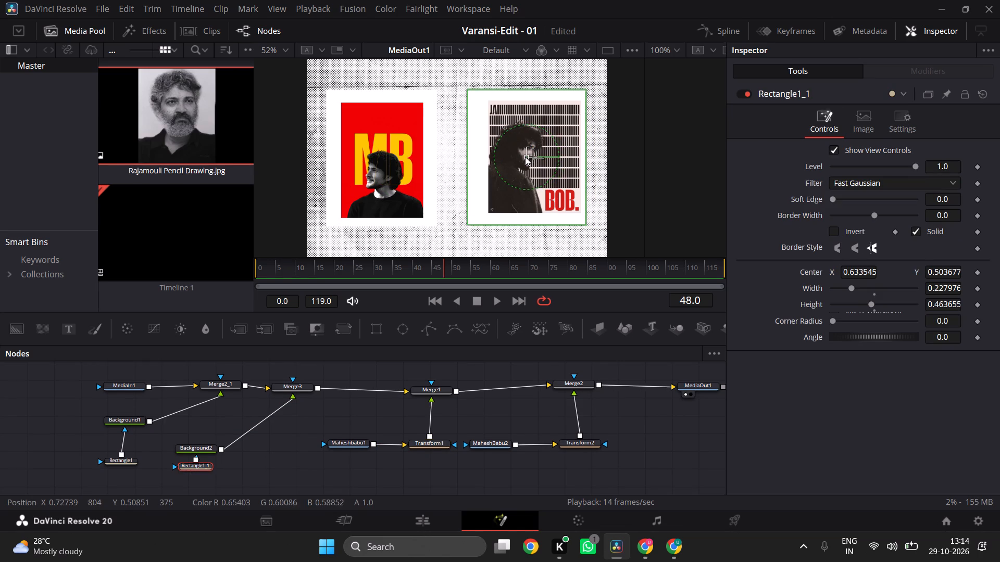
{"action": "left_click_drag", "start_coordinate": [525, 157], "coordinate": [525, 156]}
{"action": "left_click_drag", "start_coordinate": [525, 156], "coordinate": [526, 158]}
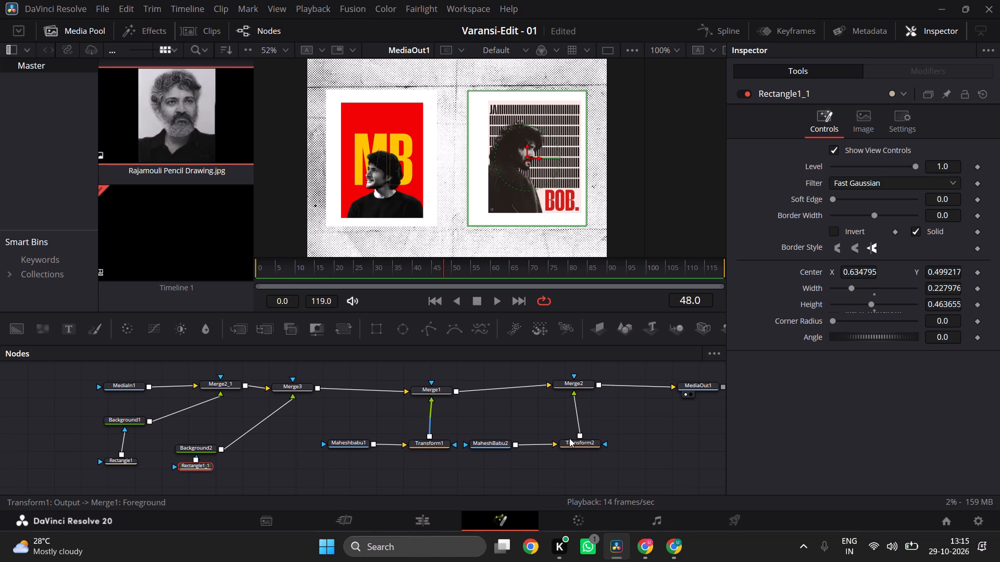
Reposition the BOB poster with Transform2 to a centre of about X 0.85, Y 0.49 within its white panel.
{"action": "left_click", "coordinate": [570, 440]}
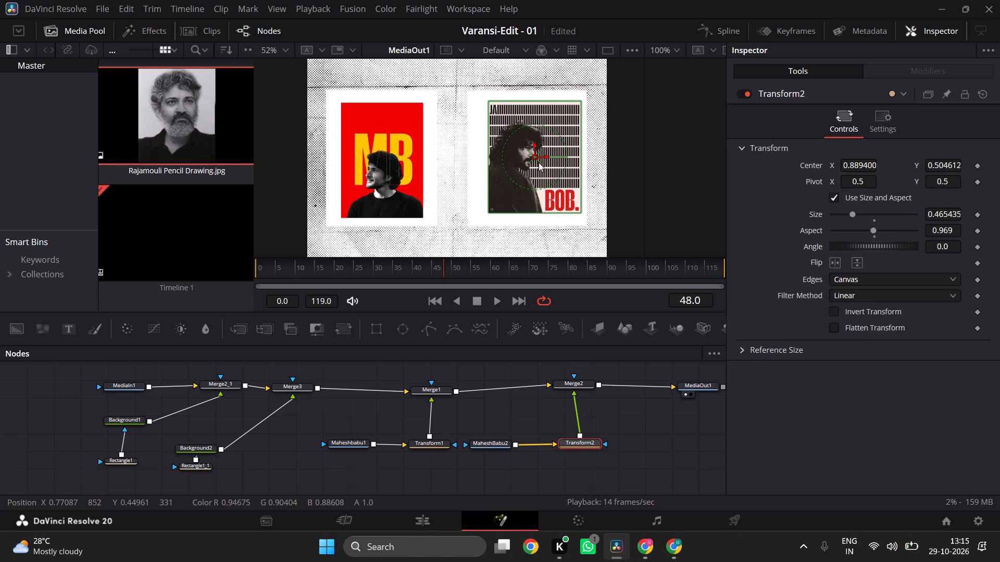
{"action": "left_click_drag", "start_coordinate": [537, 156], "coordinate": [531, 158]}
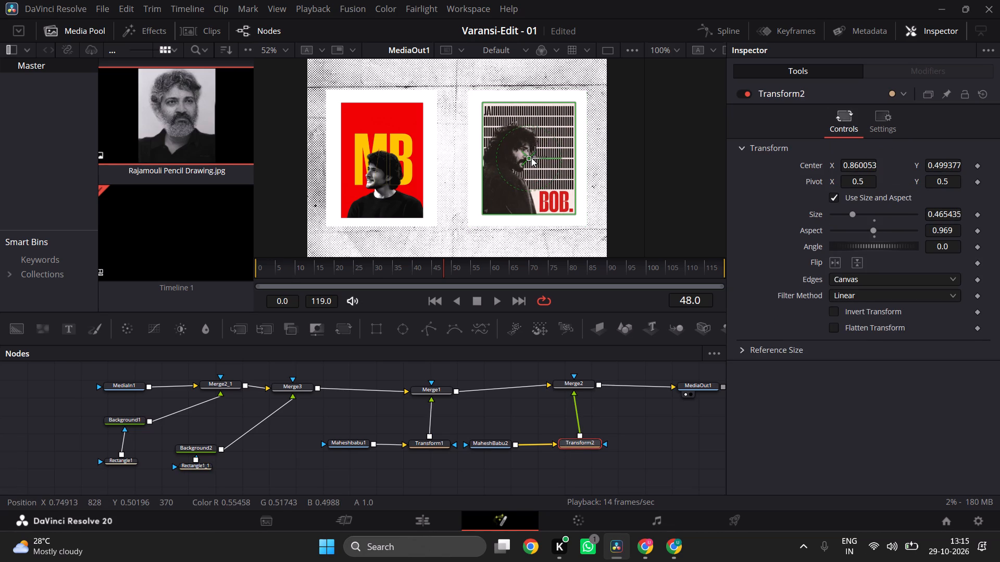
{"action": "left_click_drag", "start_coordinate": [531, 158], "coordinate": [531, 159]}
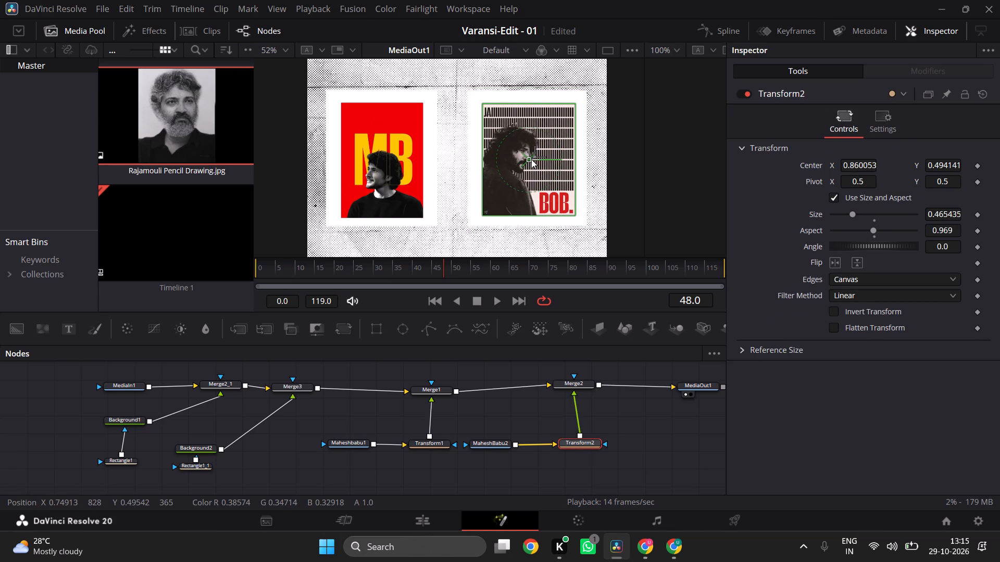
{"action": "left_click_drag", "start_coordinate": [531, 159], "coordinate": [531, 160]}
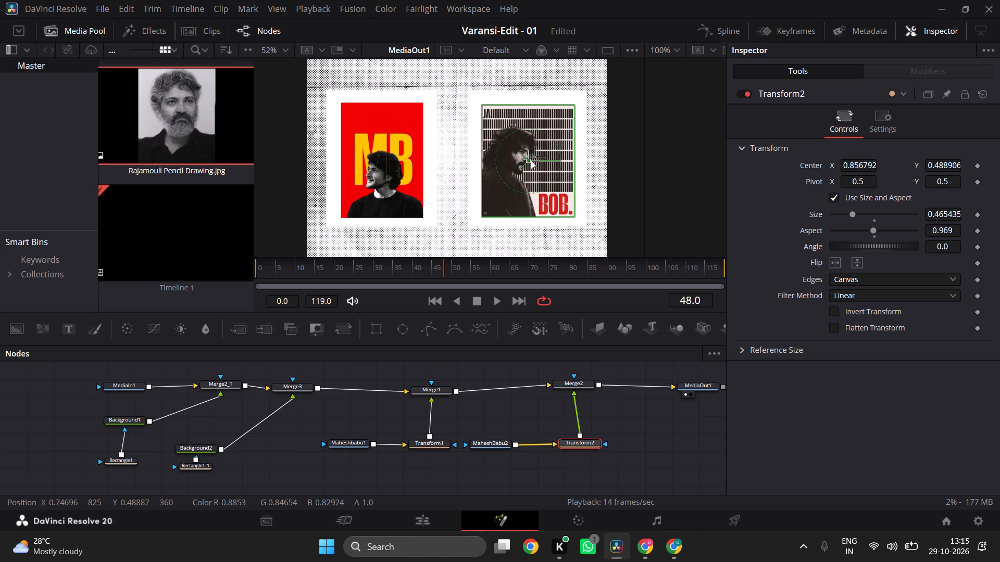
{"action": "left_click_drag", "start_coordinate": [531, 160], "coordinate": [532, 159]}
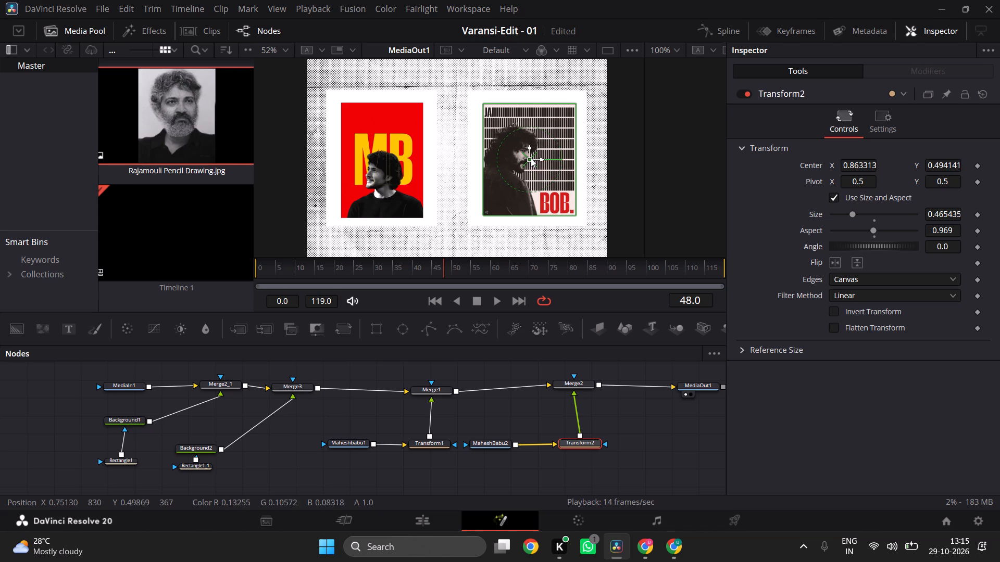
{"action": "left_click", "coordinate": [530, 158]}
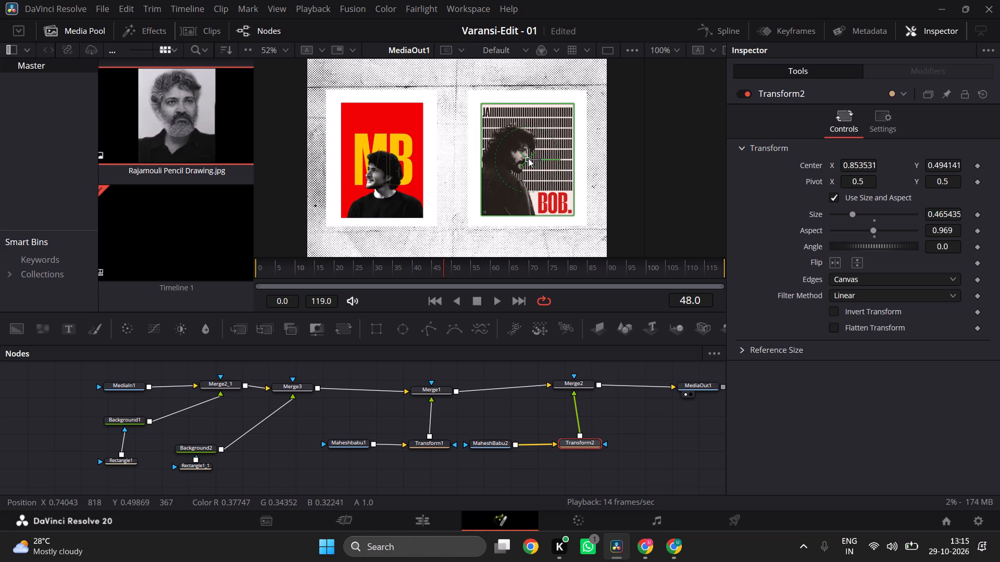
{"action": "left_click", "coordinate": [693, 382]}
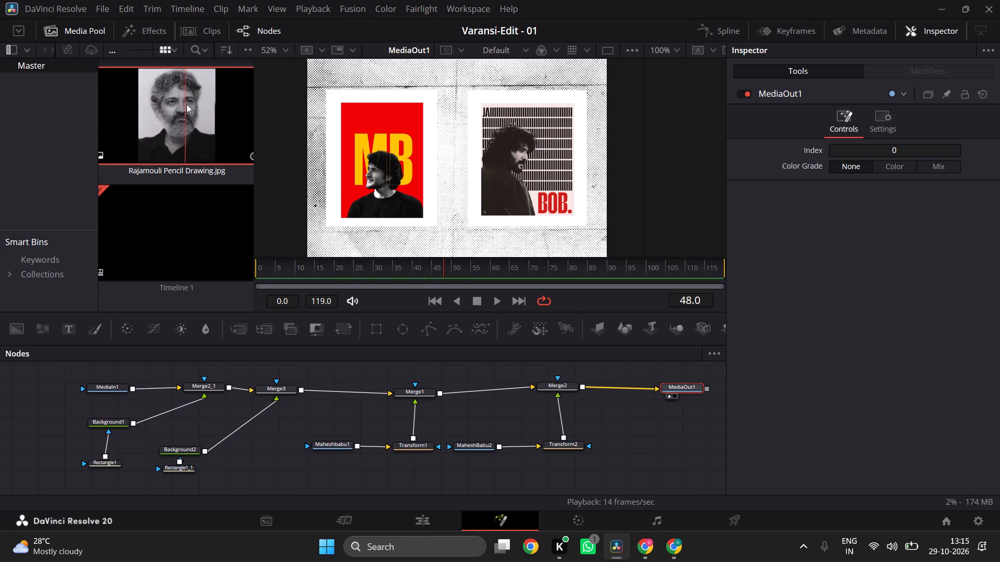
Add Rajamouli Pencil Drawing.jpg to the node graph and place its node just below Maheshbabu1.
{"action": "left_click_drag", "start_coordinate": [186, 97], "coordinate": [274, 462]}
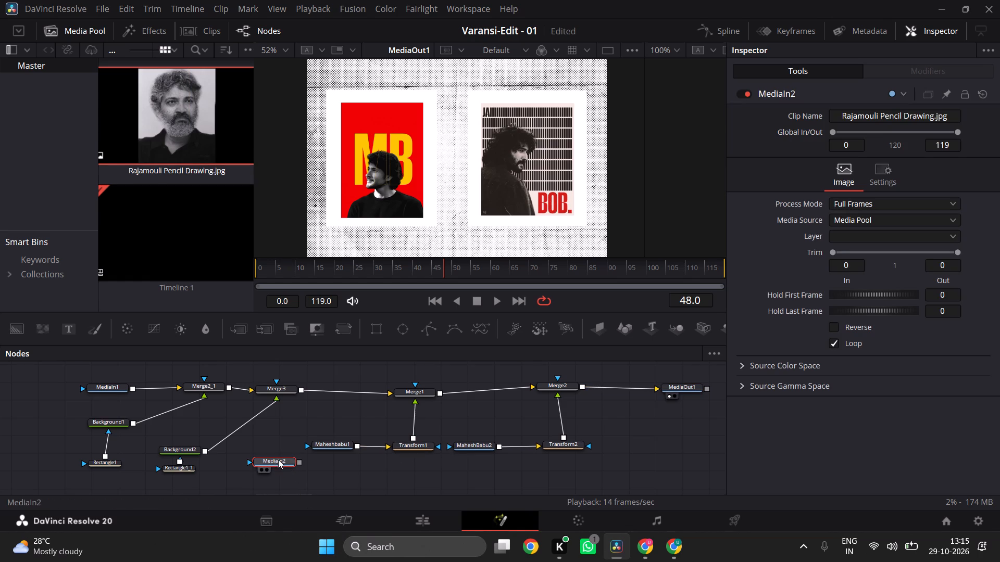
{"action": "left_click_drag", "start_coordinate": [277, 459], "coordinate": [337, 468]}
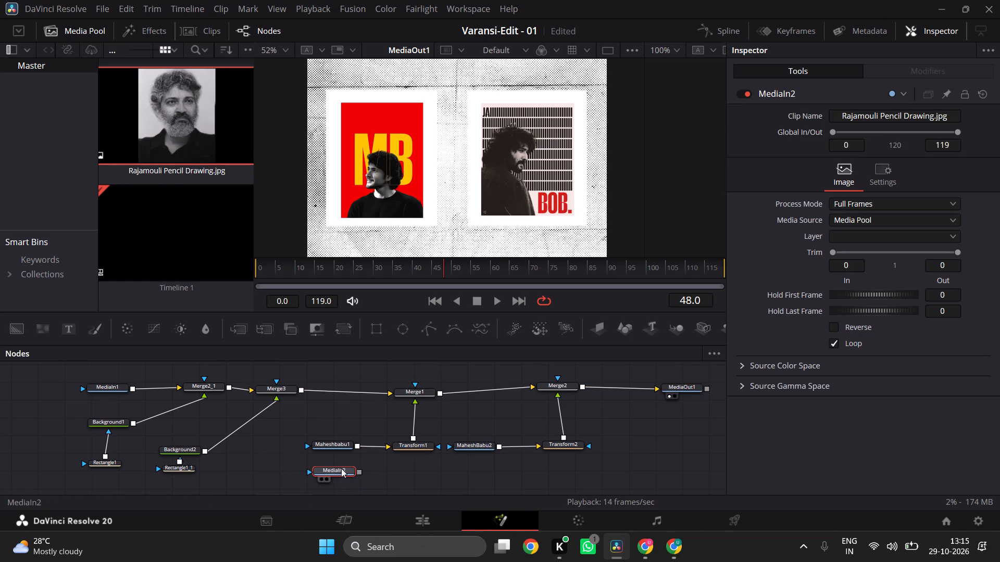
Tidy the node layout by shifting Merge1, Maheshbabu1, Transform1, MaheshBabu2 and Transform2 slightly back toward the start of the graph.
{"action": "left_click_drag", "start_coordinate": [421, 391], "coordinate": [398, 388]}
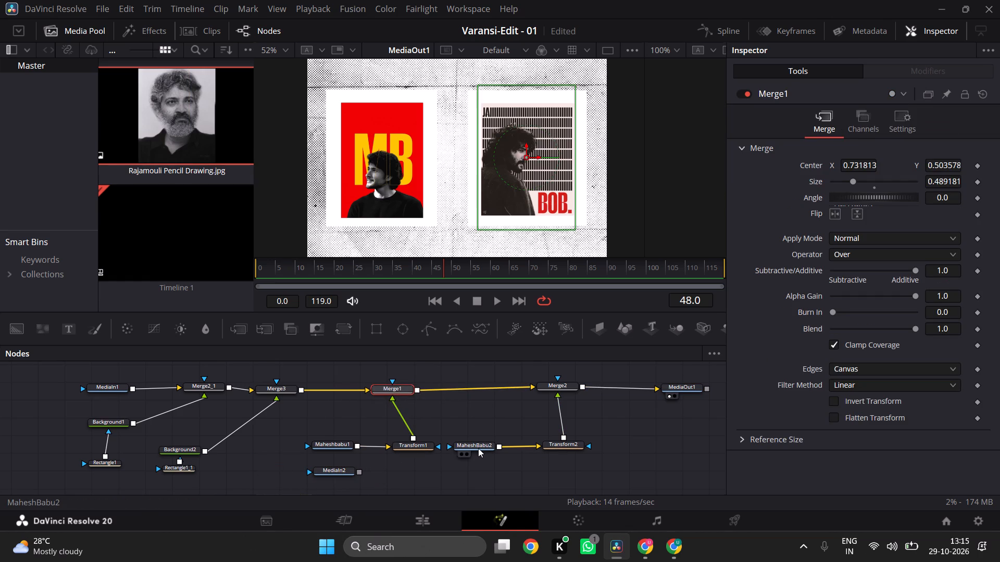
{"action": "left_click_drag", "start_coordinate": [478, 448], "coordinate": [492, 449]}
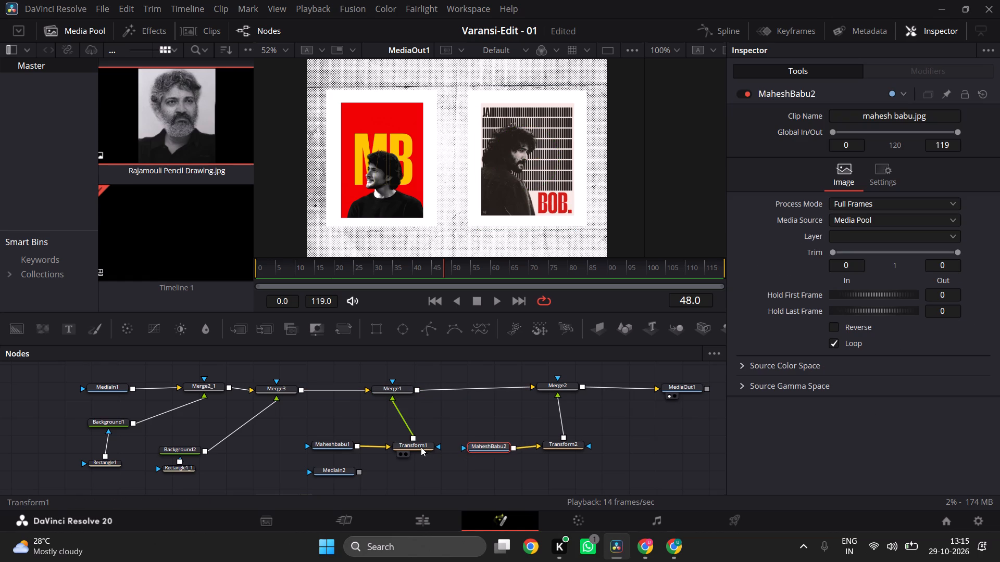
{"action": "left_click_drag", "start_coordinate": [421, 447], "coordinate": [409, 444]}
{"action": "left_click_drag", "start_coordinate": [333, 446], "coordinate": [324, 442]}
{"action": "left_click_drag", "start_coordinate": [495, 446], "coordinate": [480, 442]}
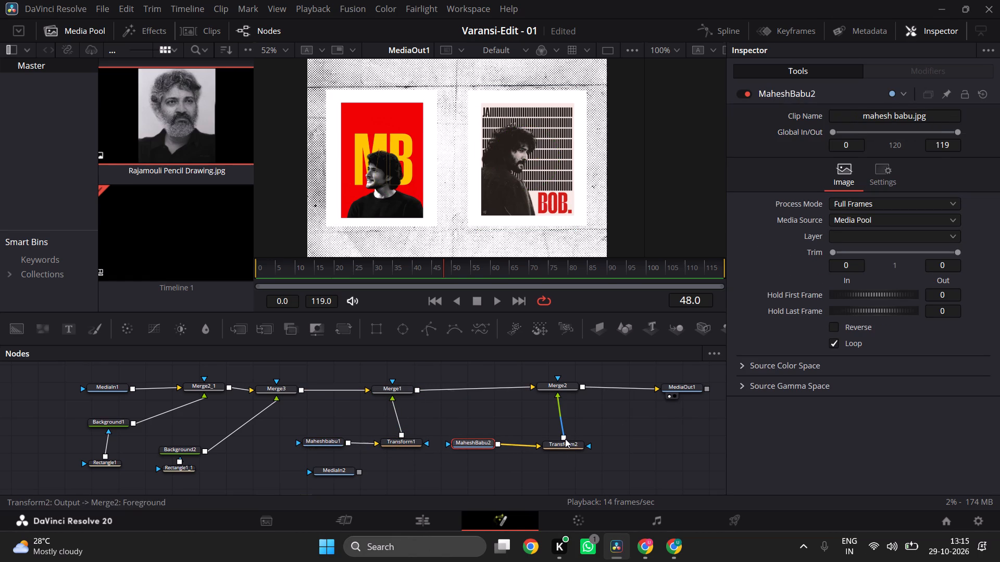
{"action": "left_click_drag", "start_coordinate": [567, 444], "coordinate": [555, 443]}
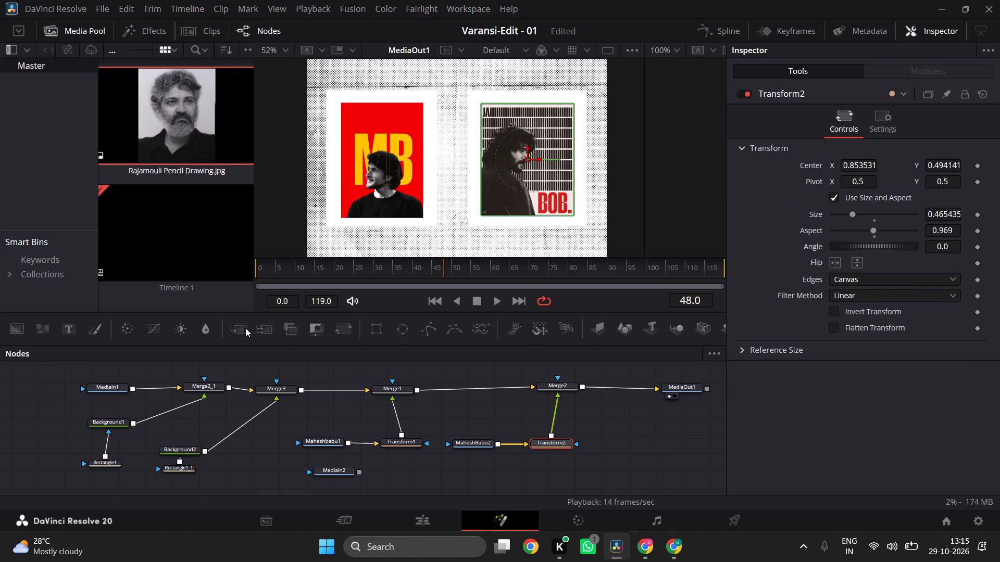
Add a new Merge node and wire it between Merge2 and MediaOut1, with Merge2's output feeding its background.
{"action": "left_click_drag", "start_coordinate": [245, 328], "coordinate": [627, 425]}
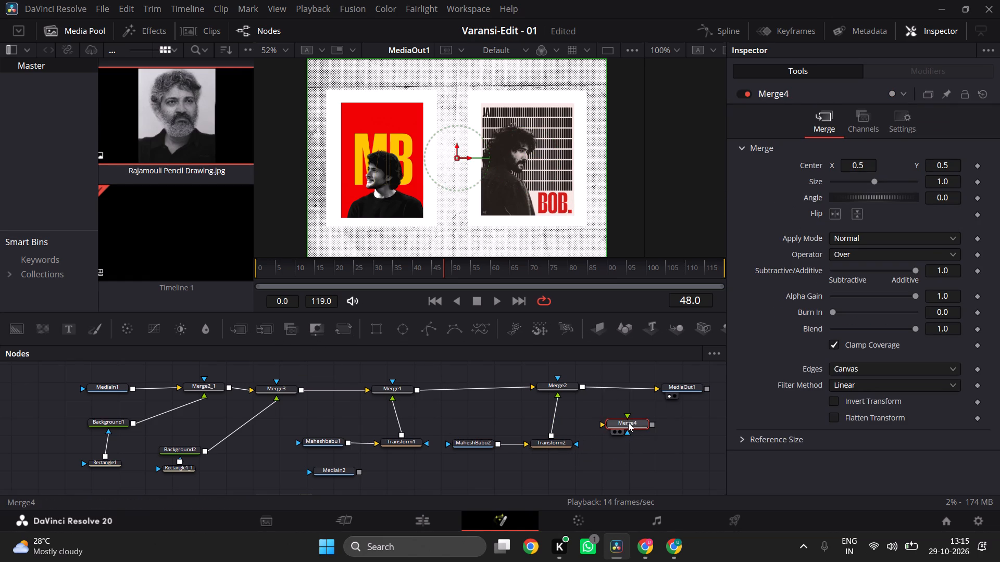
{"action": "left_click_drag", "start_coordinate": [628, 423], "coordinate": [620, 387]}
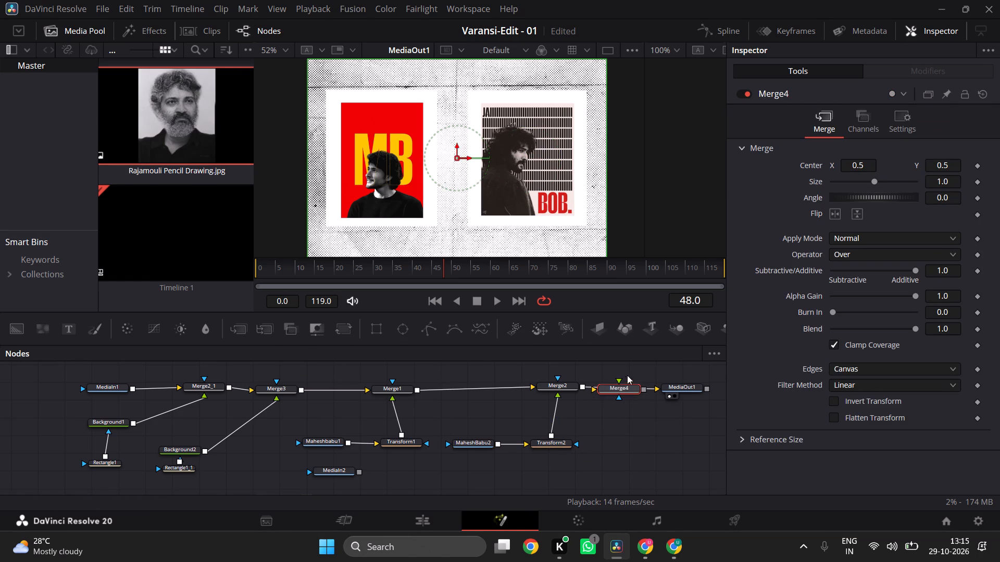
{"action": "left_click_drag", "start_coordinate": [616, 385], "coordinate": [638, 424]}
{"action": "left_click_drag", "start_coordinate": [580, 387], "coordinate": [612, 425]}
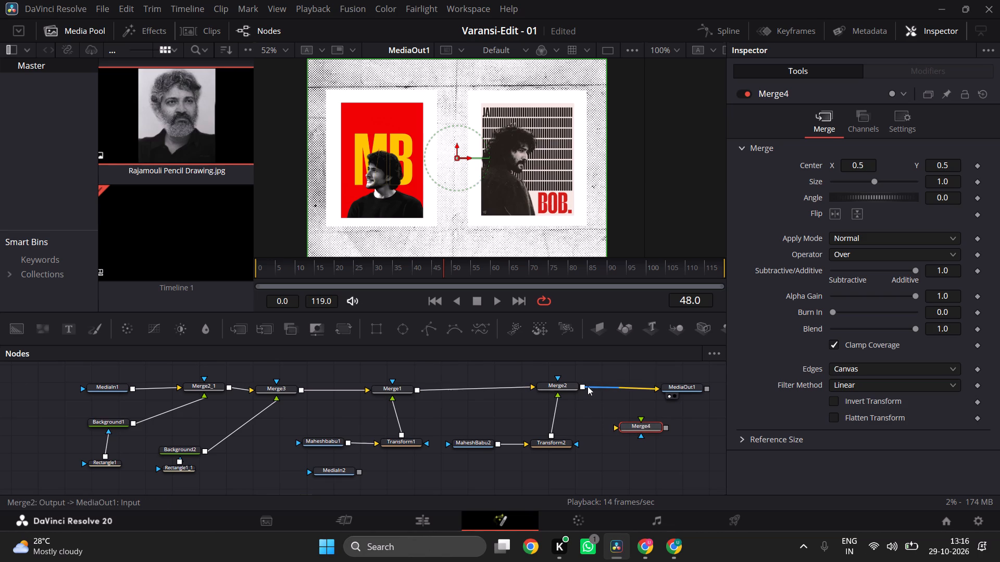
{"action": "left_click", "coordinate": [642, 388]}
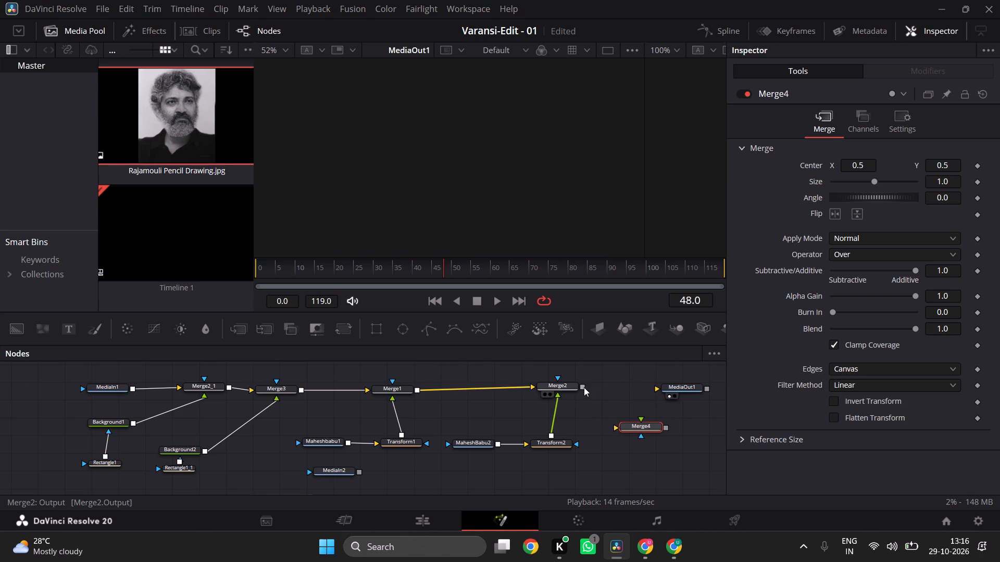
{"action": "left_click_drag", "start_coordinate": [583, 387], "coordinate": [616, 426]}
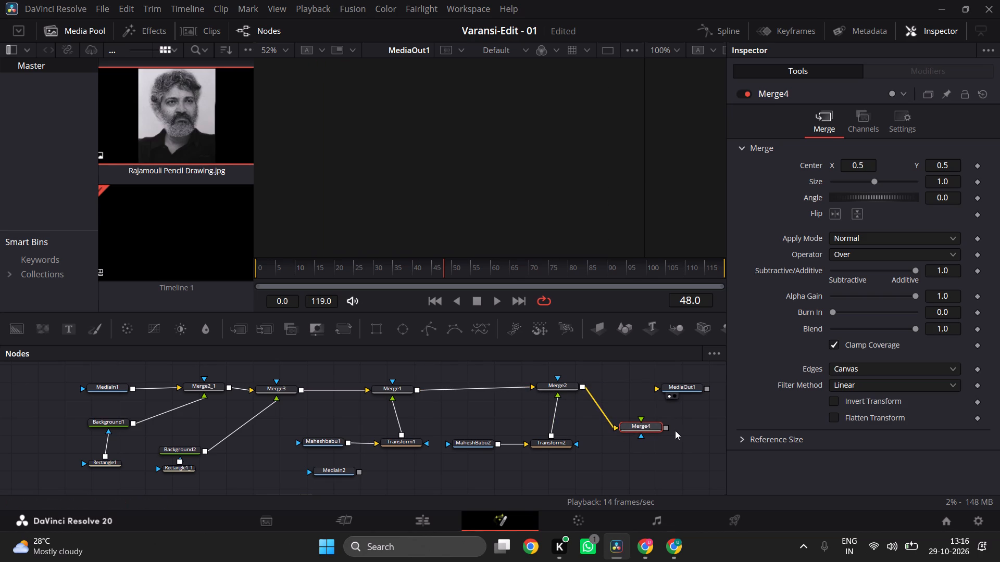
{"action": "left_click_drag", "start_coordinate": [667, 427], "coordinate": [656, 390]}
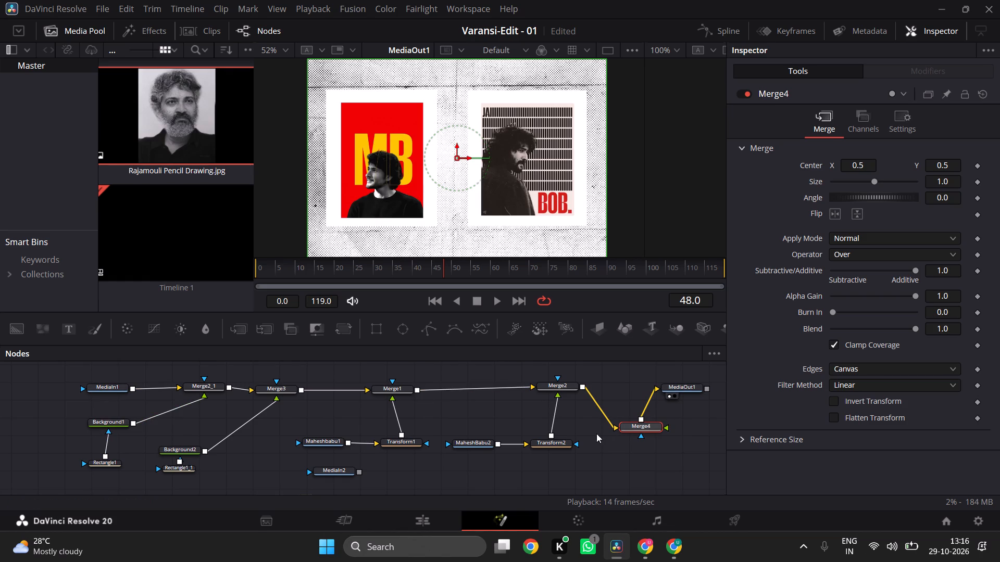
Line up Merge4 between Merge2 and MediaOut1 with more spacing, and place the MediaIn2 node beneath it beside Transform2.
{"action": "left_click_drag", "start_coordinate": [634, 427], "coordinate": [618, 388]}
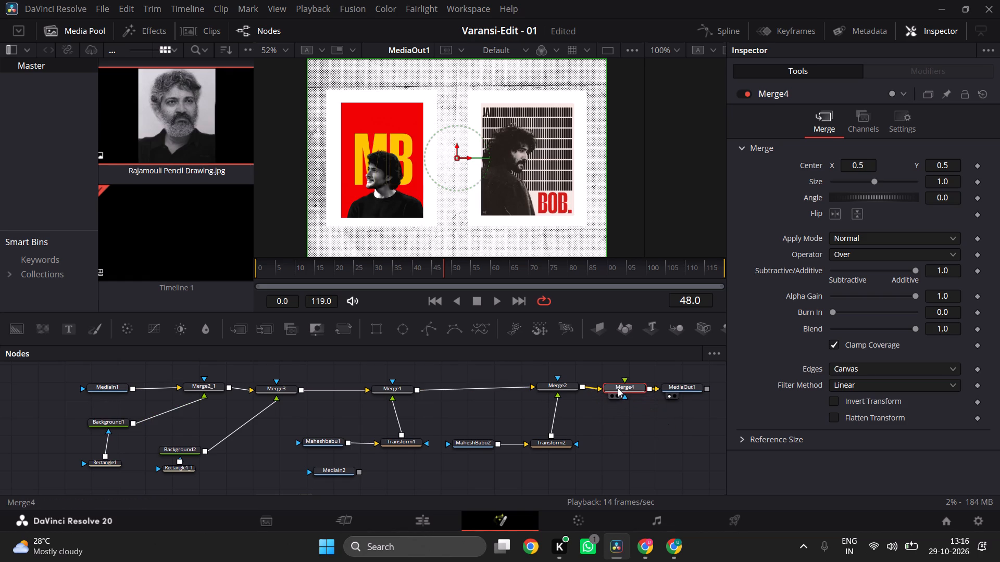
{"action": "scroll", "coordinate": [664, 419], "scroll_direction": "left", "scroll_amount": 1}
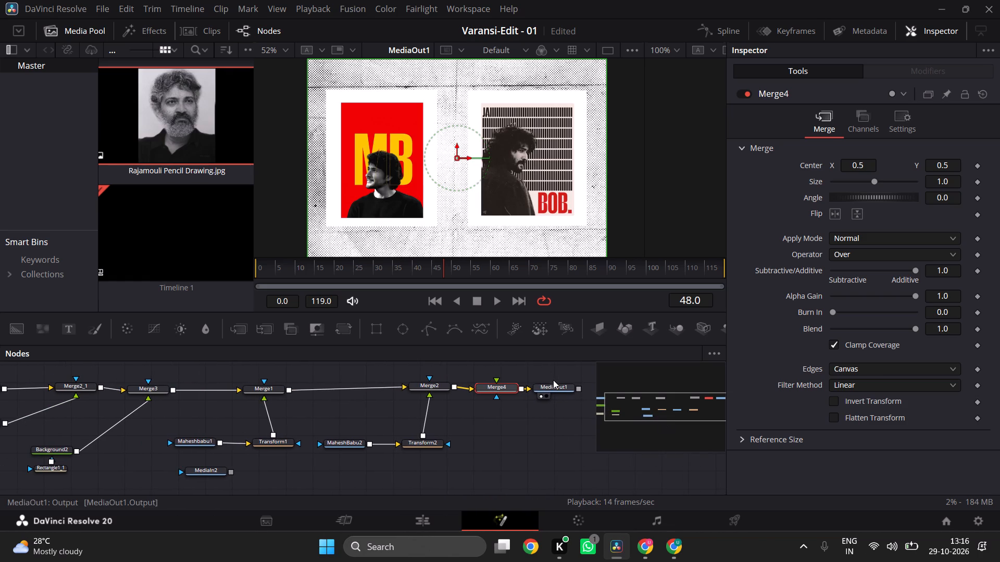
{"action": "left_click_drag", "start_coordinate": [554, 387], "coordinate": [589, 386]}
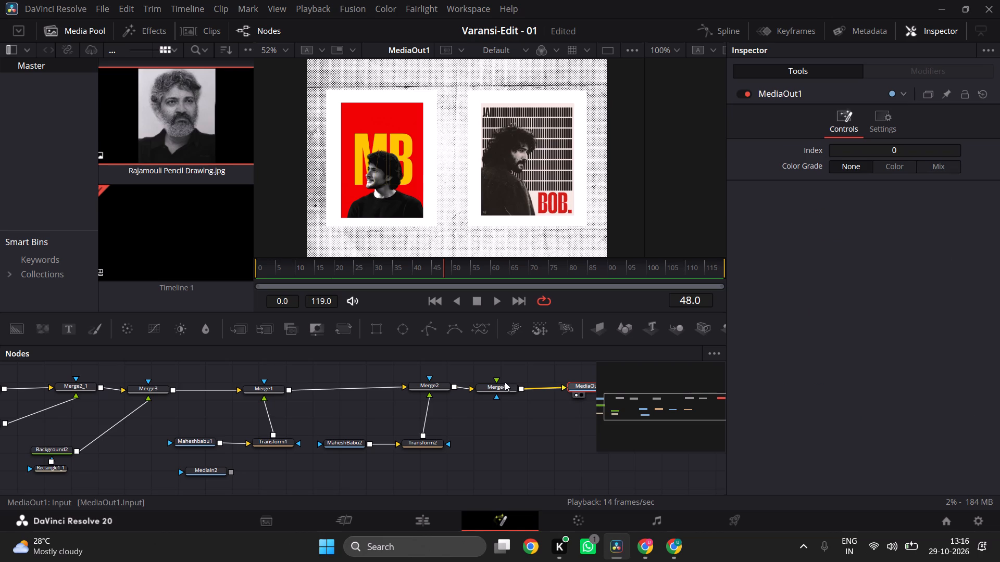
{"action": "left_click_drag", "start_coordinate": [504, 384], "coordinate": [517, 385]}
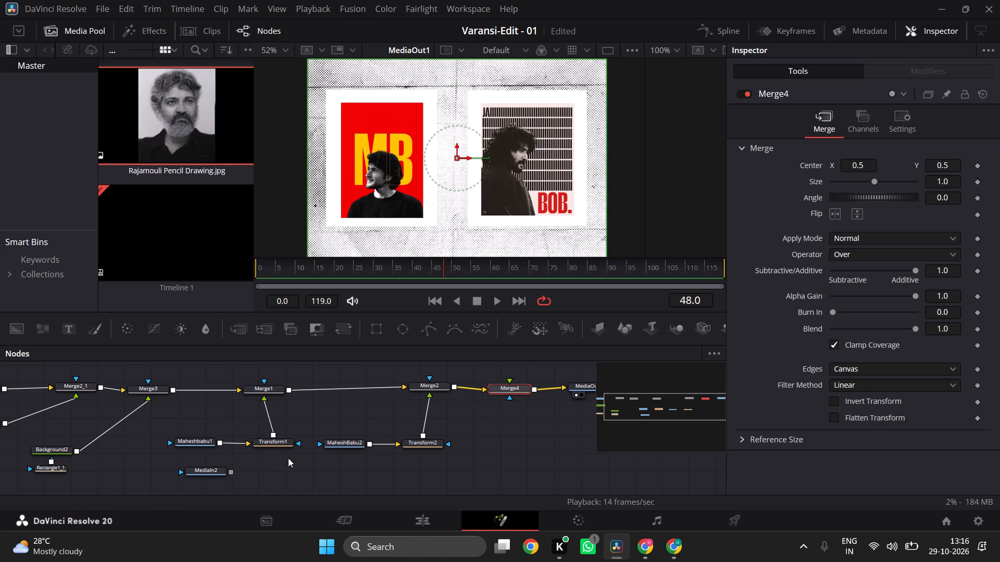
{"action": "left_click_drag", "start_coordinate": [201, 471], "coordinate": [492, 445]}
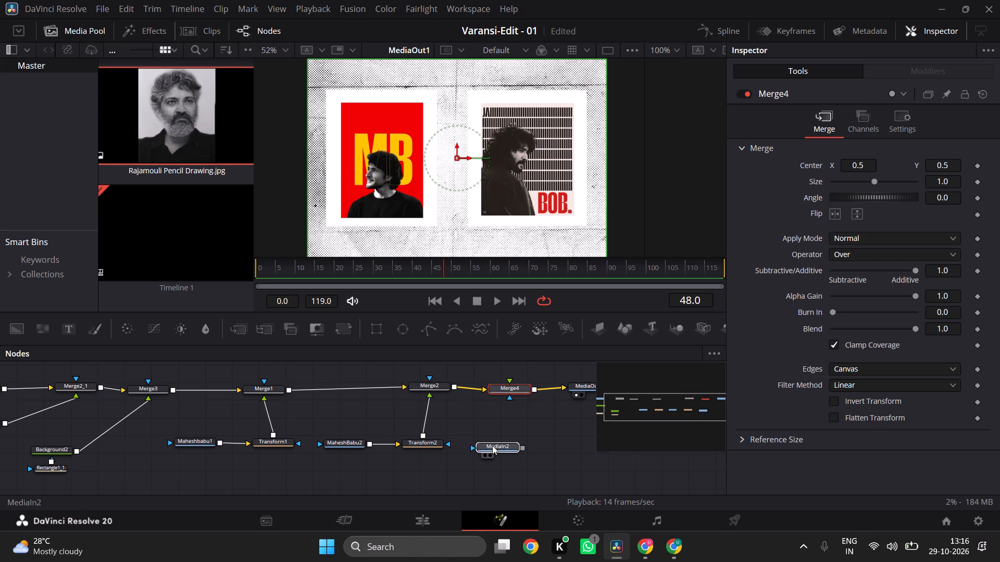
{"action": "left_click_drag", "start_coordinate": [492, 445], "coordinate": [491, 443]}
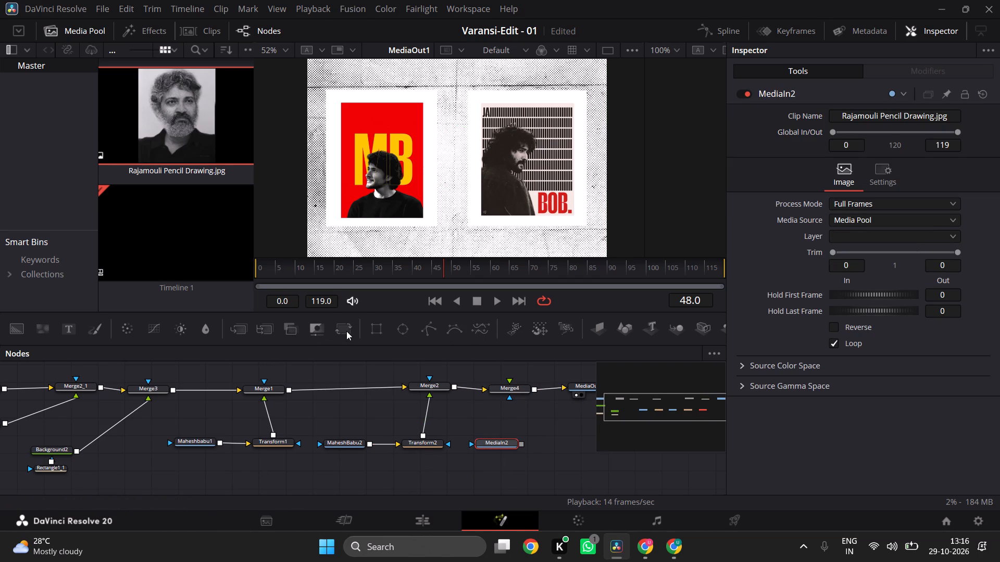
Add a Transform node after MediaIn2, feed MediaIn2 into it, and connect its output to Merge4's foreground.
{"action": "left_click_drag", "start_coordinate": [346, 331], "coordinate": [558, 446]}
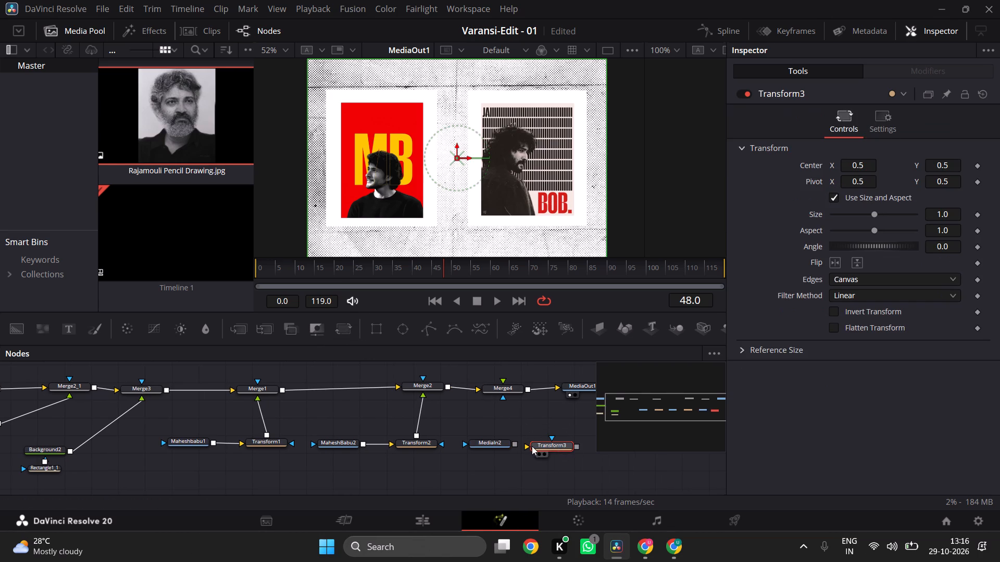
{"action": "left_click_drag", "start_coordinate": [515, 443], "coordinate": [523, 445]}
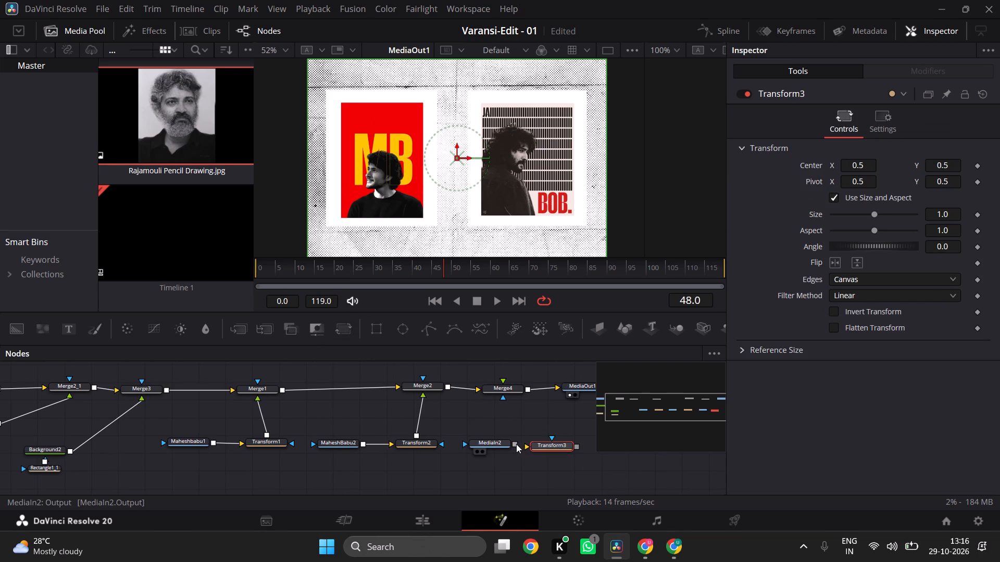
{"action": "left_click_drag", "start_coordinate": [516, 444], "coordinate": [528, 447]}
{"action": "left_click_drag", "start_coordinate": [576, 445], "coordinate": [523, 402]}
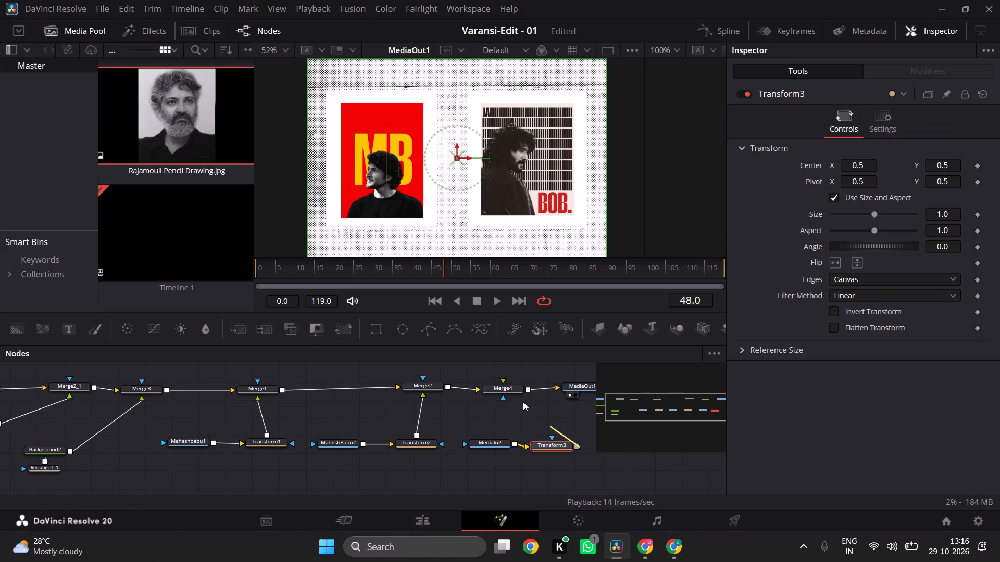
{"action": "left_click_drag", "start_coordinate": [523, 402], "coordinate": [501, 379]}
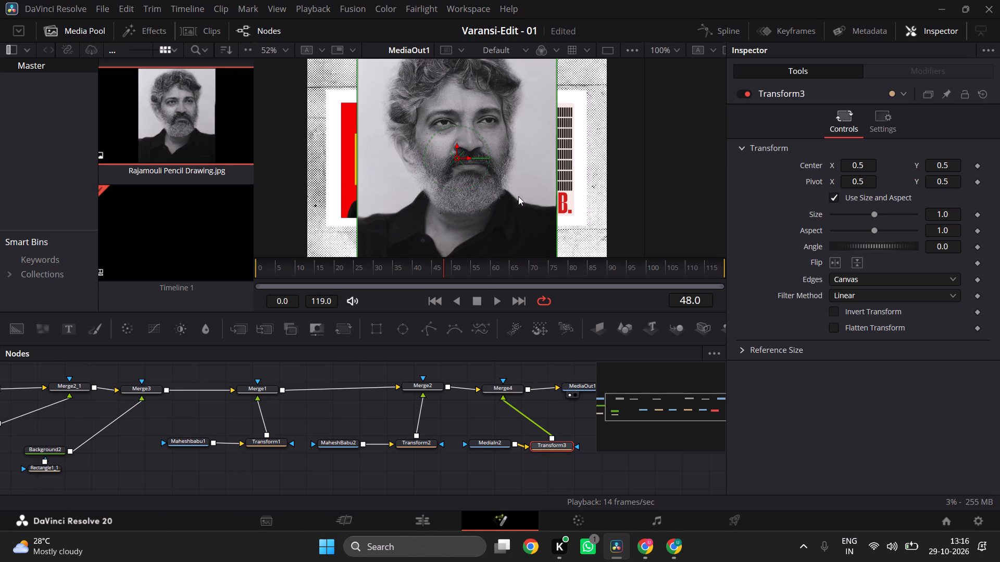
Scale the Rajamouli drawing down with Transform3 to a size of about 0.38.
{"action": "left_click_drag", "start_coordinate": [555, 136], "coordinate": [503, 135]}
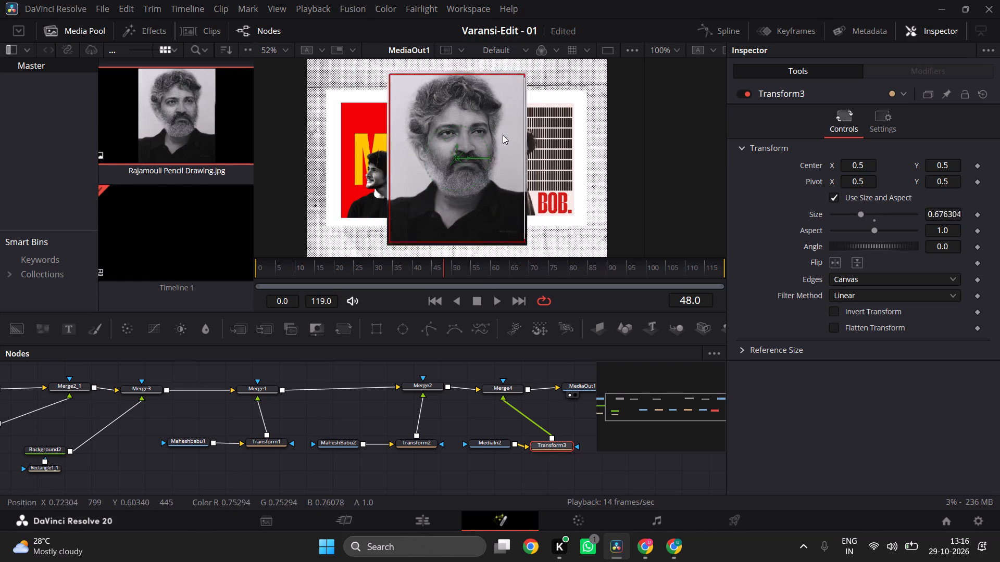
{"action": "left_click_drag", "start_coordinate": [503, 135], "coordinate": [494, 134]}
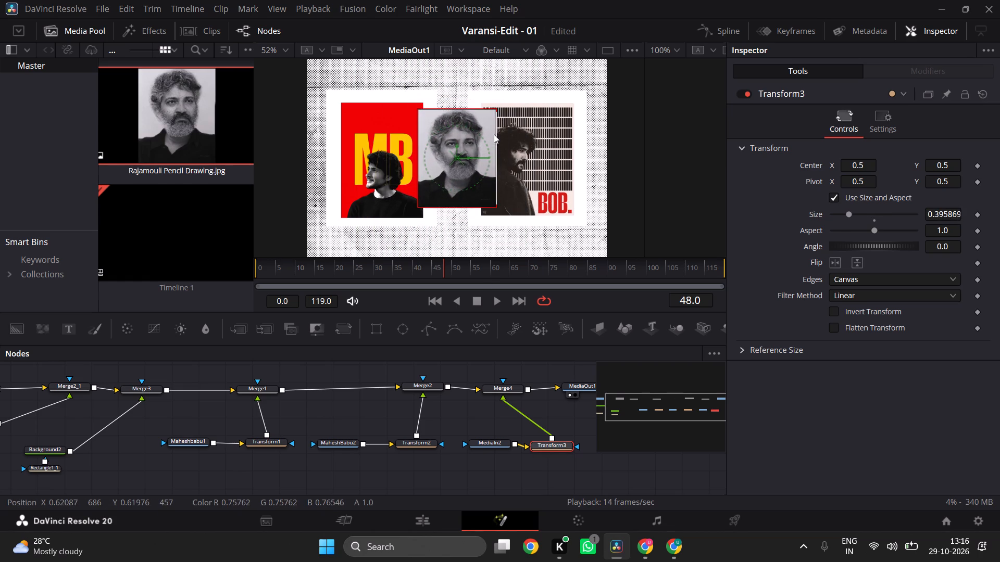
{"action": "left_click_drag", "start_coordinate": [494, 134], "coordinate": [492, 137]}
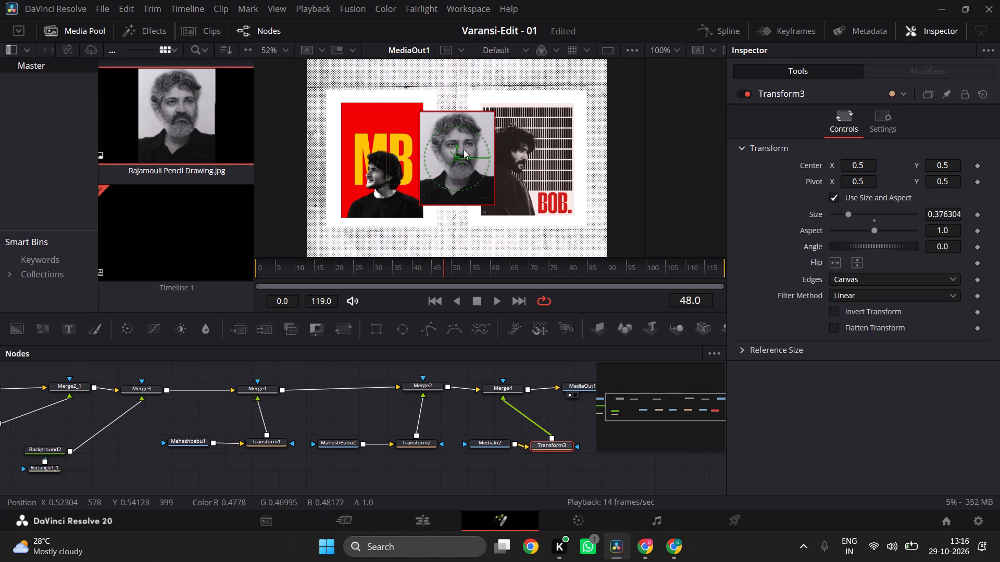
Enlarge the Rajamouli drawing to about 0.41 and position it low between the two posters, centred at about X 0.50, Y 0.38.
{"action": "left_click_drag", "start_coordinate": [464, 149], "coordinate": [456, 143]}
{"action": "left_click_drag", "start_coordinate": [456, 157], "coordinate": [446, 125]}
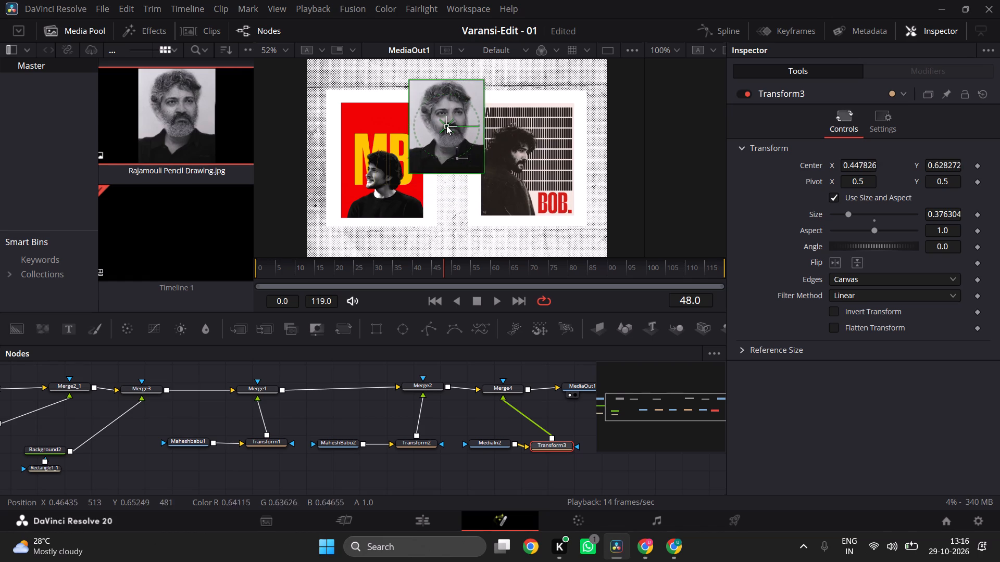
{"action": "left_click_drag", "start_coordinate": [446, 125], "coordinate": [450, 198]}
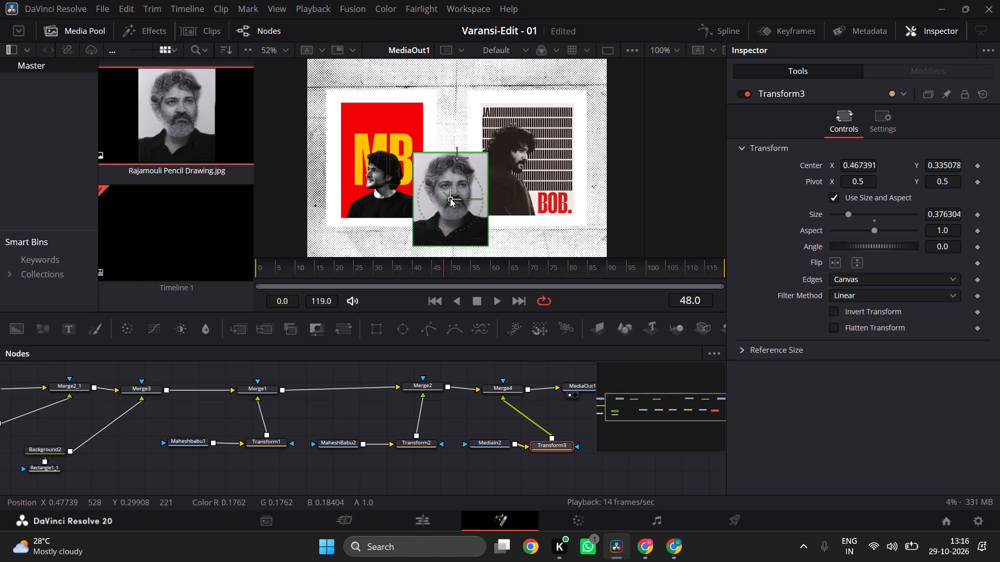
{"action": "left_click_drag", "start_coordinate": [450, 198], "coordinate": [447, 197]}
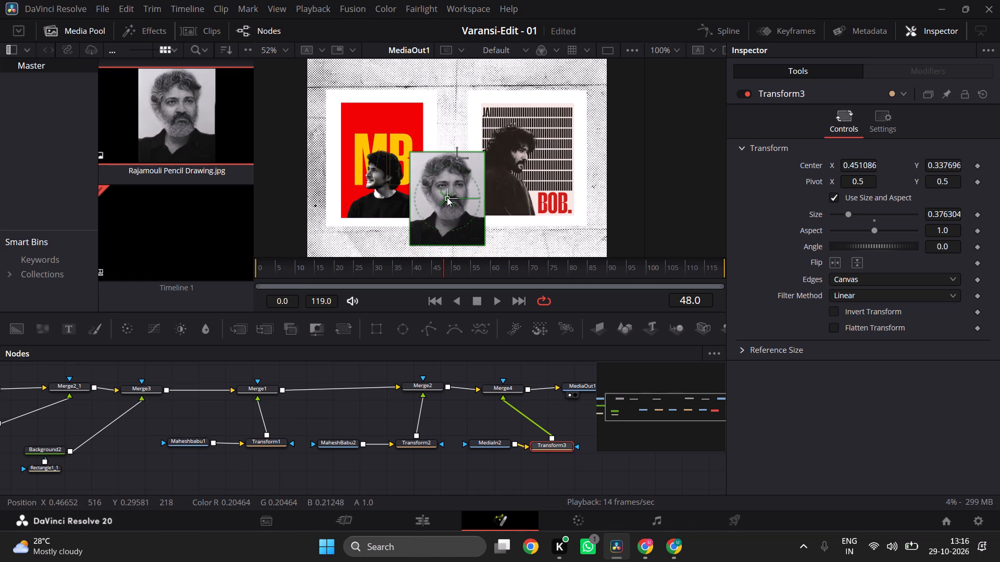
{"action": "left_click_drag", "start_coordinate": [447, 197], "coordinate": [450, 195]}
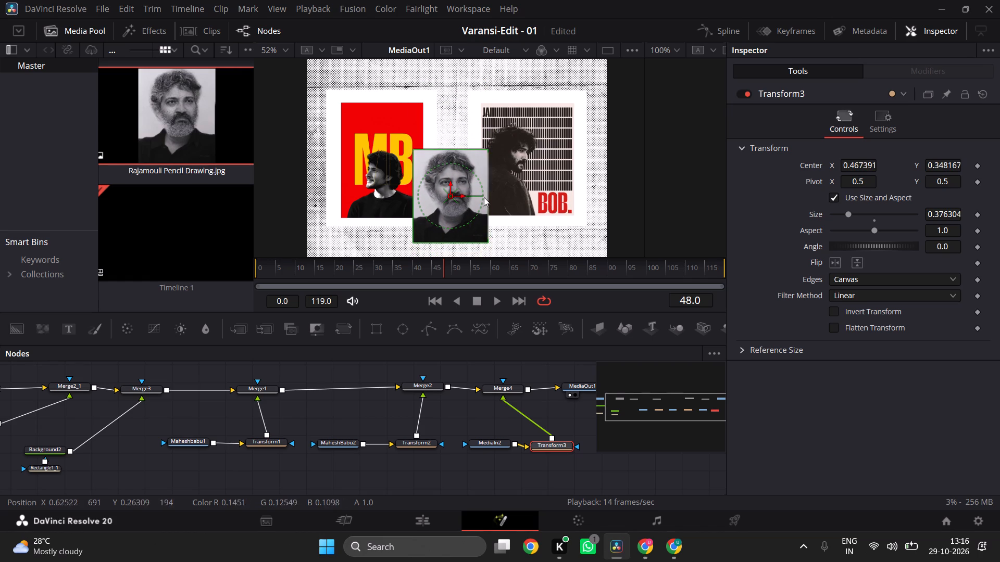
{"action": "left_click", "coordinate": [488, 193]}
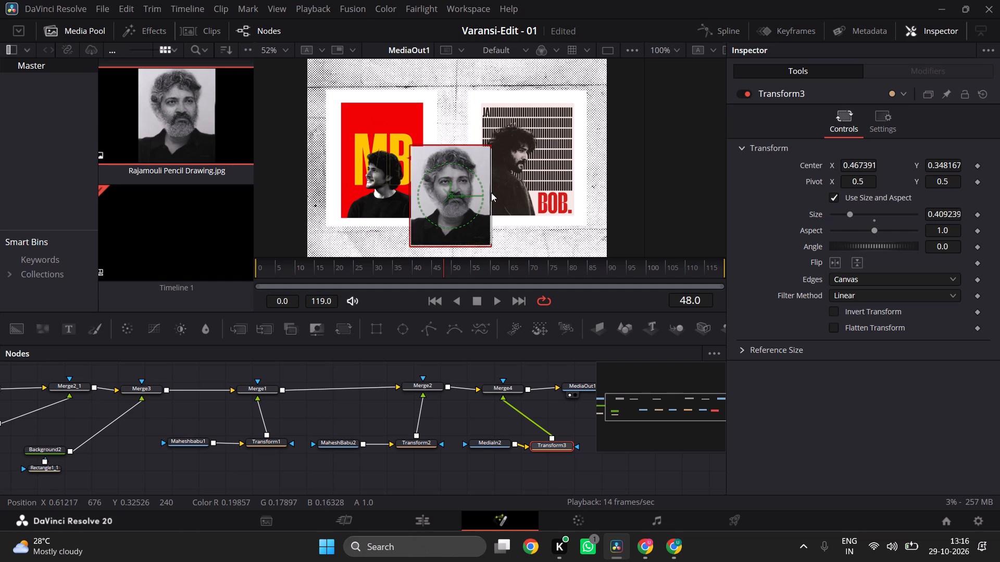
{"action": "left_click_drag", "start_coordinate": [451, 196], "coordinate": [451, 184]}
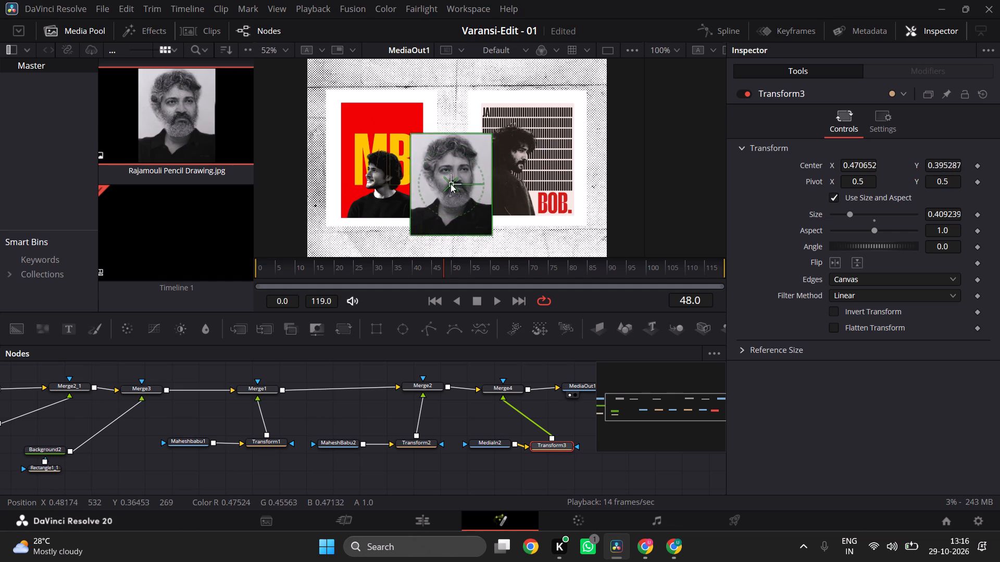
{"action": "left_click_drag", "start_coordinate": [451, 184], "coordinate": [445, 99]}
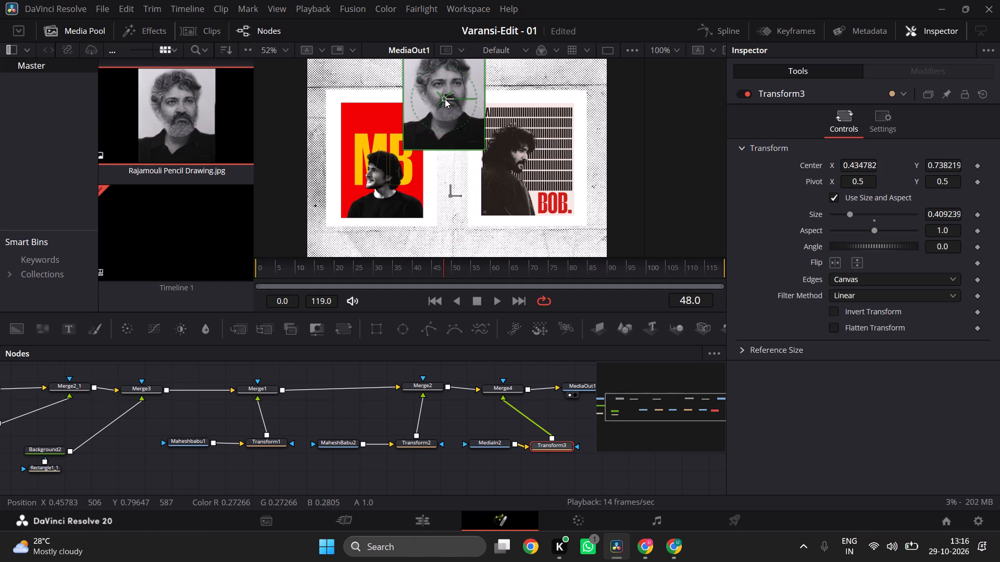
{"action": "left_click_drag", "start_coordinate": [445, 99], "coordinate": [456, 189]}
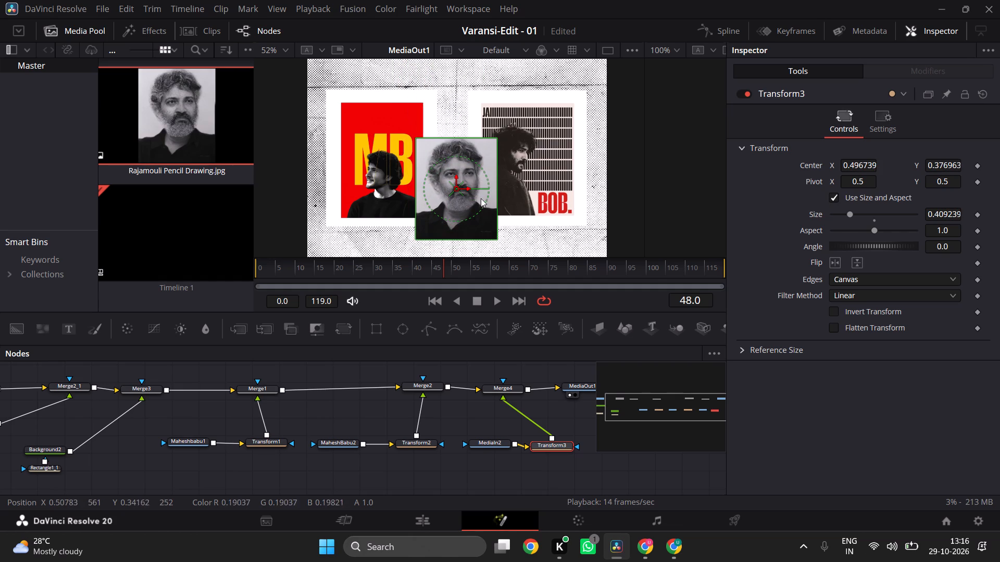
{"action": "left_click", "coordinate": [457, 185]}
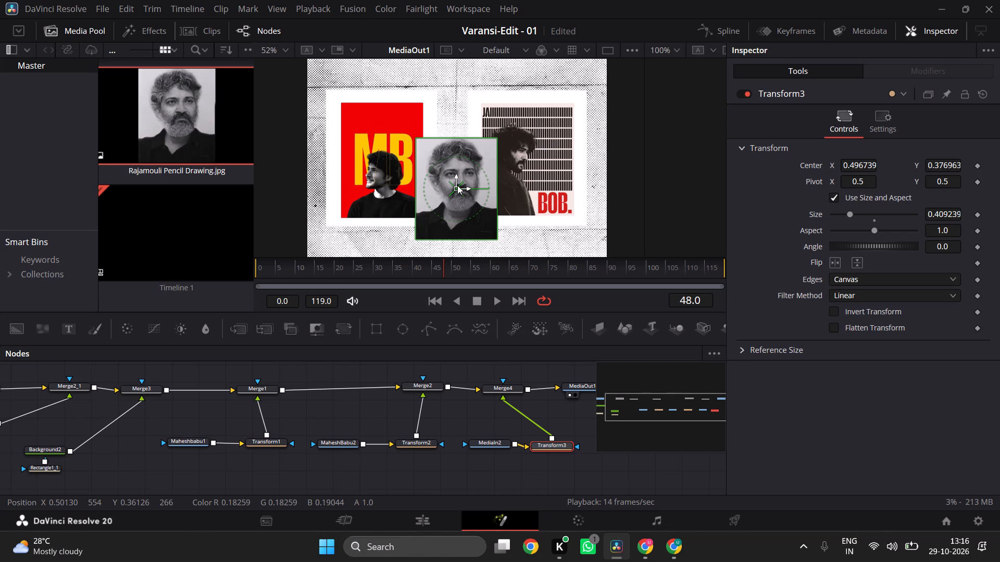
{"action": "key", "text": "Delete"}
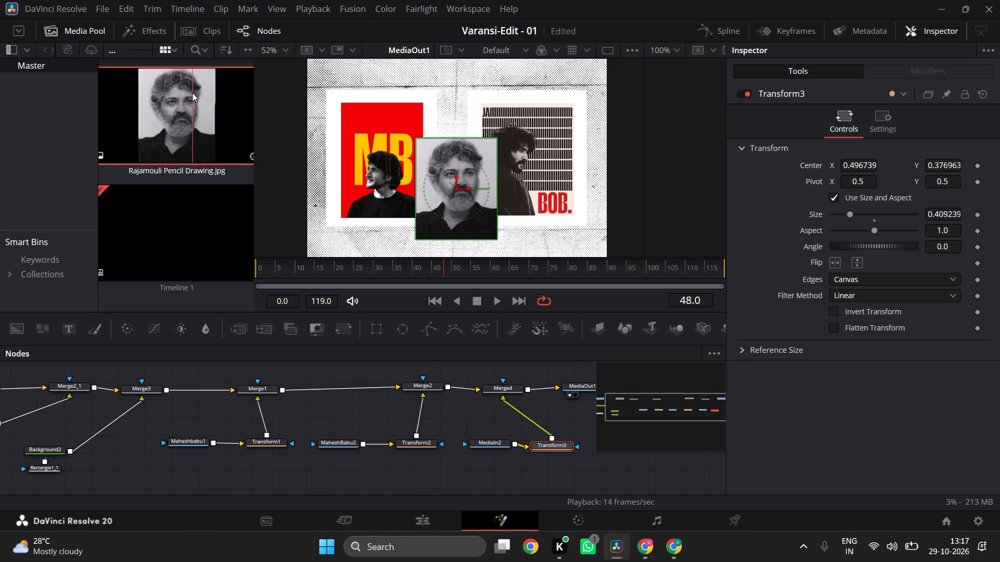
Switch to the Chrome window with the Pinterest drawing and search Google in a new tab for "rajamoouli cutout no background".
{"action": "left_click", "coordinate": [646, 560]}
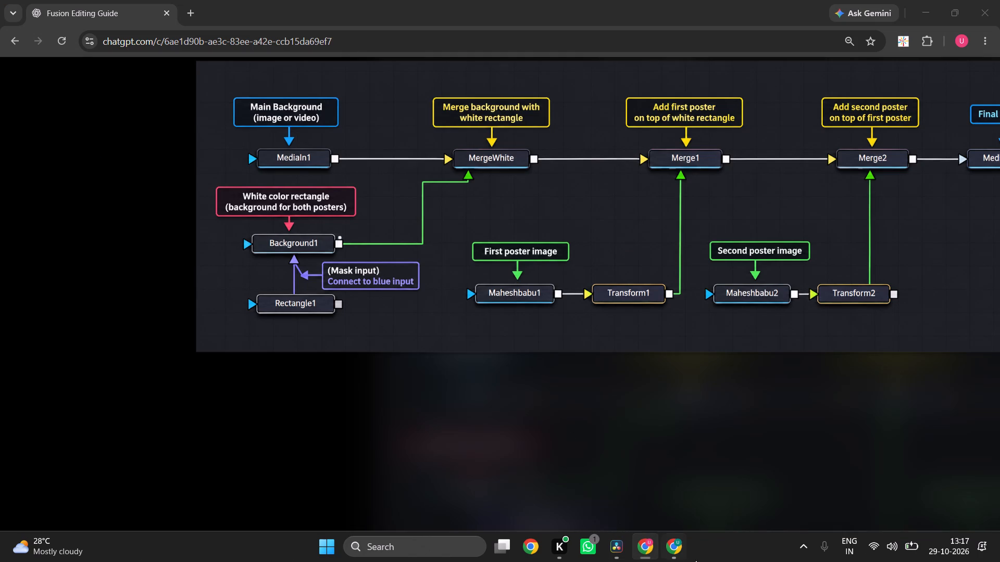
{"action": "left_click", "coordinate": [661, 561]}
{"action": "scroll", "coordinate": [598, 433], "scroll_direction": "down", "scroll_amount": 2}
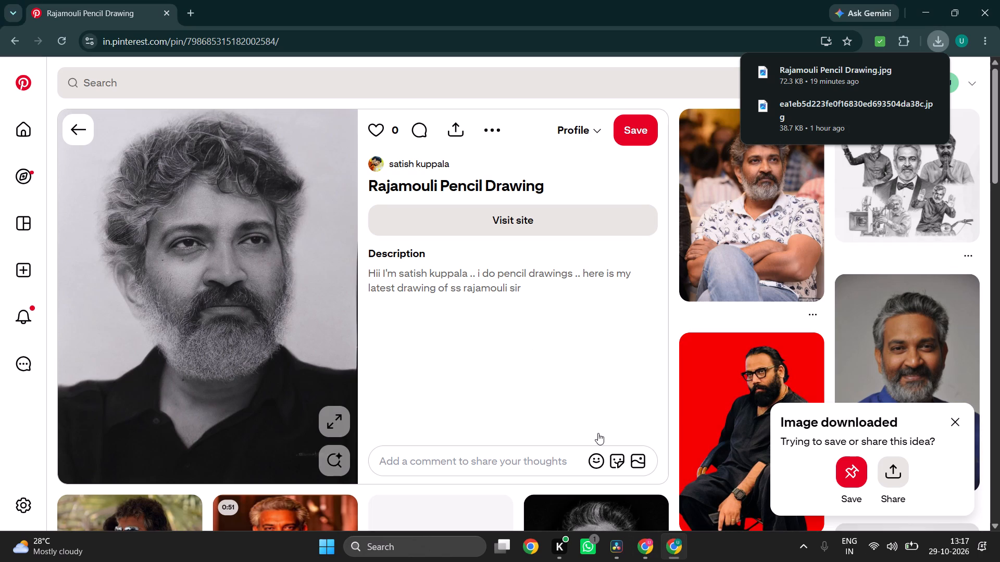
{"action": "left_click", "coordinate": [201, 75]}
{"action": "left_click", "coordinate": [186, 11]}
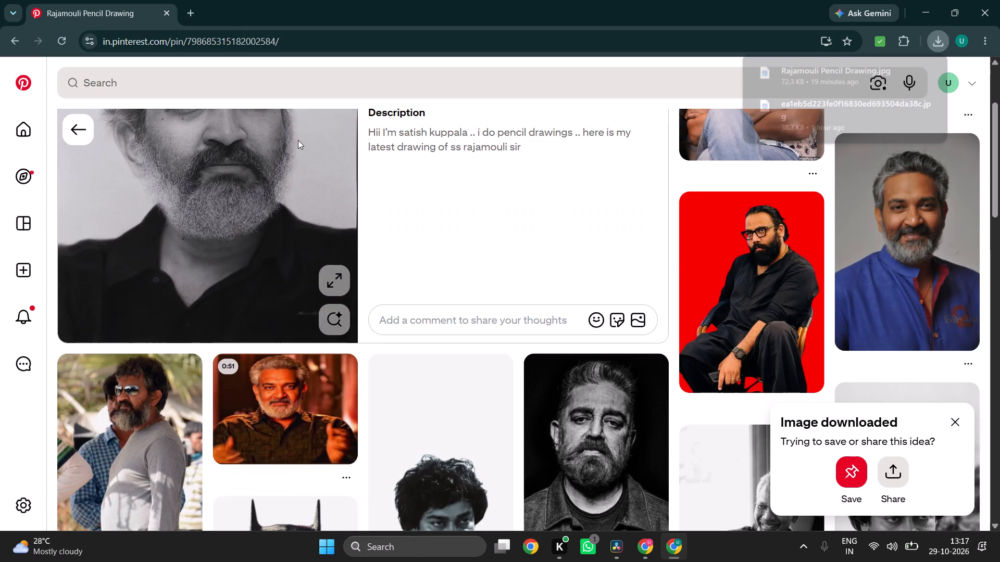
{"action": "key", "text": "r"}
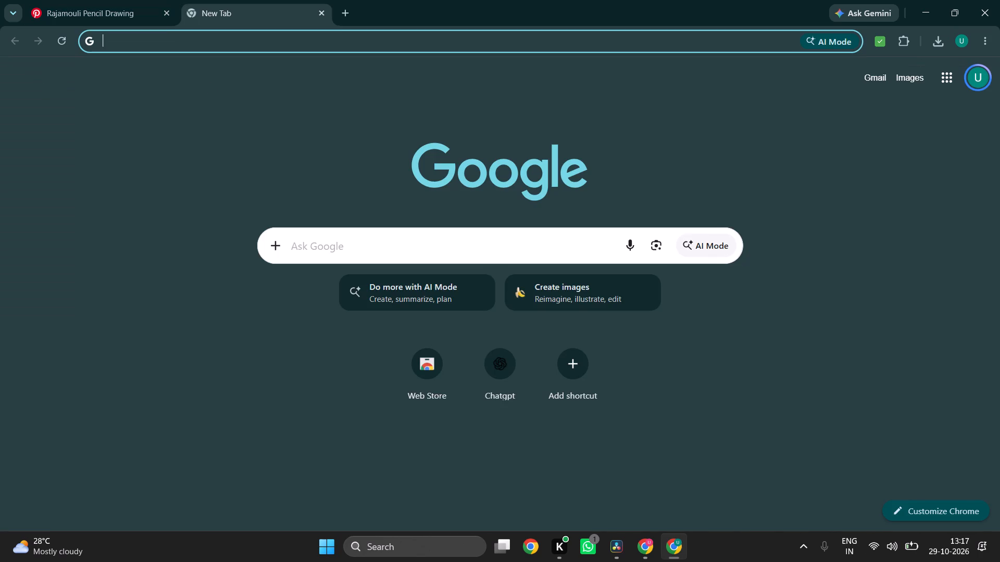
{"action": "type", "text": "aja"}
{"action": "type", "text": "moouli"}
{"action": "key", "text": "space"}
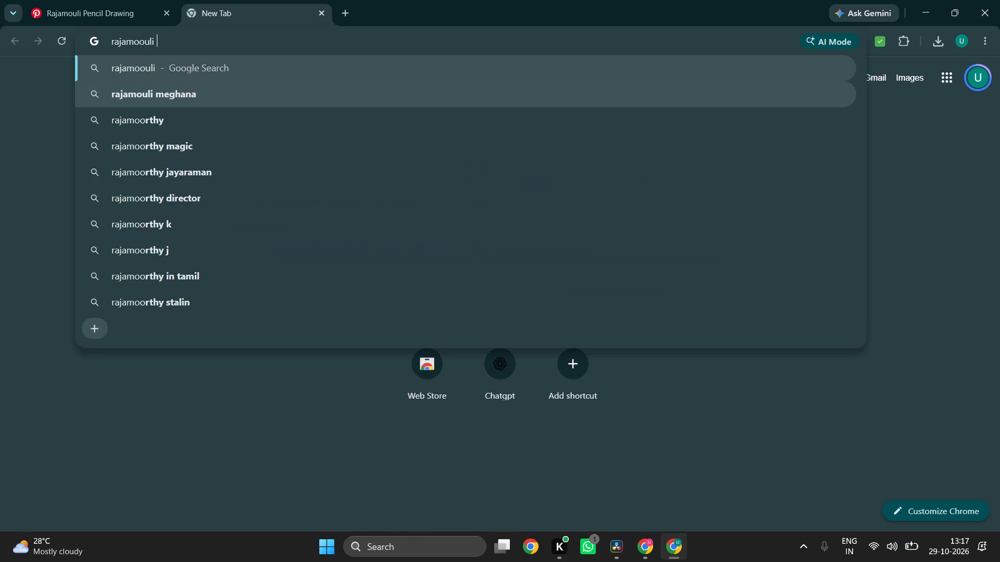
{"action": "type", "text": "cutout"}
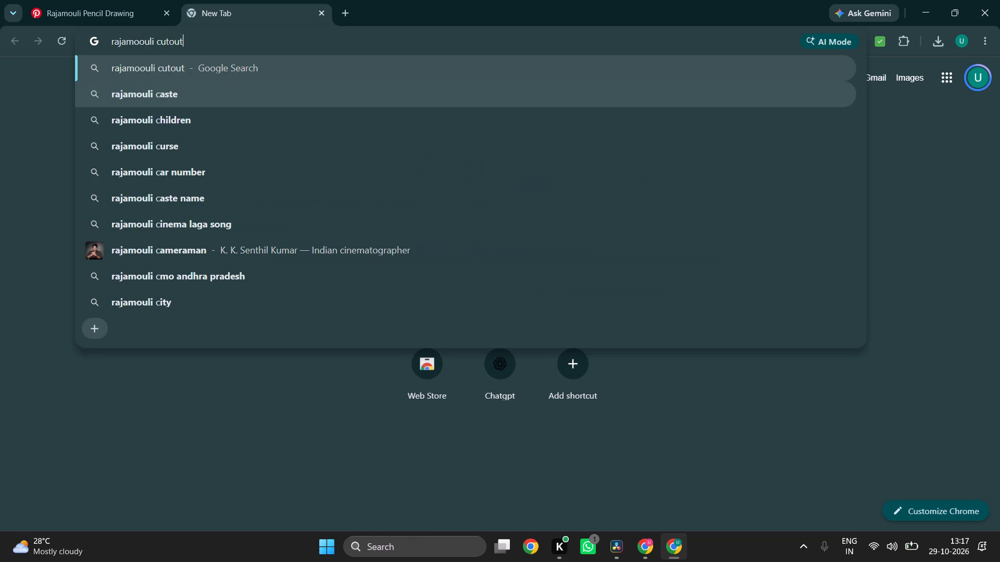
{"action": "key", "text": "space"}
{"action": "type", "text": "no bac"}
{"action": "type", "text": "kground"}
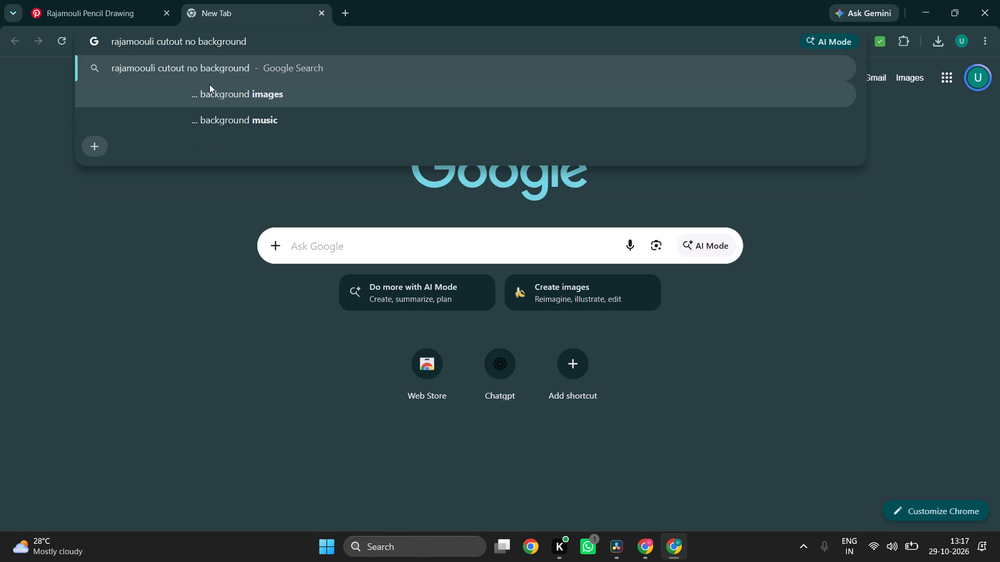
{"action": "key", "text": "Return"}
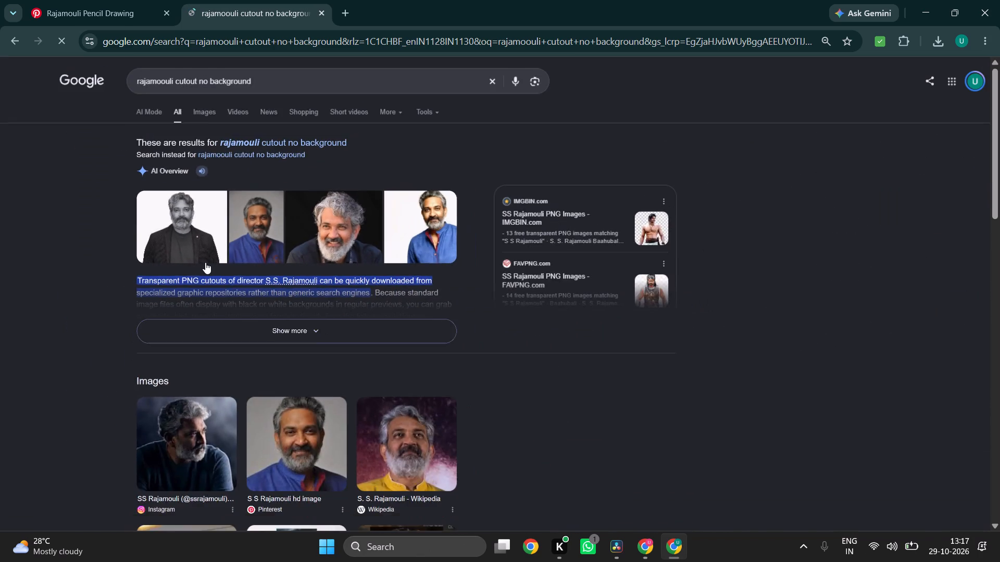
Look through the Google results for a background-free Rajamouli cutout and for sites offering transparent PNGs of him.
{"action": "scroll", "coordinate": [205, 262], "scroll_direction": "down", "scroll_amount": 6}
{"action": "scroll", "coordinate": [205, 262], "scroll_direction": "up", "scroll_amount": 1}
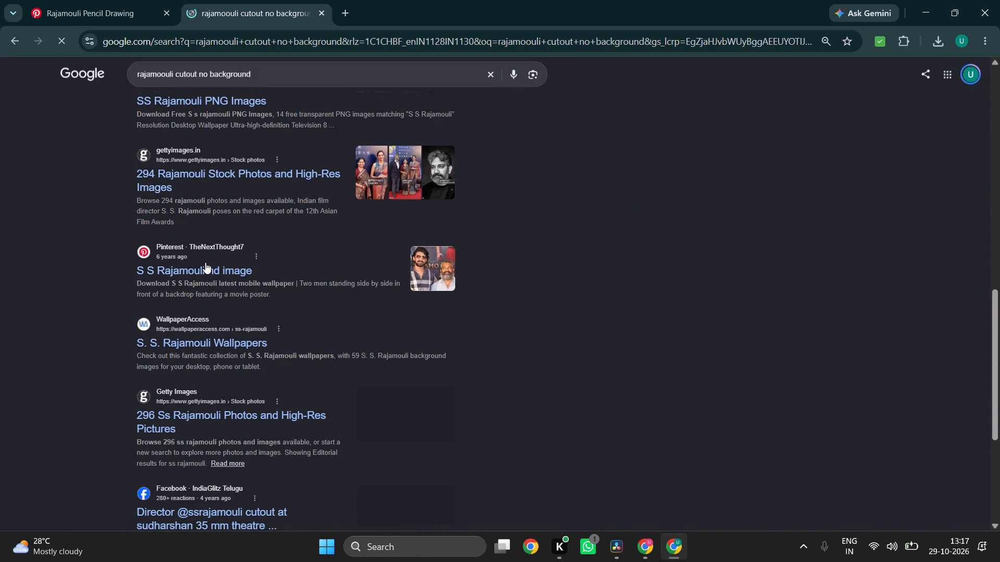
{"action": "scroll", "coordinate": [272, 421], "scroll_direction": "down", "scroll_amount": 1}
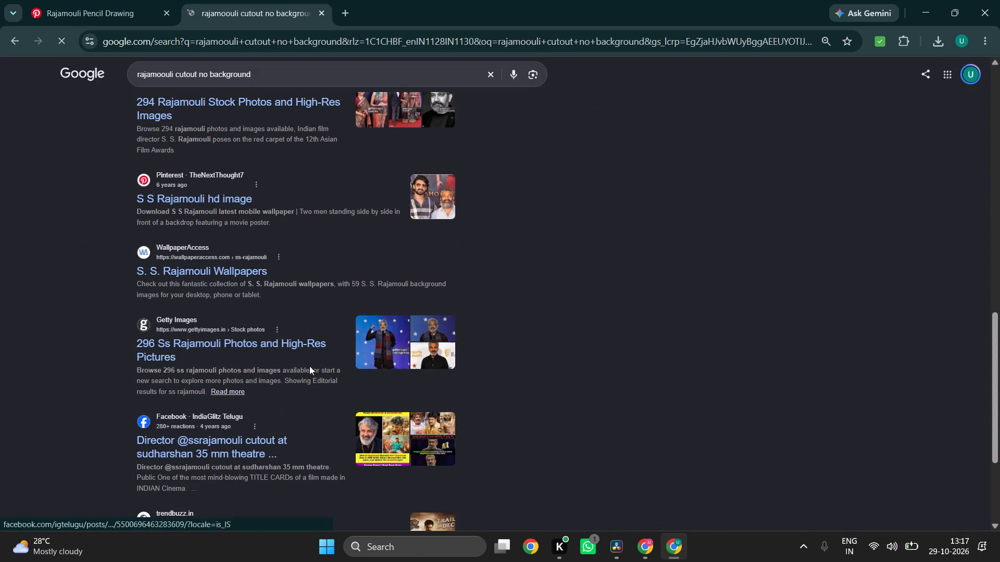
{"action": "scroll", "coordinate": [376, 390], "scroll_direction": "down", "scroll_amount": 3}
{"action": "scroll", "coordinate": [376, 390], "scroll_direction": "up", "scroll_amount": 11}
{"action": "scroll", "coordinate": [376, 390], "scroll_direction": "down", "scroll_amount": 3}
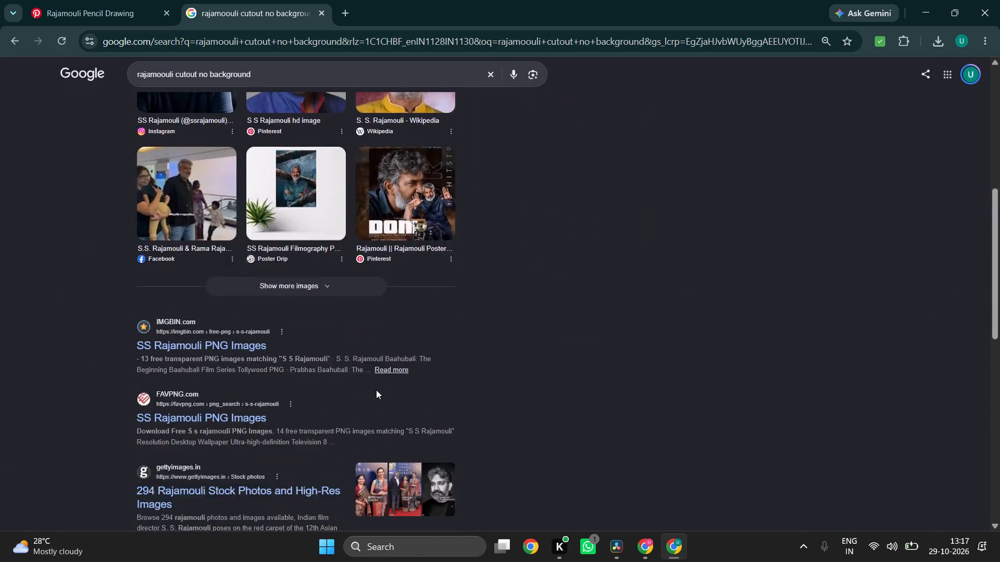
{"action": "scroll", "coordinate": [376, 390], "scroll_direction": "down", "scroll_amount": 6}
{"action": "scroll", "coordinate": [315, 365], "scroll_direction": "up", "scroll_amount": 15}
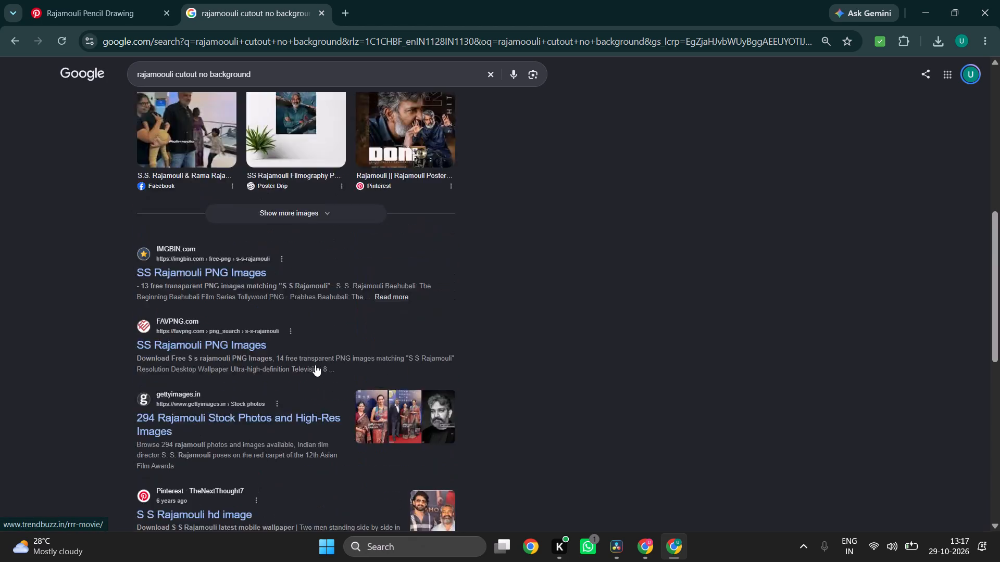
{"action": "scroll", "coordinate": [315, 365], "scroll_direction": "up", "scroll_amount": 3}
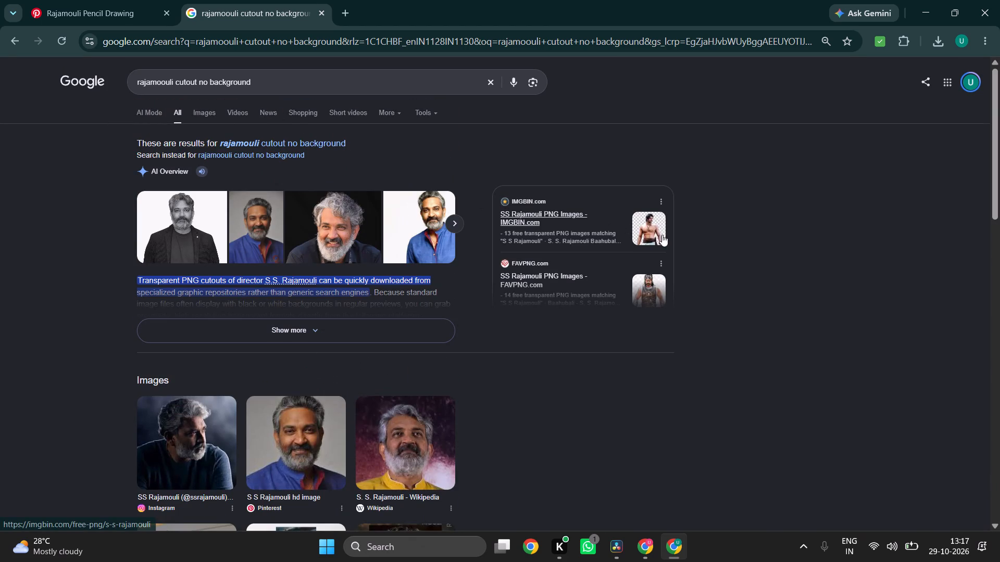
Open IMGBIN's SS Rajamouli PNG Images page and examine its transparent images for a usable cutout of the director.
{"action": "left_click", "coordinate": [574, 216]}
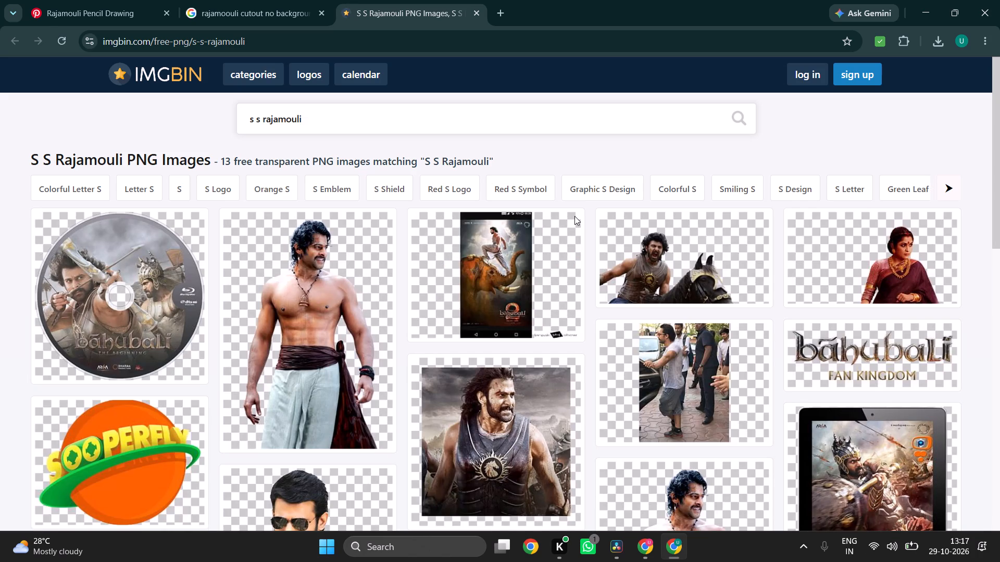
{"action": "scroll", "coordinate": [430, 348], "scroll_direction": "down", "scroll_amount": 4}
{"action": "scroll", "coordinate": [430, 348], "scroll_direction": "up", "scroll_amount": 1}
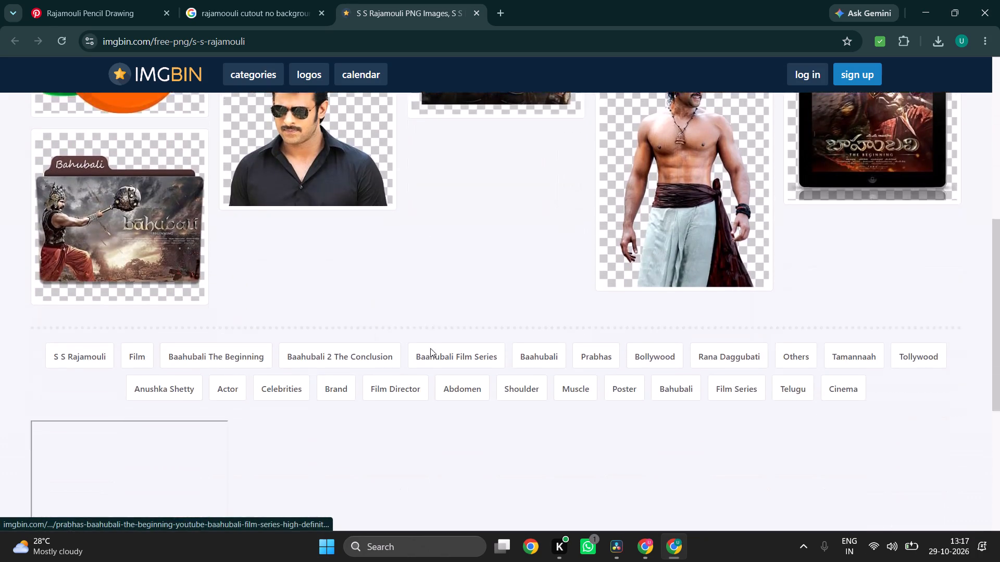
{"action": "scroll", "coordinate": [430, 348], "scroll_direction": "up", "scroll_amount": 3}
{"action": "left_click", "coordinate": [342, 123]}
{"action": "key", "text": "Return"}
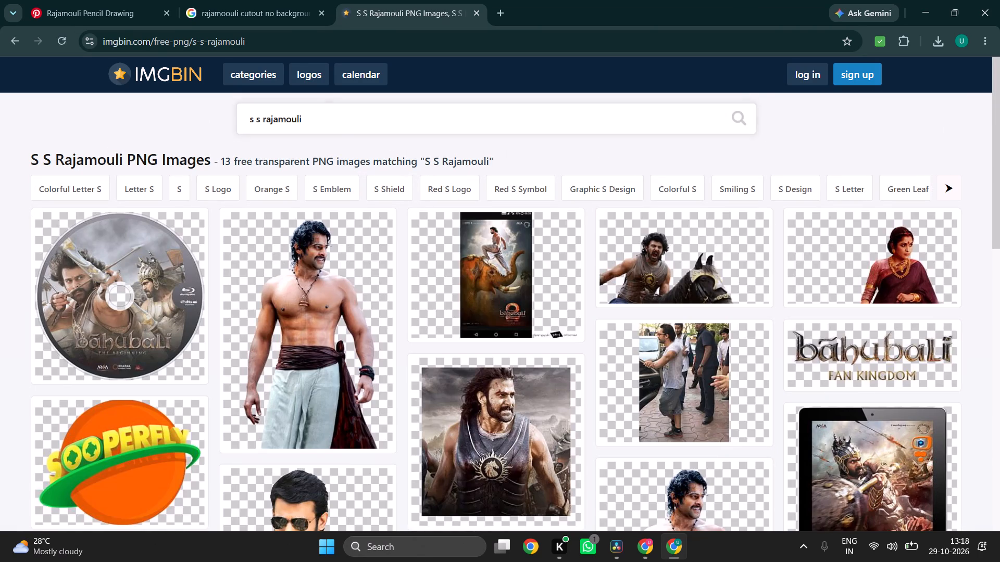
Return to the Pinterest tab, rerun the recent search "rajamouli cutout images", and open the black-and-white Rajamouli pin with the spiral background.
{"action": "left_click", "coordinate": [505, 10]}
{"action": "key", "text": "r"}
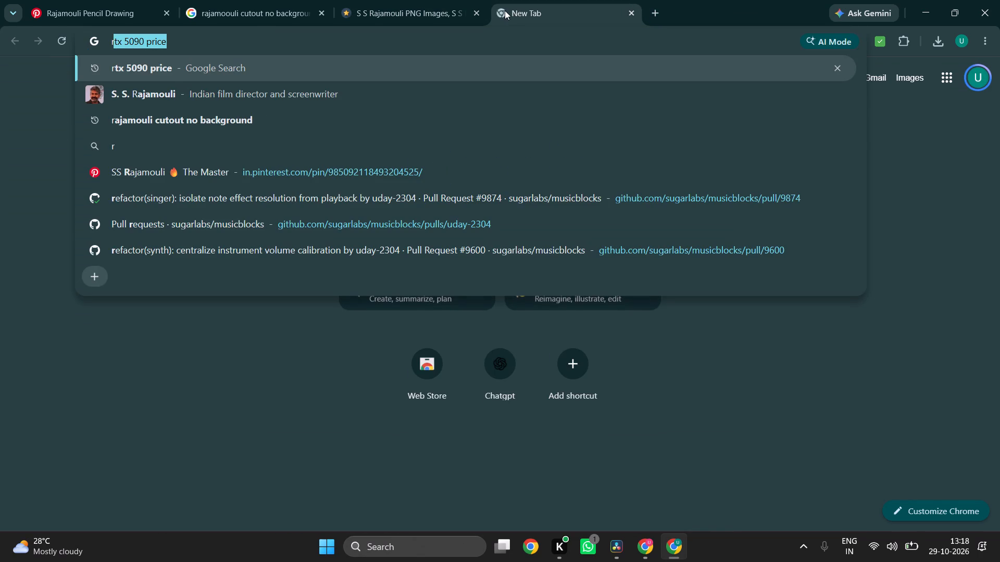
{"action": "left_click", "coordinate": [69, 2]}
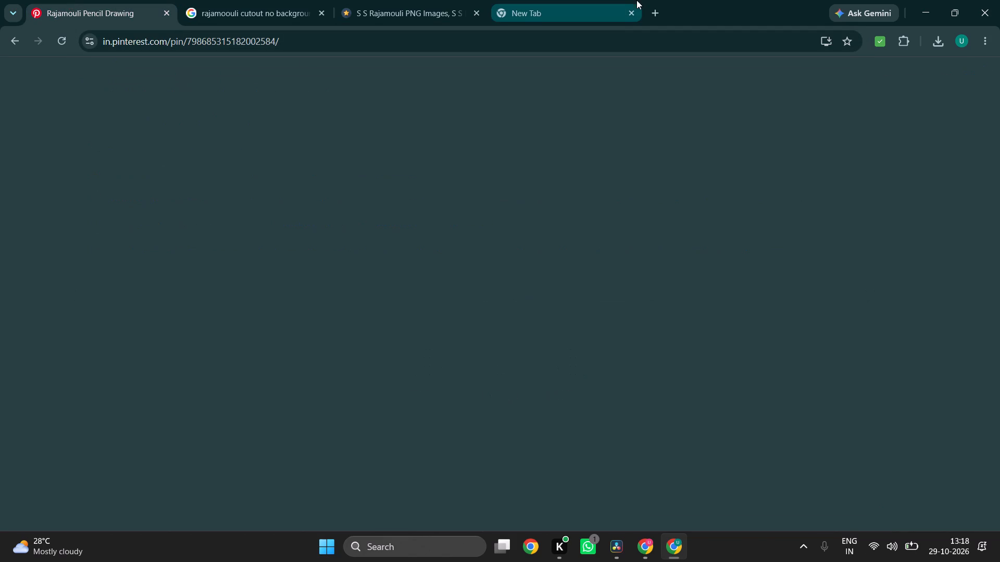
{"action": "left_click", "coordinate": [631, 12]}
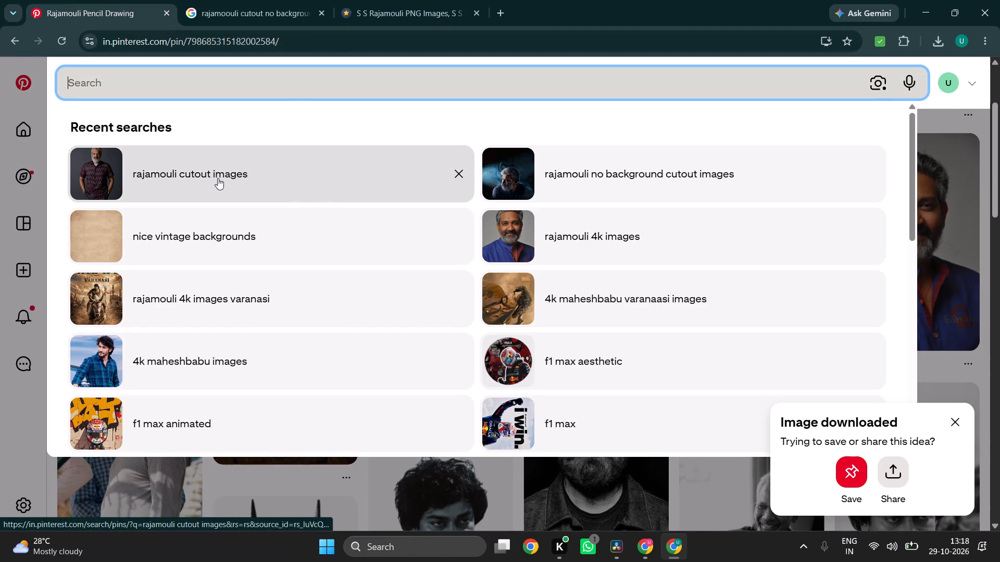
{"action": "left_click", "coordinate": [428, 147]}
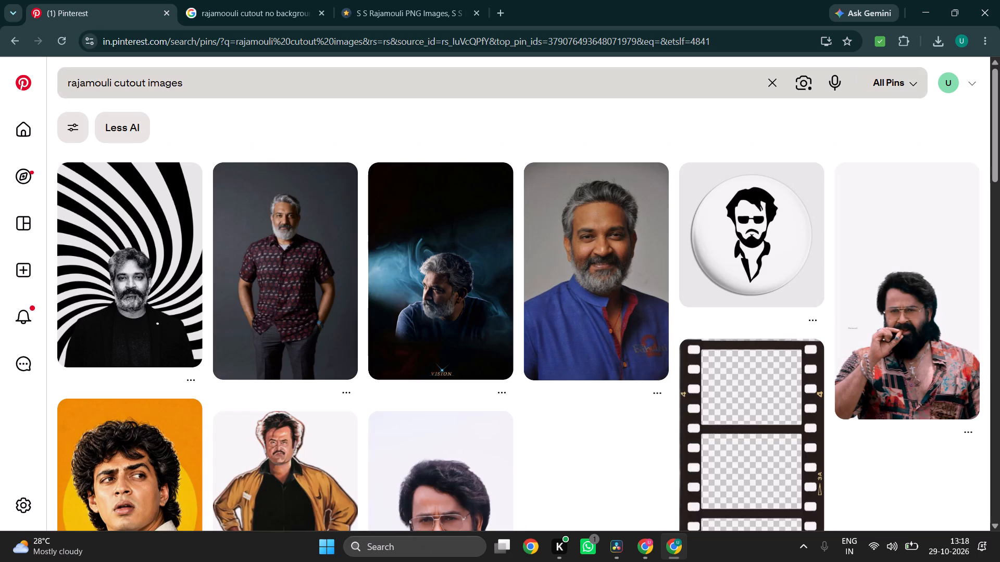
{"action": "left_click", "coordinate": [126, 275]}
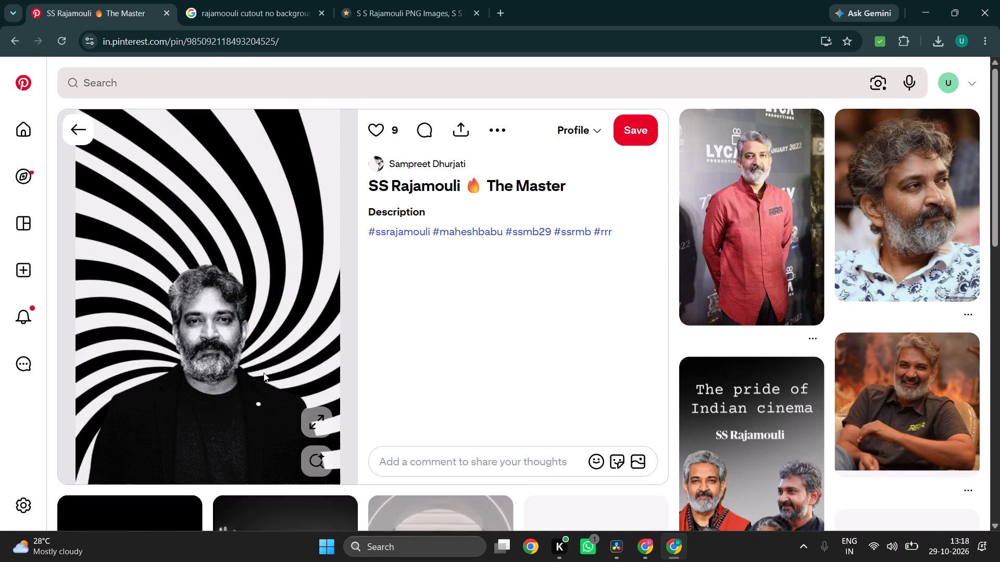
Examine the related pins, including the black-and-white one of a seated man with both hands raised, and return to the Rajamouli pin.
{"action": "left_click", "coordinate": [489, 139]}
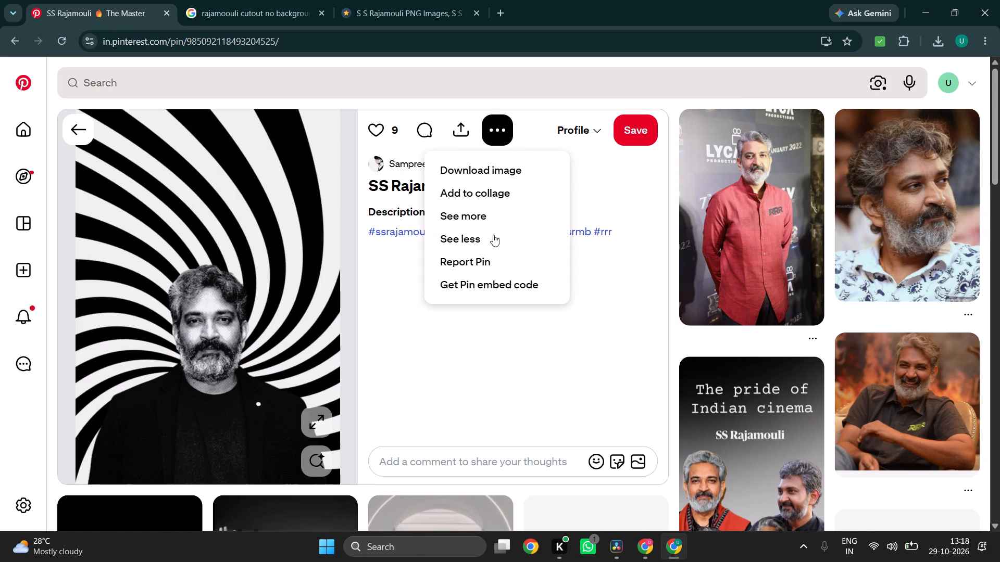
{"action": "scroll", "coordinate": [492, 309], "scroll_direction": "down", "scroll_amount": 3}
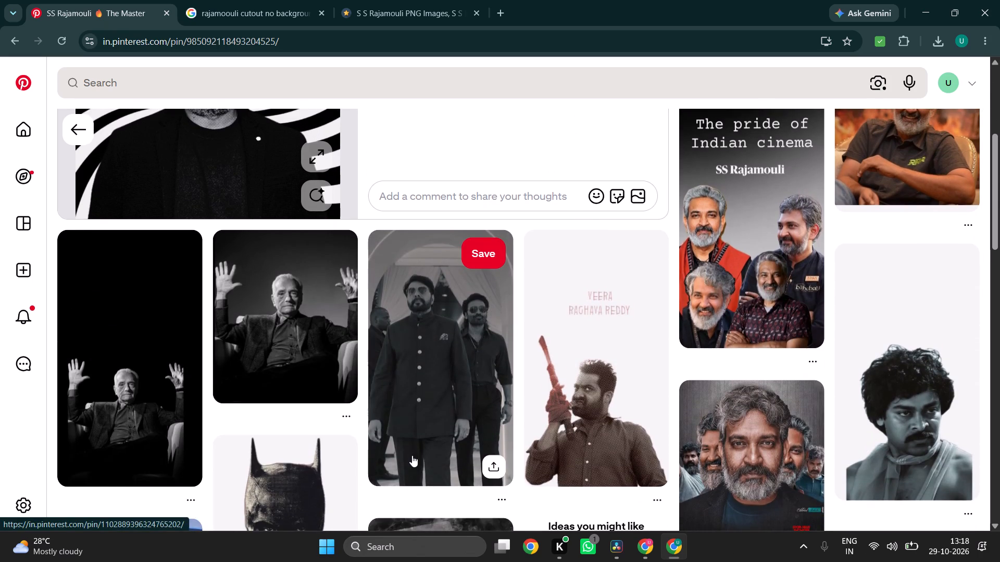
{"action": "scroll", "coordinate": [412, 455], "scroll_direction": "down", "scroll_amount": 2}
{"action": "scroll", "coordinate": [412, 455], "scroll_direction": "up", "scroll_amount": 3}
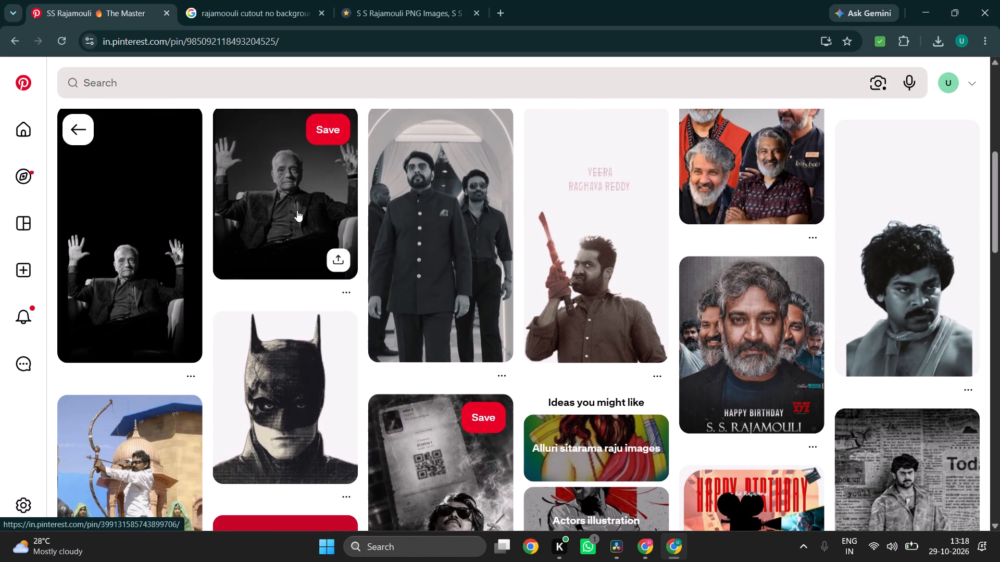
{"action": "left_click", "coordinate": [297, 210]}
{"action": "scroll", "coordinate": [494, 324], "scroll_direction": "down", "scroll_amount": 1}
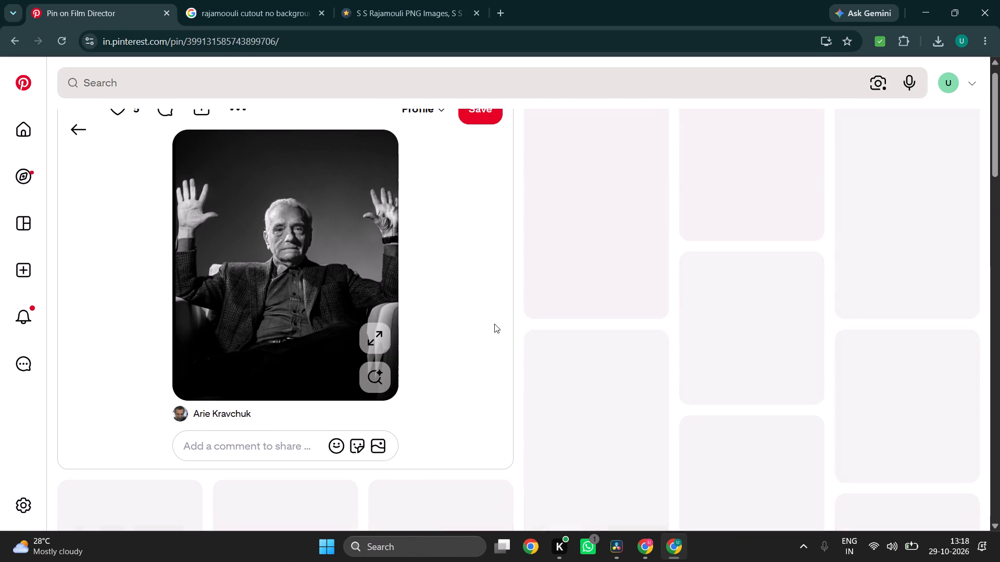
{"action": "scroll", "coordinate": [495, 357], "scroll_direction": "down", "scroll_amount": 2}
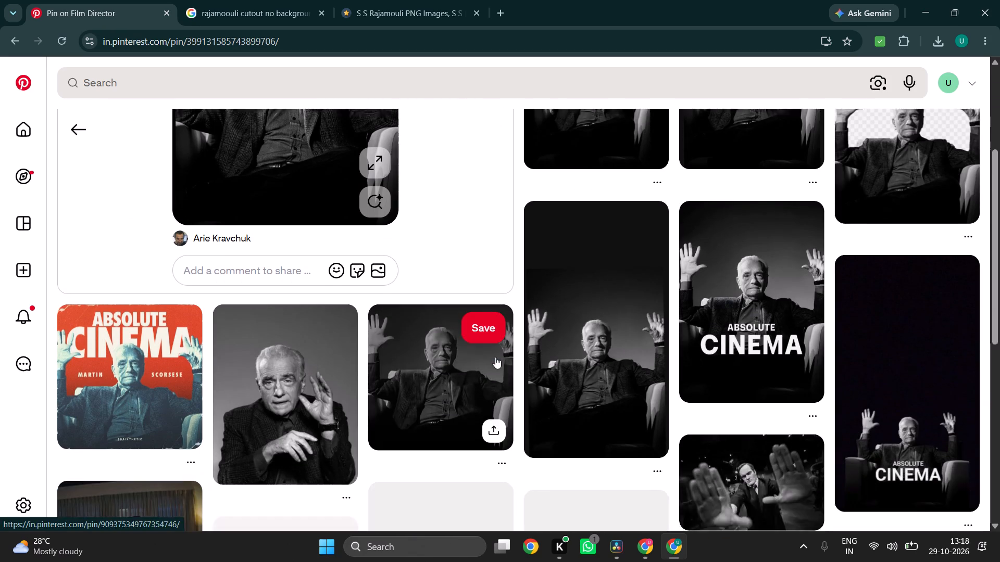
{"action": "scroll", "coordinate": [495, 357], "scroll_direction": "down", "scroll_amount": 2}
{"action": "scroll", "coordinate": [495, 357], "scroll_direction": "up", "scroll_amount": 1}
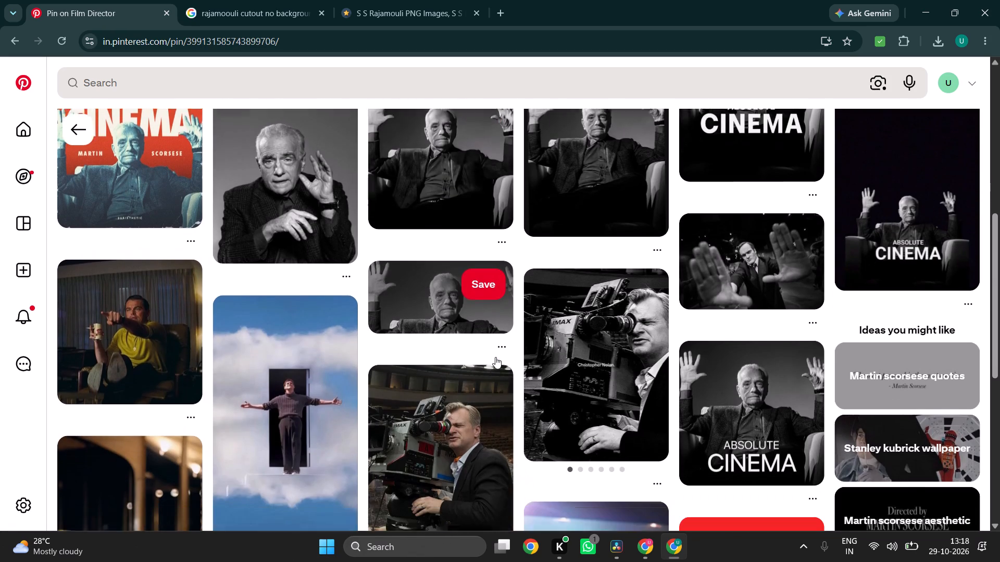
{"action": "scroll", "coordinate": [495, 357], "scroll_direction": "up", "scroll_amount": 7}
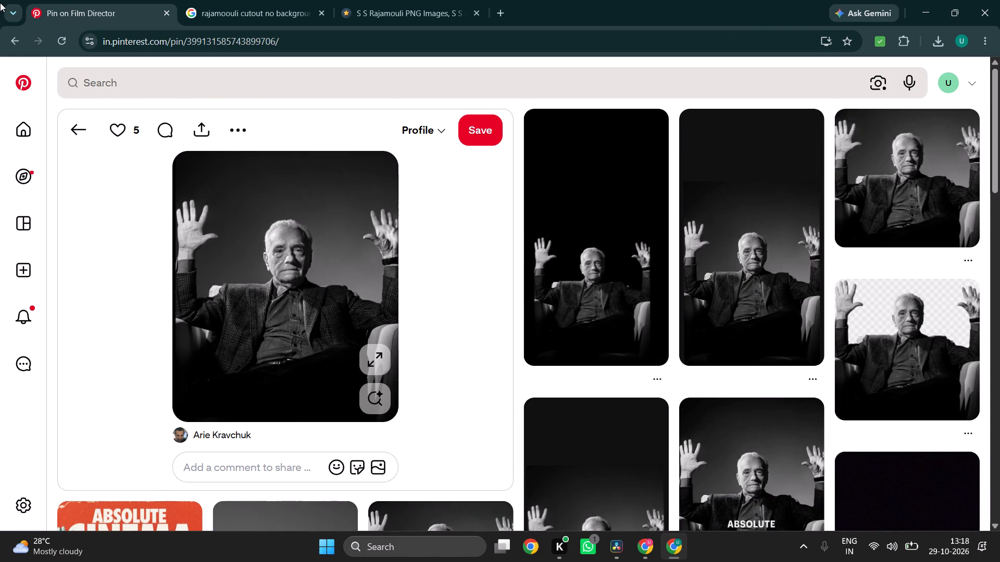
{"action": "left_click", "coordinate": [10, 44]}
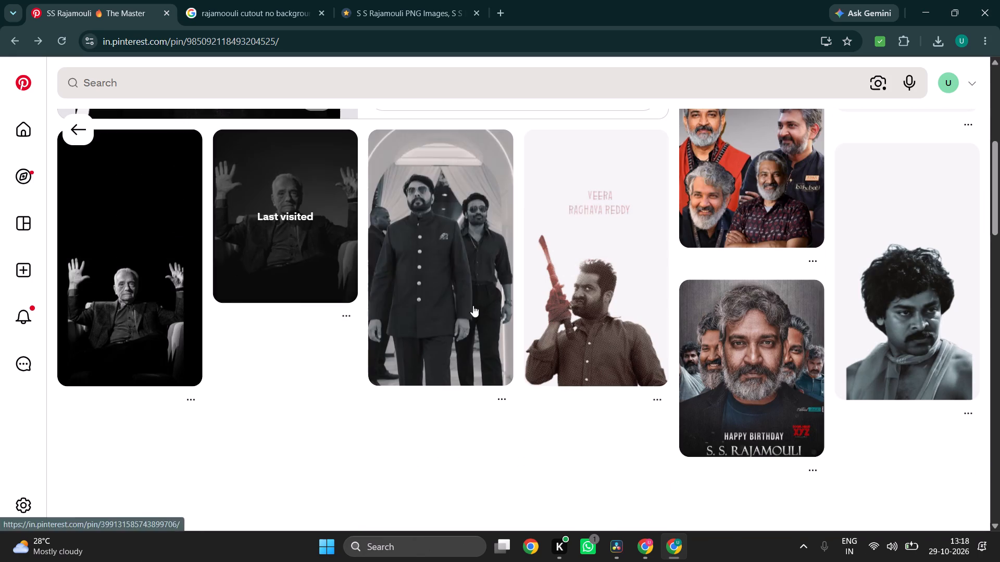
Browse further through the pins related to the spiral-background Rajamouli pin for a better cutout image.
{"action": "scroll", "coordinate": [251, 343], "scroll_direction": "down", "scroll_amount": 2}
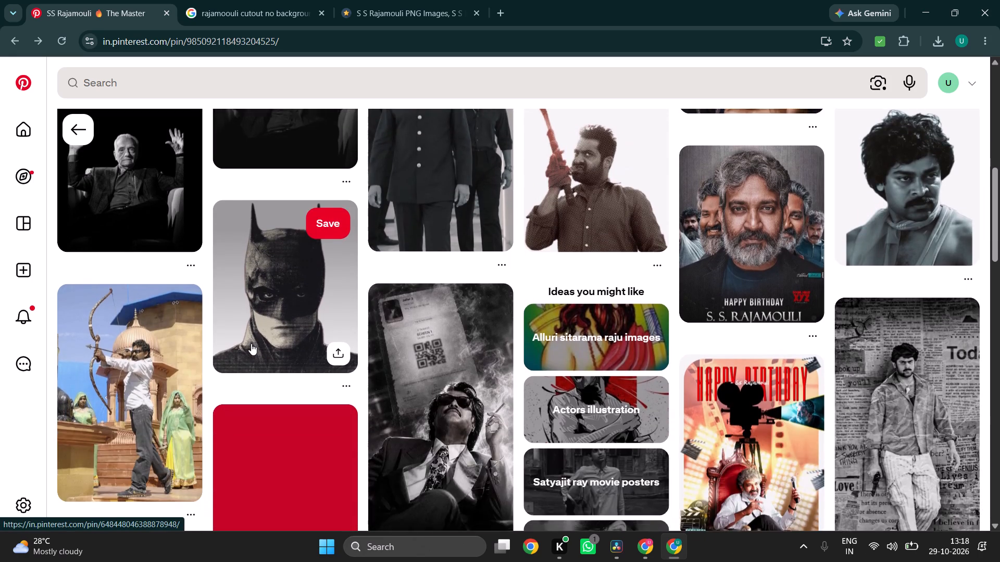
{"action": "scroll", "coordinate": [251, 343], "scroll_direction": "down", "scroll_amount": 4}
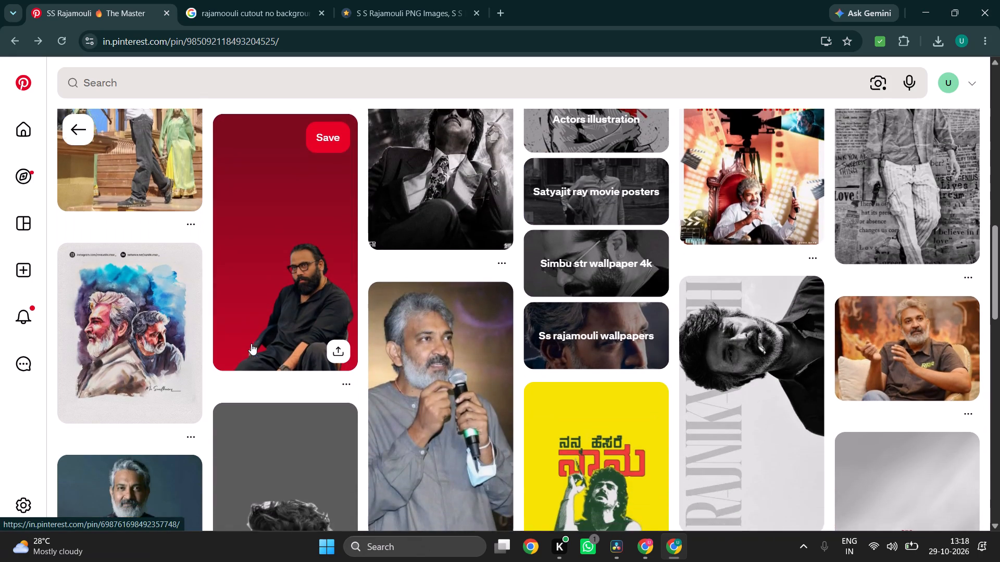
{"action": "scroll", "coordinate": [251, 343], "scroll_direction": "down", "scroll_amount": 2}
{"action": "scroll", "coordinate": [251, 343], "scroll_direction": "up", "scroll_amount": 1}
{"action": "scroll", "coordinate": [251, 343], "scroll_direction": "down", "scroll_amount": 1}
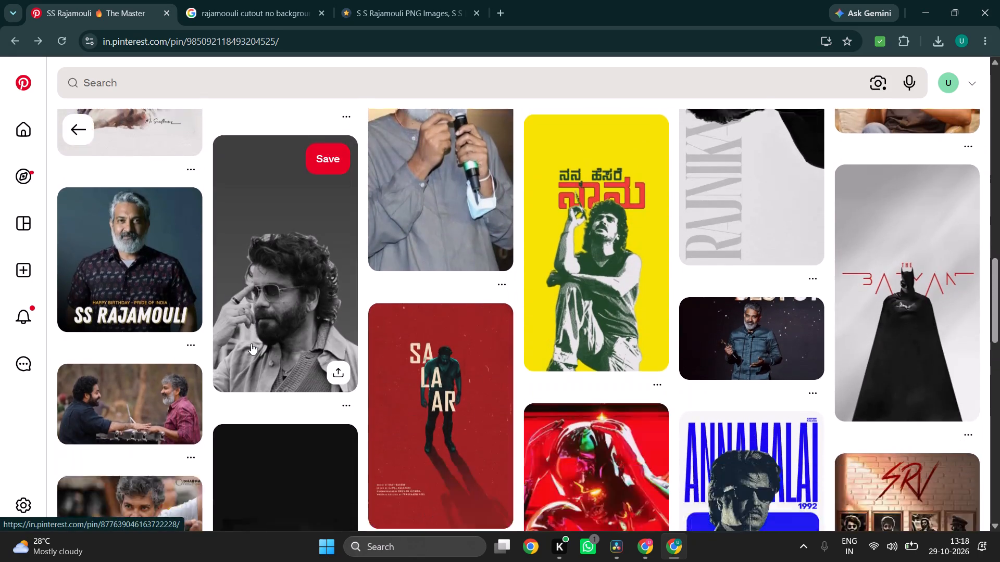
{"action": "scroll", "coordinate": [251, 343], "scroll_direction": "down", "scroll_amount": 4}
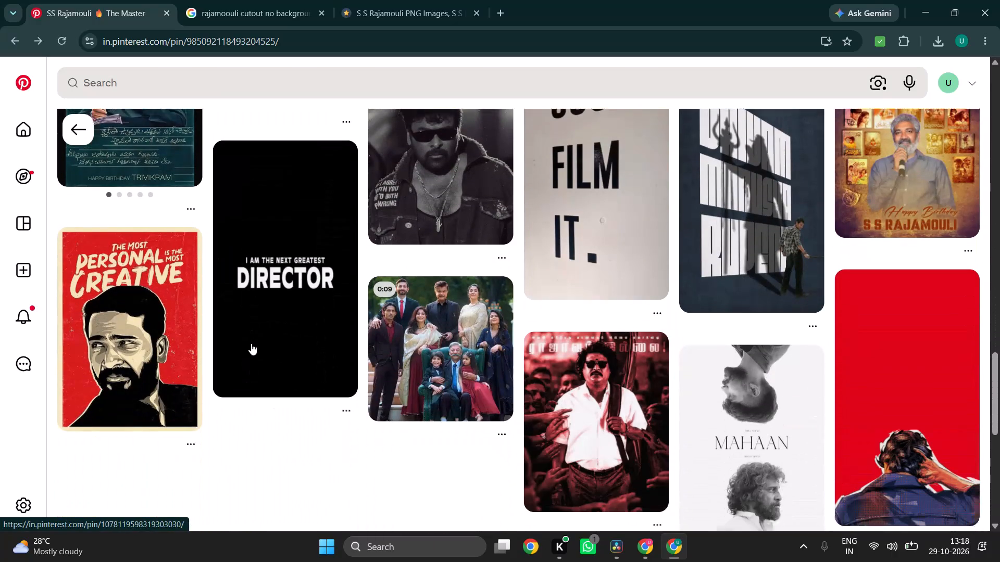
{"action": "scroll", "coordinate": [251, 343], "scroll_direction": "down", "scroll_amount": 2}
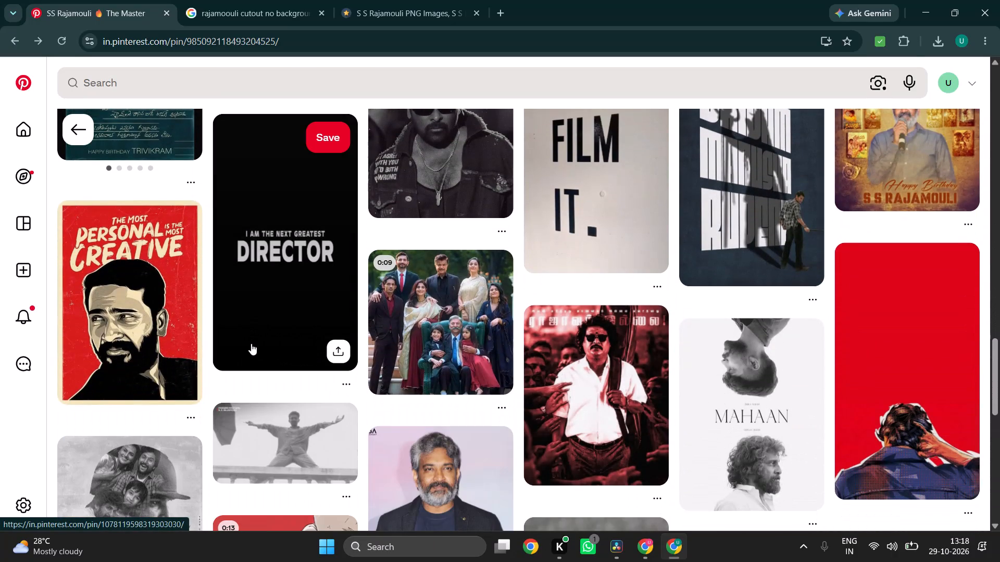
{"action": "scroll", "coordinate": [251, 343], "scroll_direction": "down", "scroll_amount": 2}
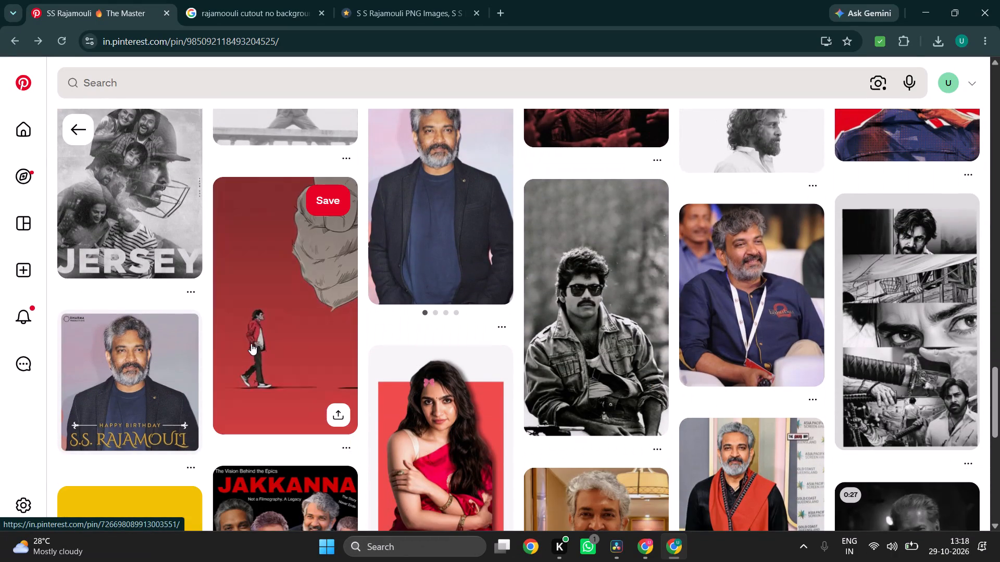
{"action": "scroll", "coordinate": [339, 371], "scroll_direction": "down", "scroll_amount": 2}
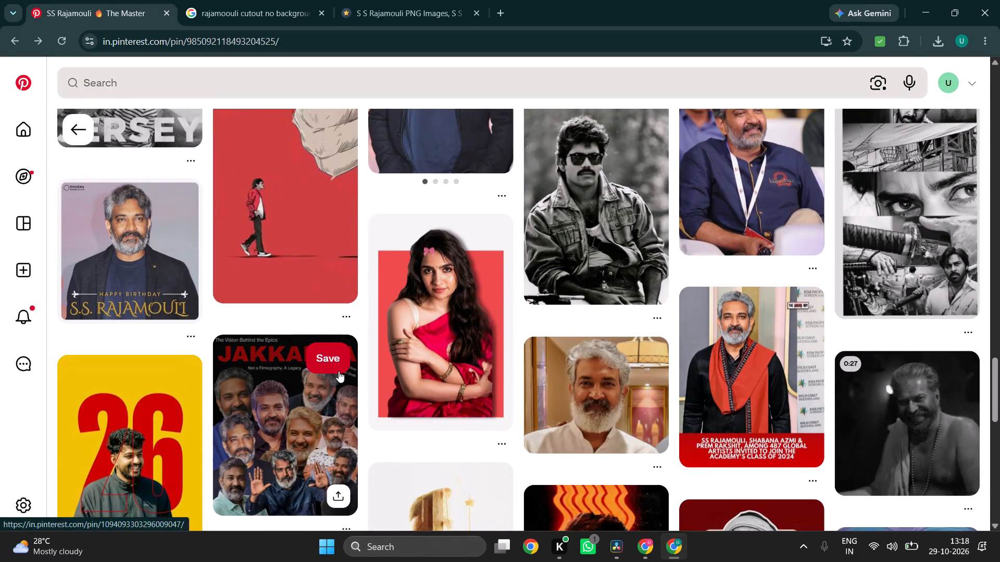
{"action": "scroll", "coordinate": [339, 371], "scroll_direction": "up", "scroll_amount": 20}
{"action": "scroll", "coordinate": [339, 371], "scroll_direction": "up", "scroll_amount": 6}
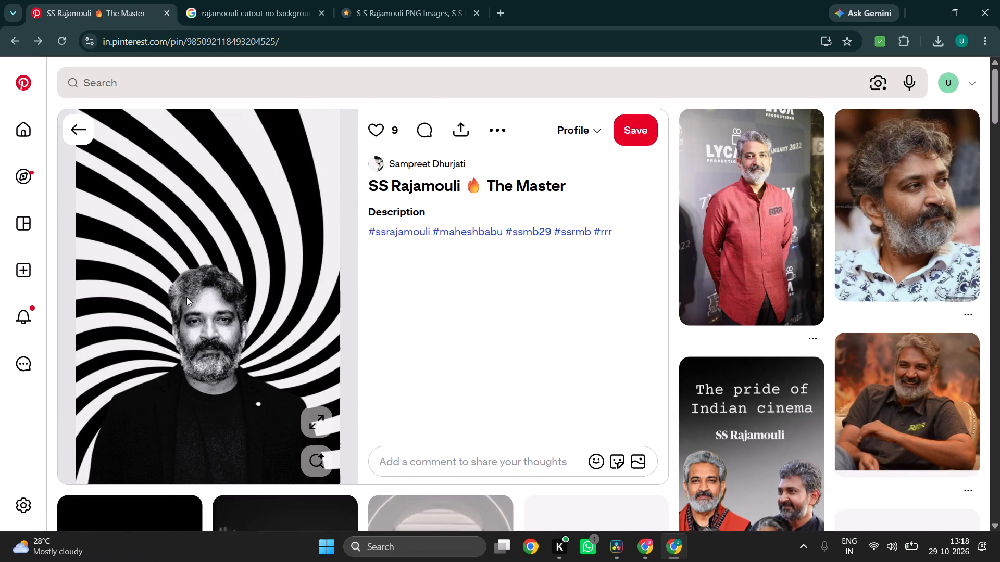
Download the black-and-white Rajamouli image with the spiral background from its Pinterest pin.
{"action": "right_click", "coordinate": [227, 327]}
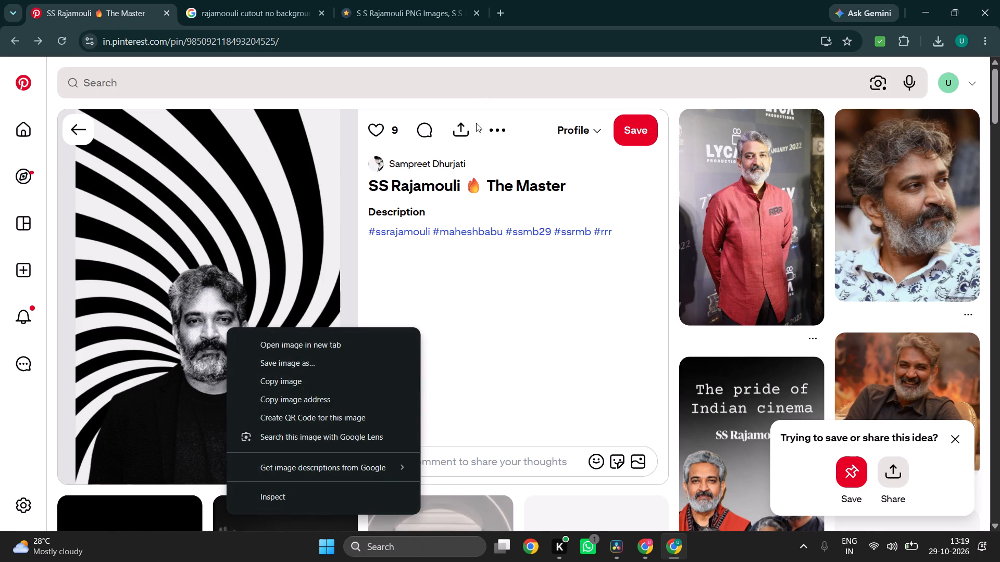
{"action": "left_click", "coordinate": [495, 133]}
{"action": "left_click", "coordinate": [486, 169]}
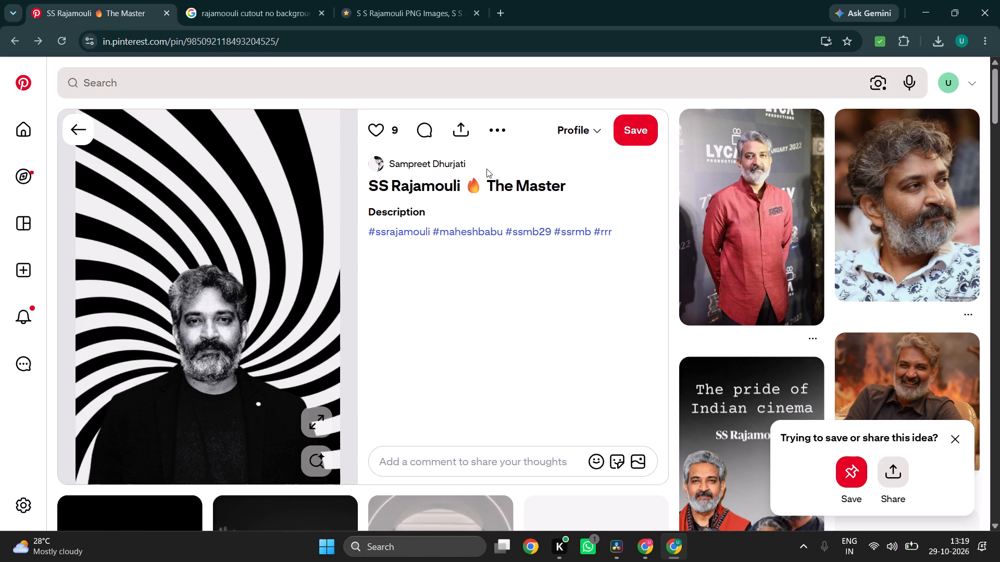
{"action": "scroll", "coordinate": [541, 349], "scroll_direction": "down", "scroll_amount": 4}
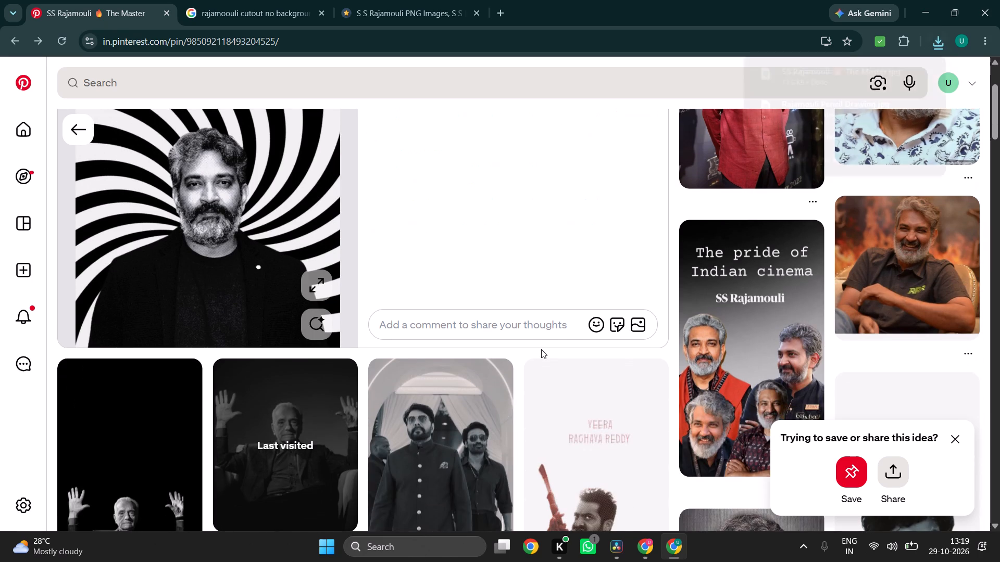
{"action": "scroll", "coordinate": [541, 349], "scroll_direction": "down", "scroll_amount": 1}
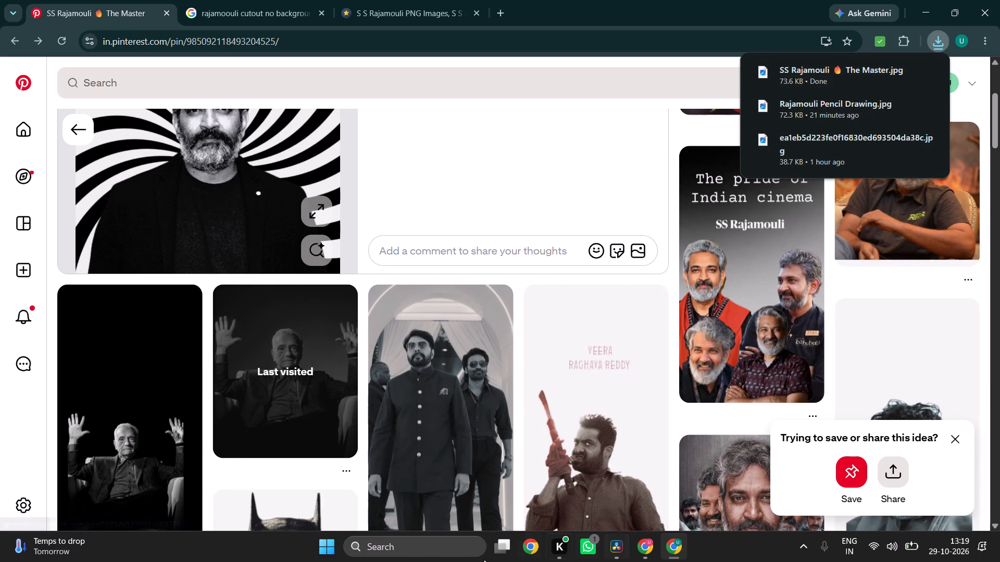
Open the Downloads folder in File Explorer and copy the black-and-white spiral-background image file "SS Rajamouli The Master.jpg".
{"action": "left_click", "coordinate": [442, 550]}
{"action": "type", "text": "fi"}
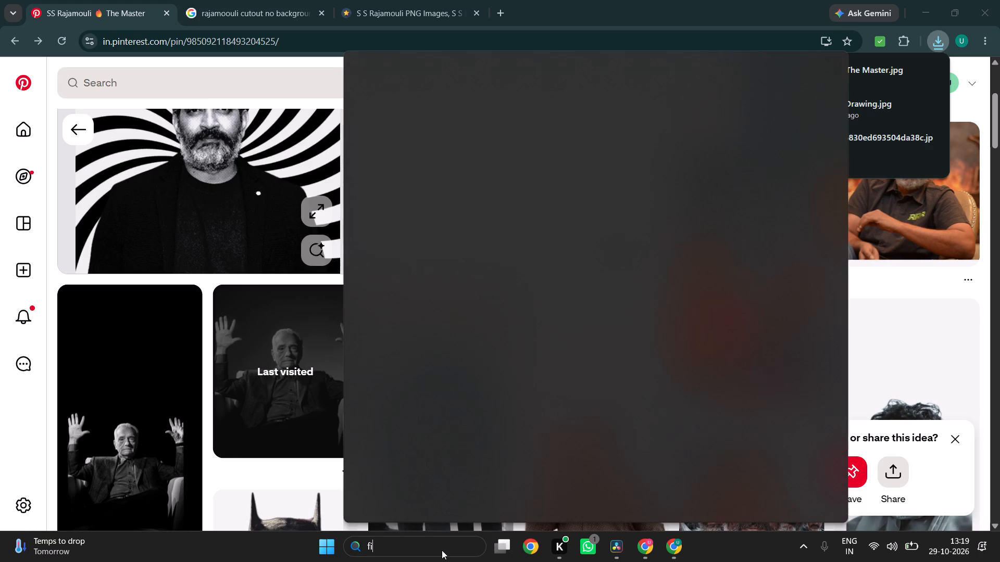
{"action": "type", "text": "le"}
{"action": "key", "text": "Return"}
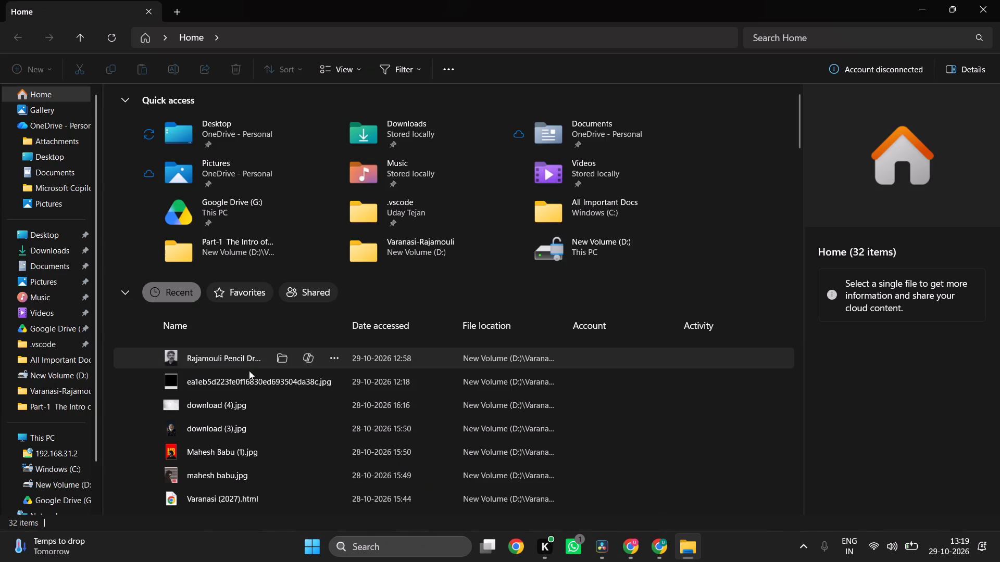
{"action": "left_click", "coordinate": [49, 248]}
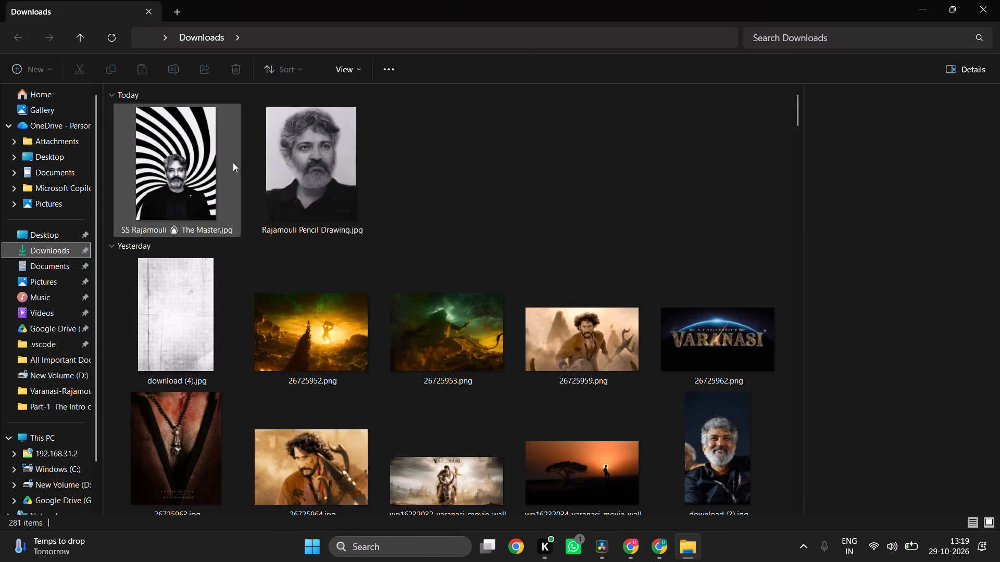
{"action": "left_click", "coordinate": [170, 185]}
{"action": "key", "text": "ctrl+c"}
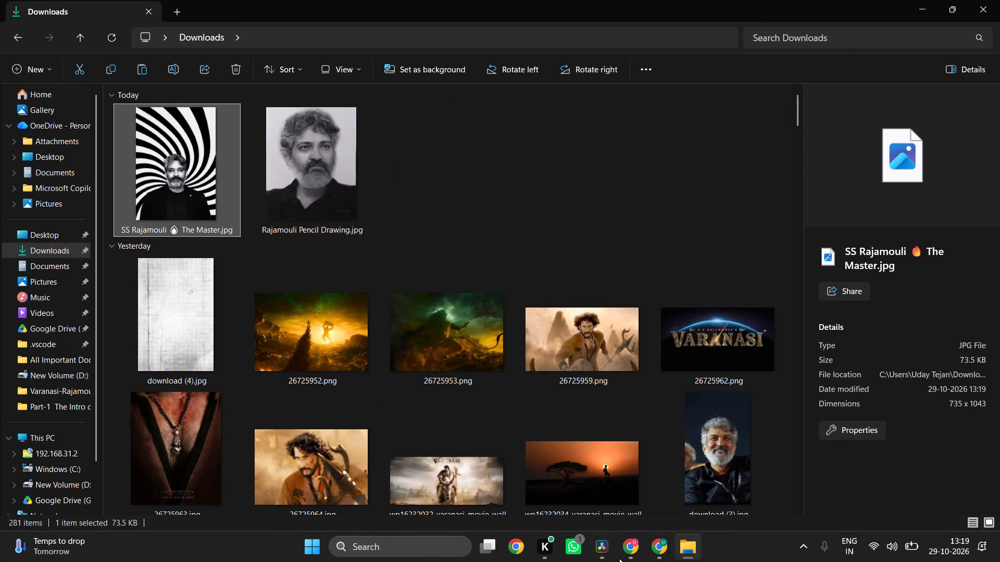
Switch to the Fusion Editing Guide chat in ChatGPT and try to close the enlarged node diagram.
{"action": "left_click", "coordinate": [624, 553]}
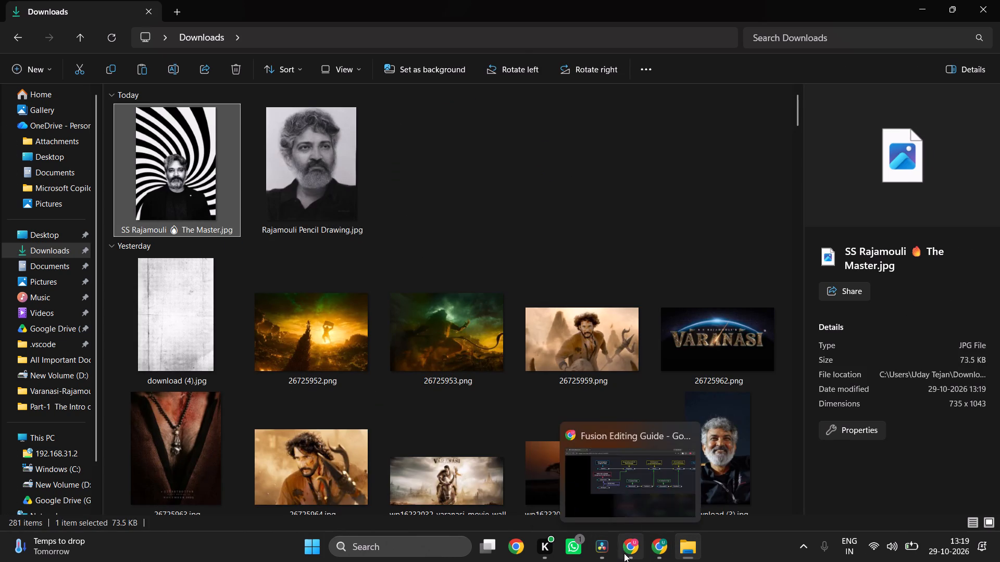
{"action": "key", "text": "Escape"}
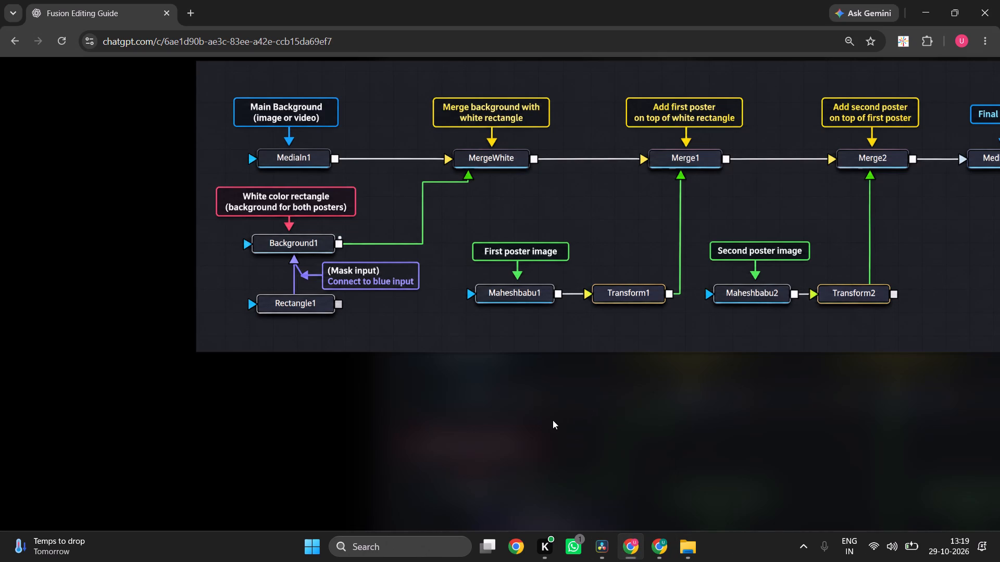
{"action": "left_click", "coordinate": [151, 166]}
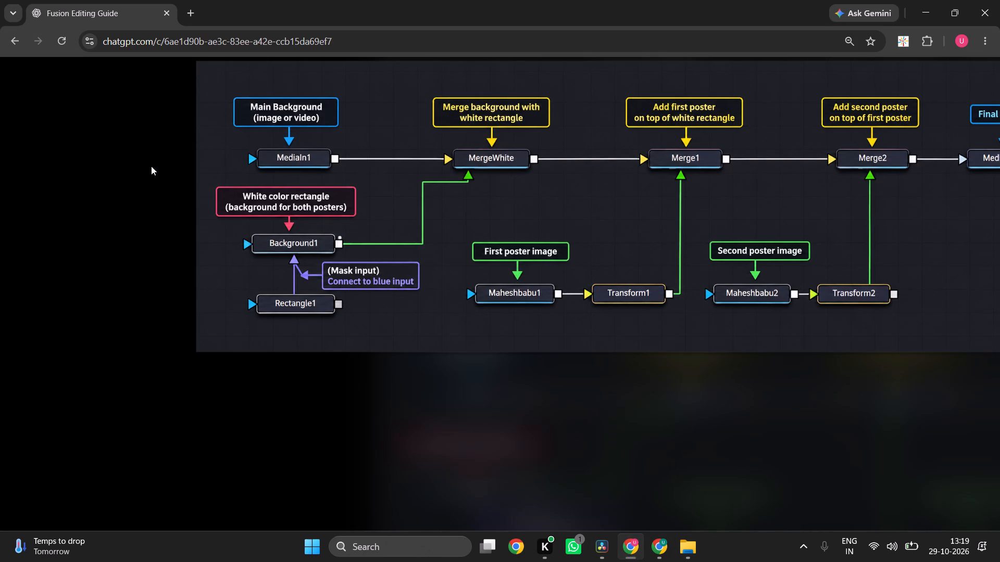
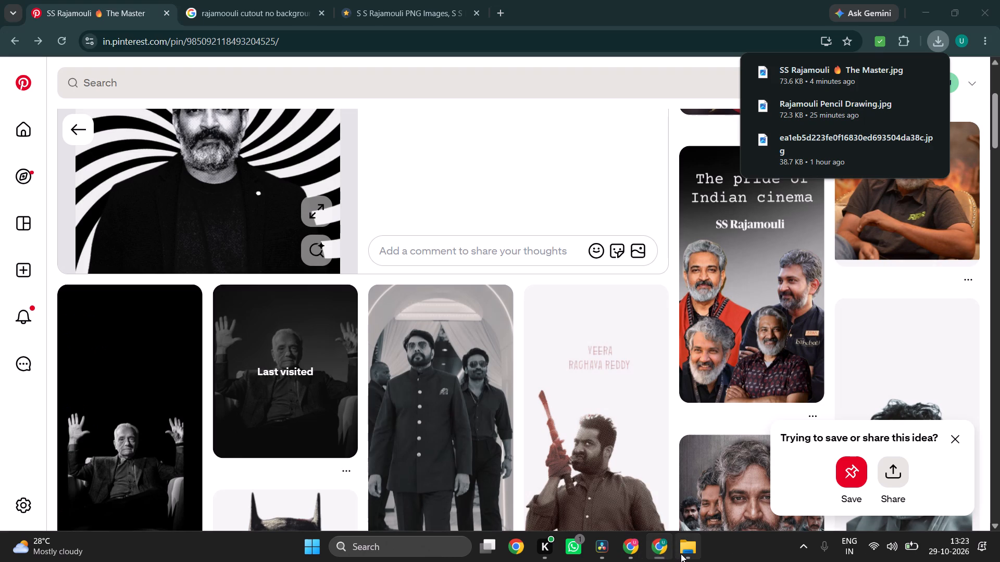
{"action": "left_click", "coordinate": [681, 554]}
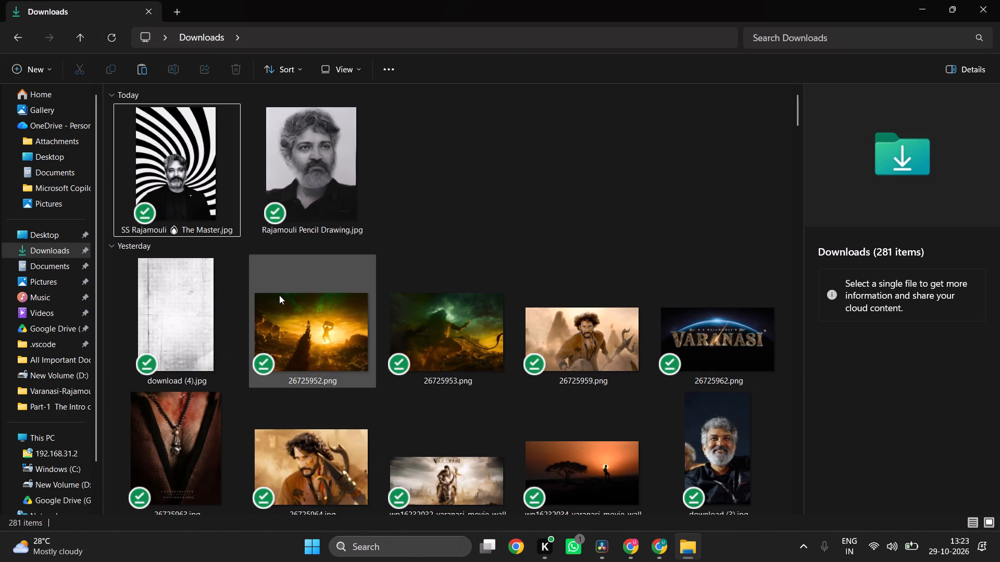
{"action": "left_click", "coordinate": [65, 396]}
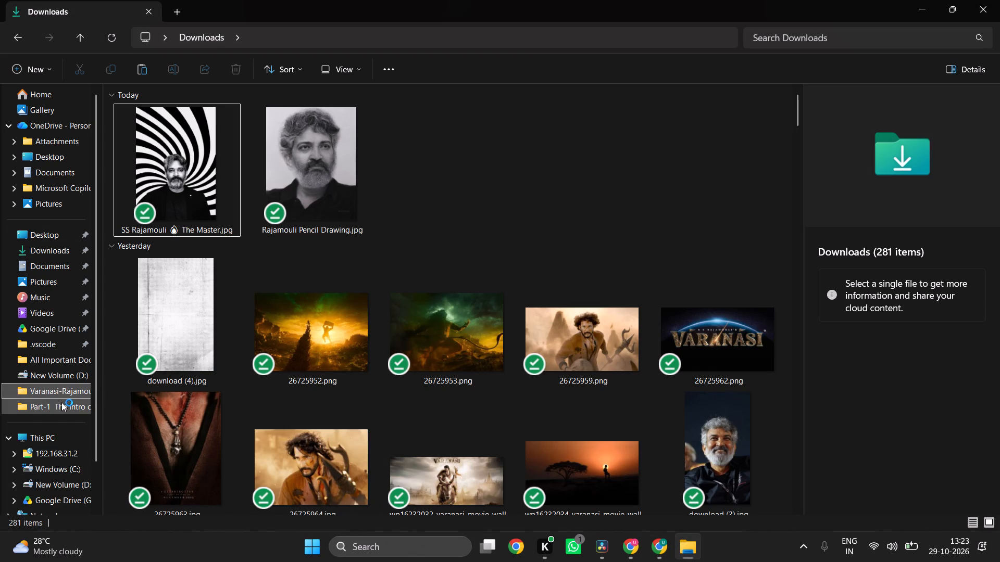
{"action": "left_click", "coordinate": [61, 402]}
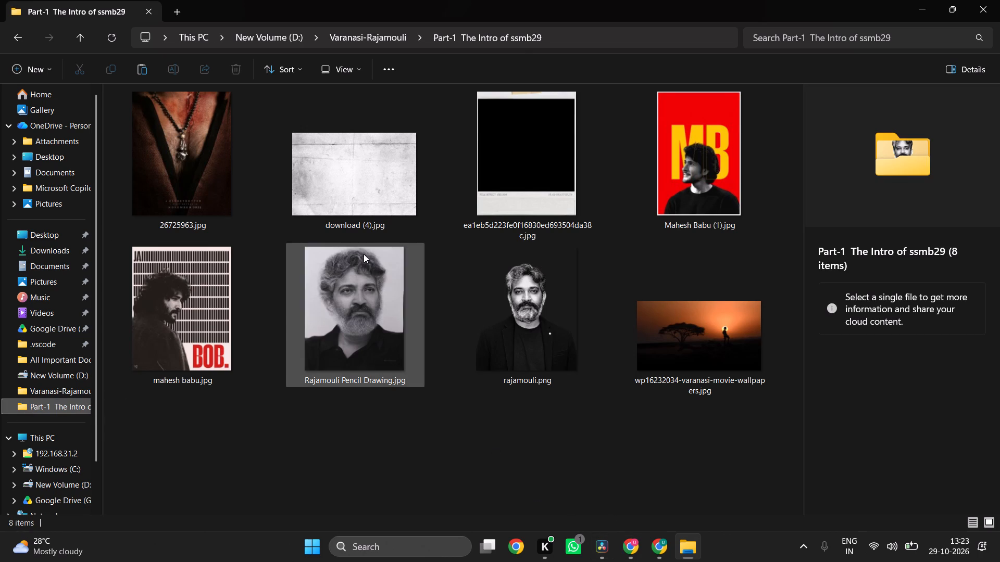
{"action": "left_click", "coordinate": [556, 352]}
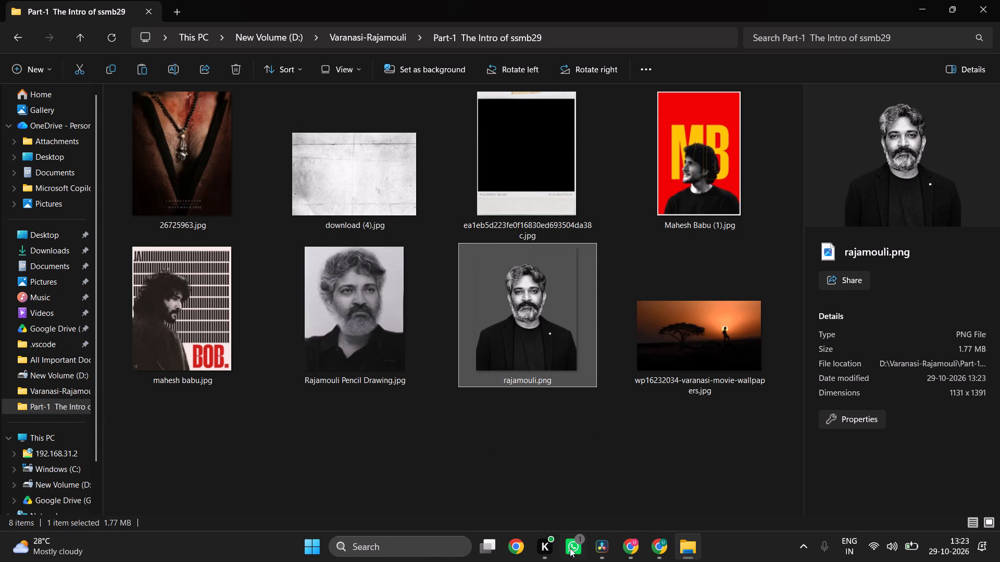
Switch to DaVinci Resolve and import rajamouli.png into the media pool.
{"action": "left_click", "coordinate": [596, 551]}
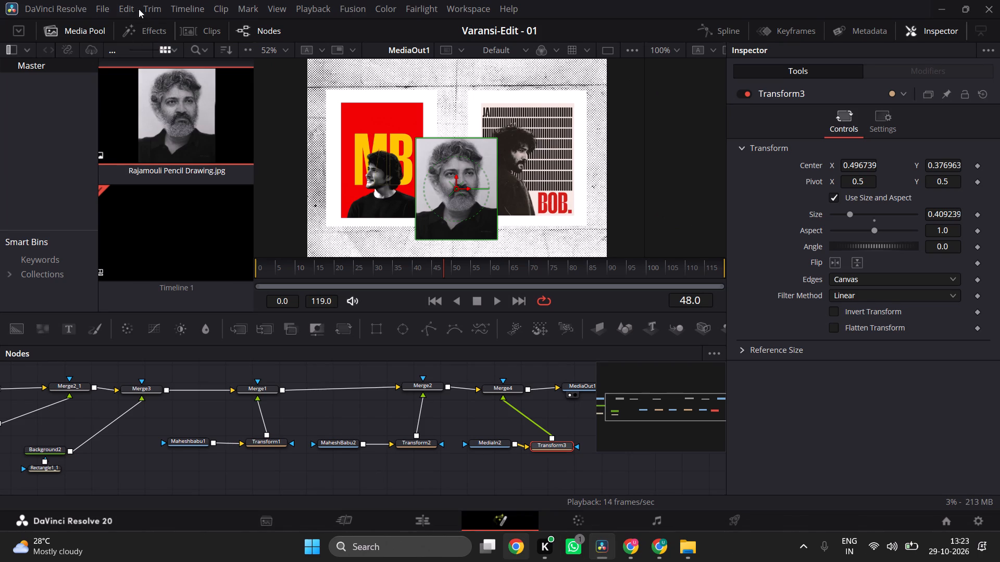
{"action": "left_click", "coordinate": [99, 11]}
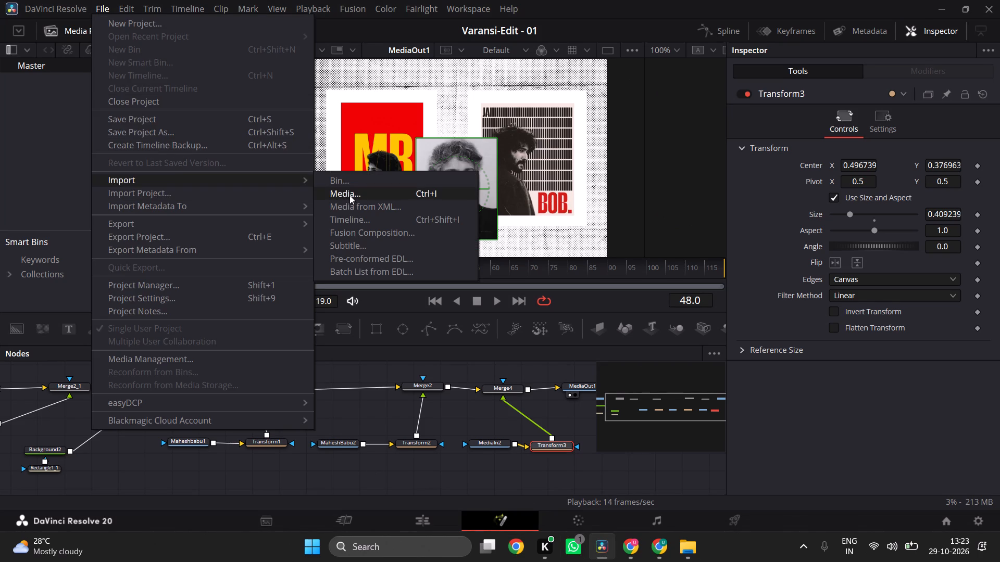
{"action": "left_click", "coordinate": [350, 195]}
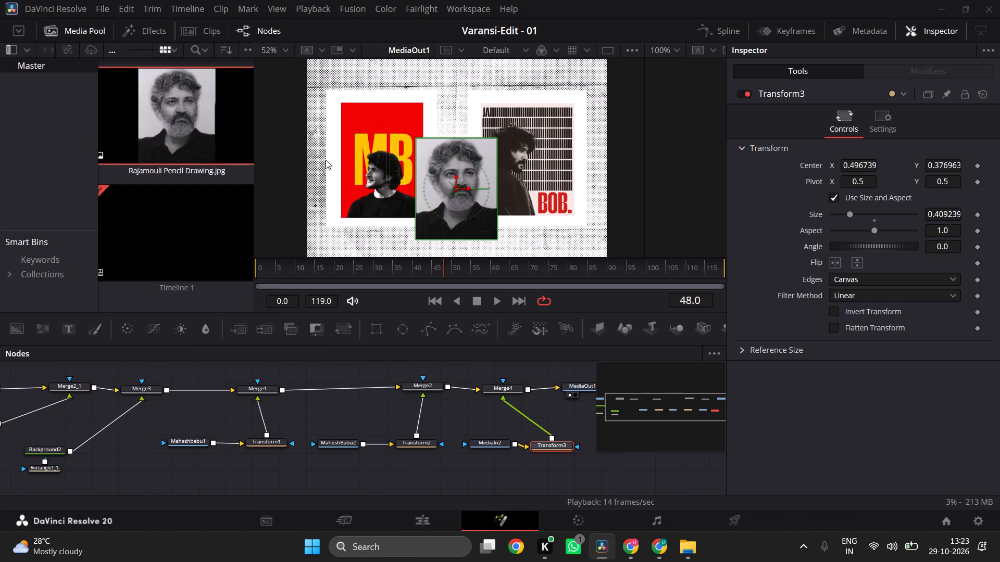
{"action": "left_click", "coordinate": [200, 212]}
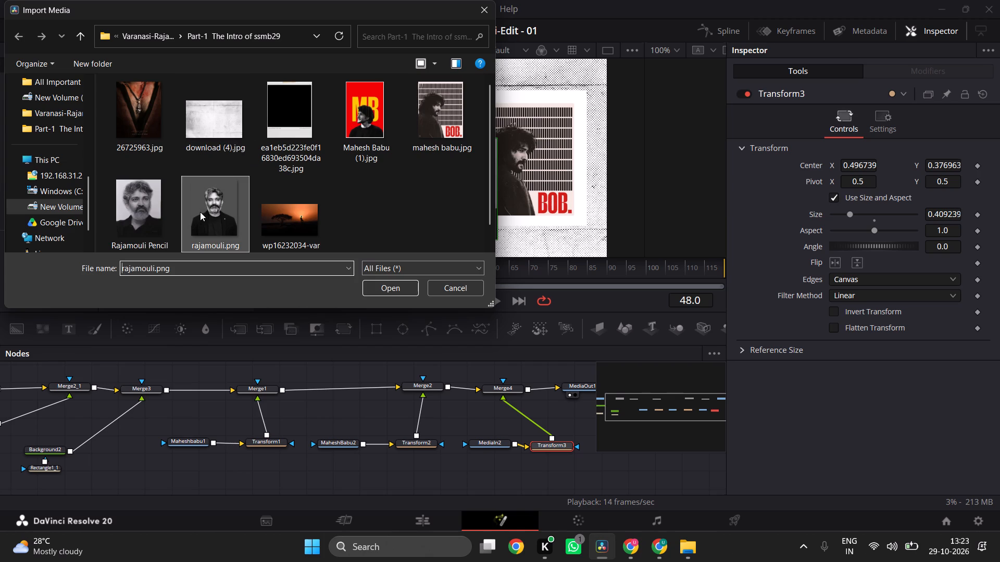
{"action": "left_click", "coordinate": [391, 293]}
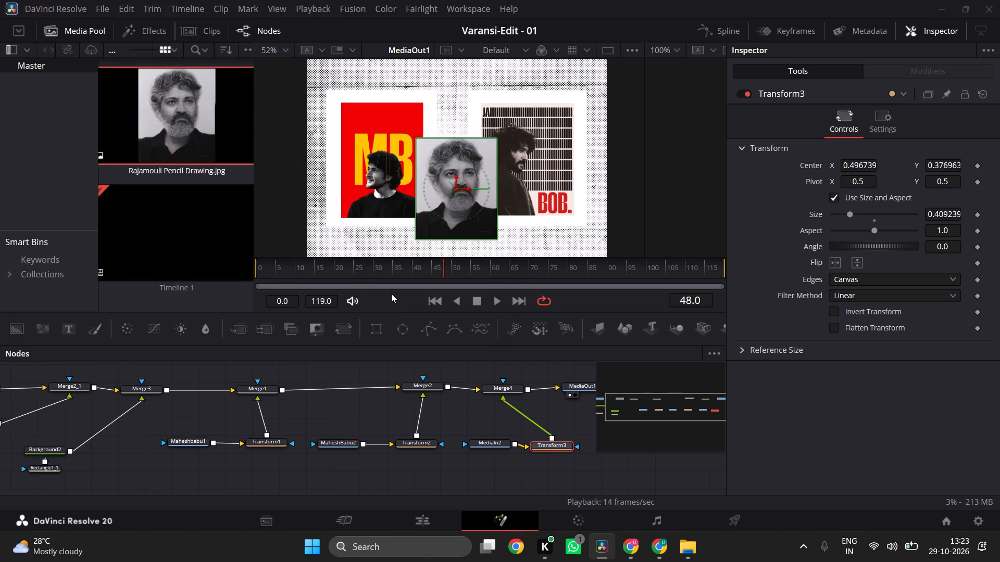
Delete Rajamouli Pencil Drawing.jpg from the media pool.
{"action": "left_click", "coordinate": [222, 119]}
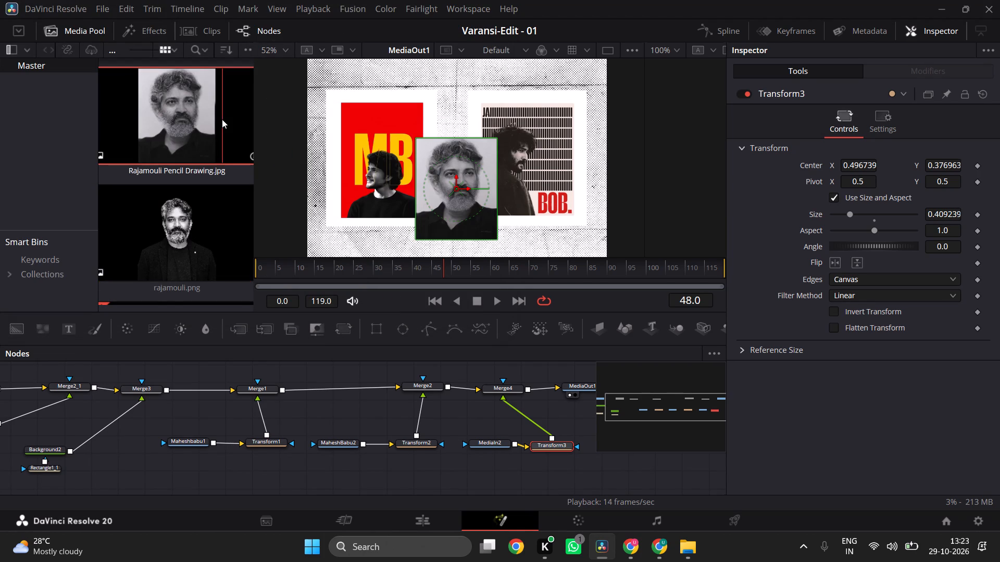
{"action": "key", "text": "Delete"}
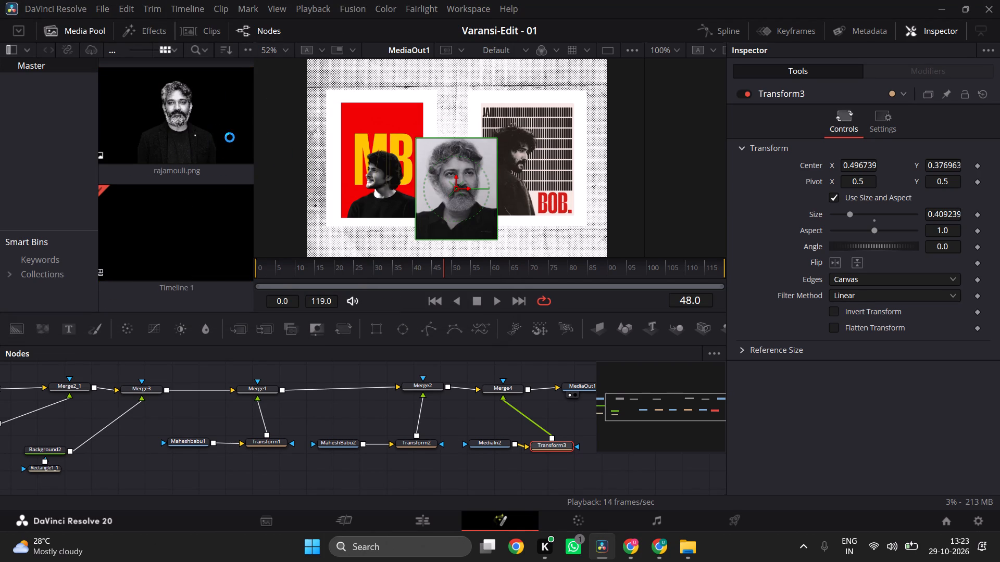
Add rajamouli.png to the Fusion node graph as an unconnected media node below MediaIn2.
{"action": "left_click_drag", "start_coordinate": [195, 101], "coordinate": [437, 400]}
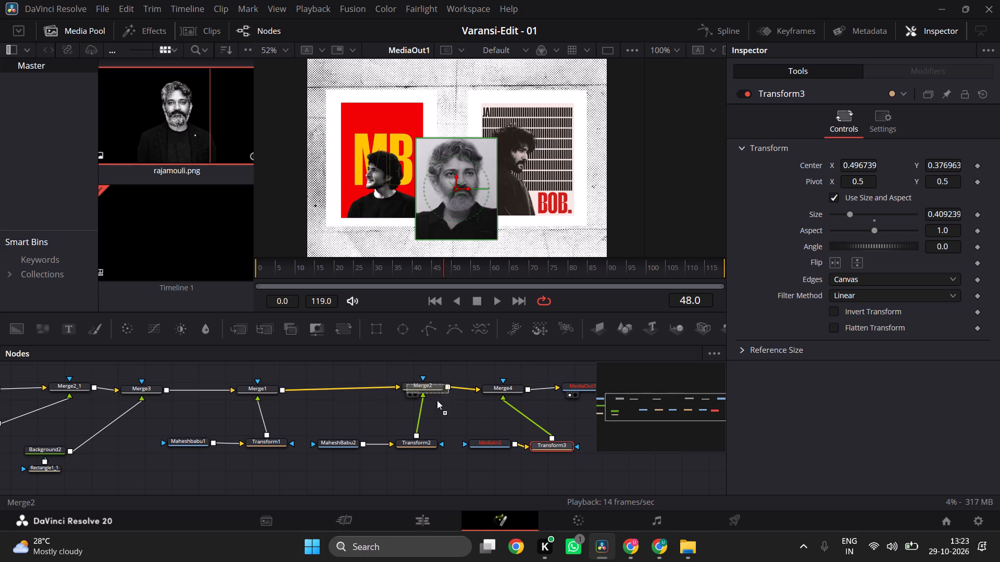
{"action": "left_click_drag", "start_coordinate": [437, 400], "coordinate": [495, 478]}
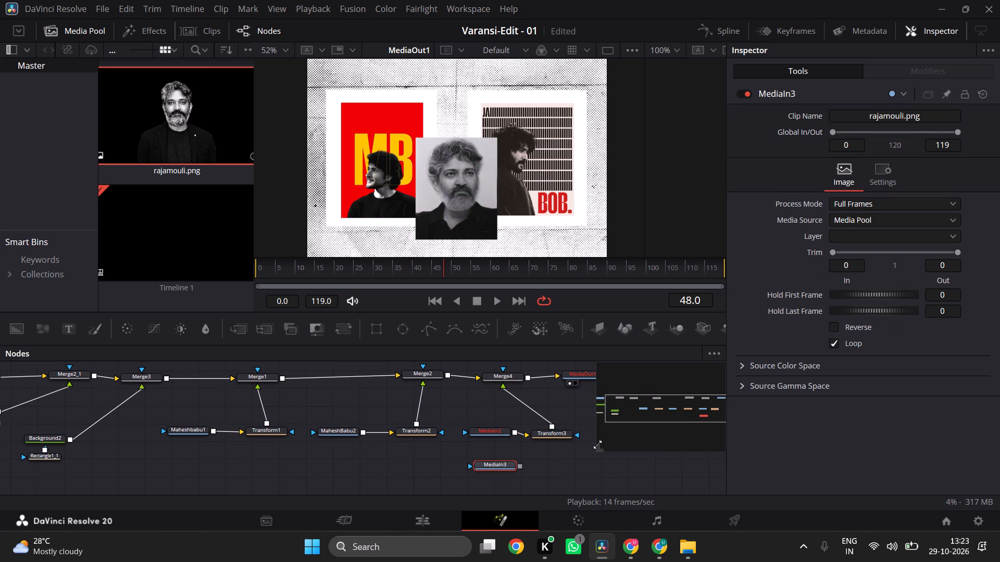
Delete the MediaIn2 node that feeds the old pencil-drawing portrait into Transform3.
{"action": "scroll", "coordinate": [597, 444], "scroll_direction": "left", "scroll_amount": 1}
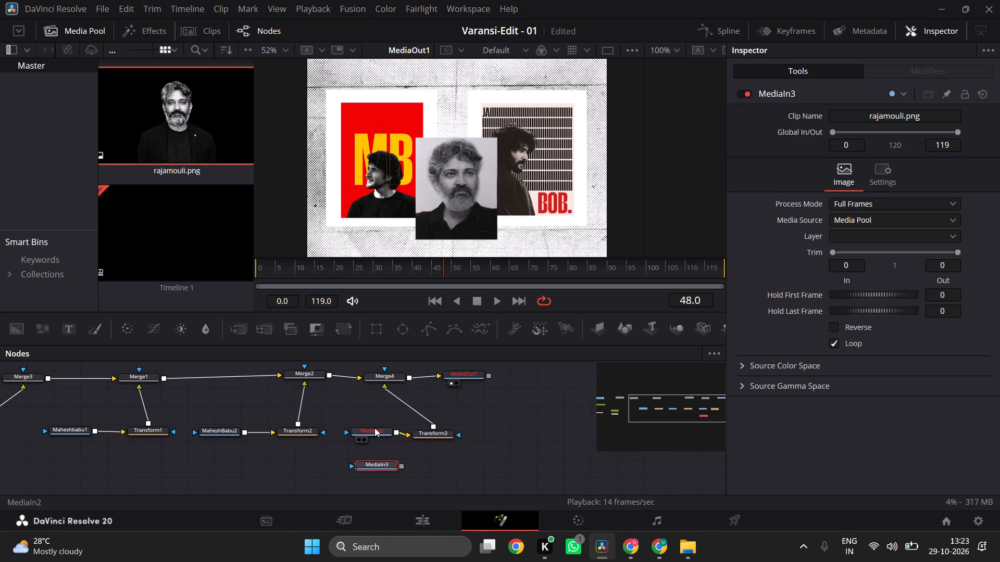
{"action": "left_click", "coordinate": [374, 428]}
{"action": "key", "text": "Delete"}
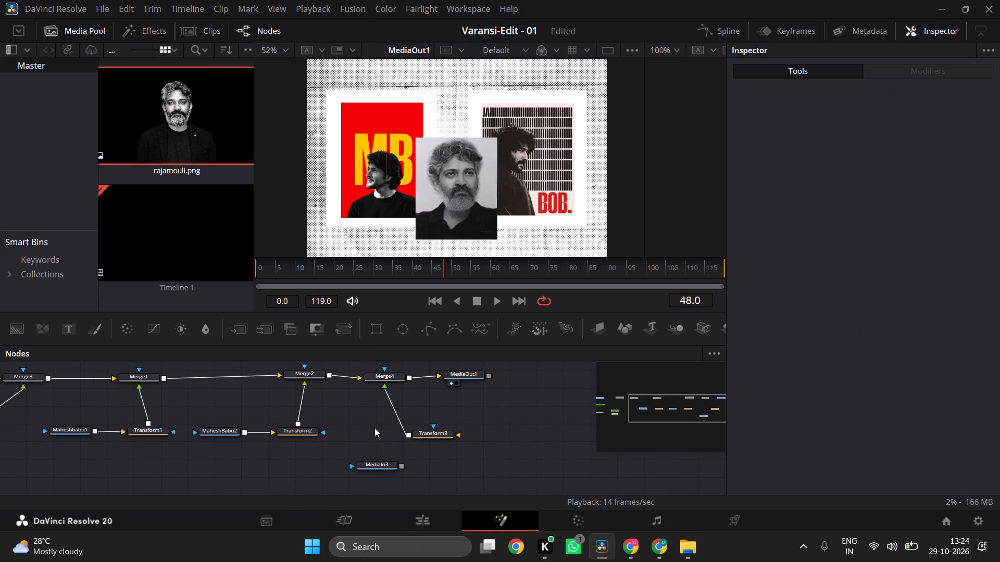
Place the rajamouli.png media node beside Transform3 and rewire it through Transform3 into Merge4's foreground input.
{"action": "left_click_drag", "start_coordinate": [381, 464], "coordinate": [365, 435]}
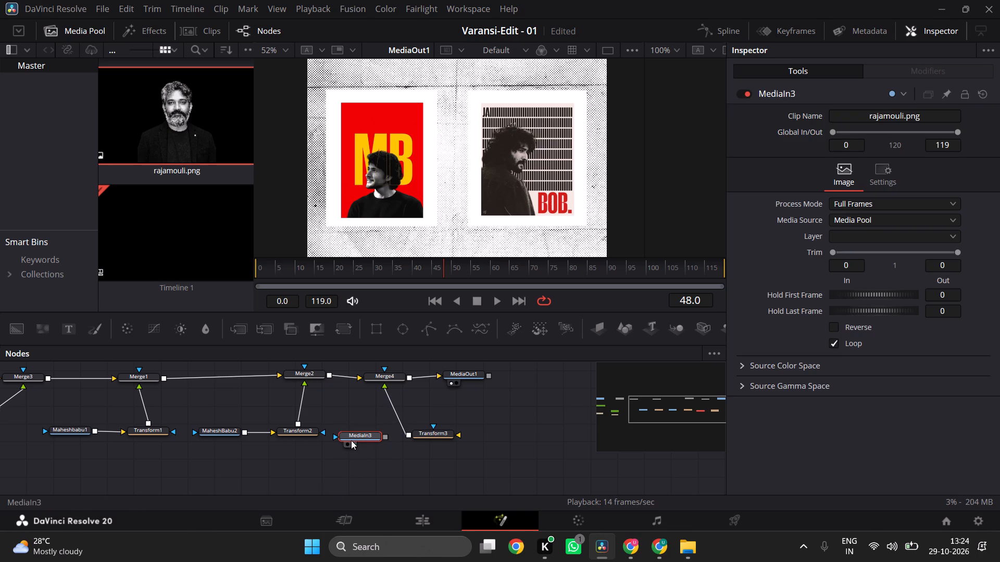
{"action": "left_click", "coordinate": [389, 401]}
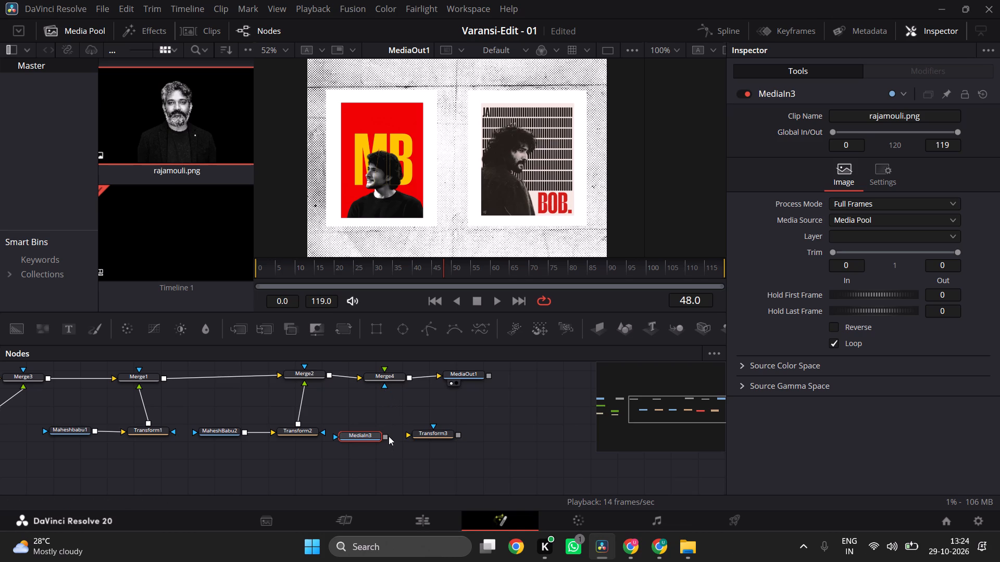
{"action": "left_click_drag", "start_coordinate": [387, 436], "coordinate": [406, 433]}
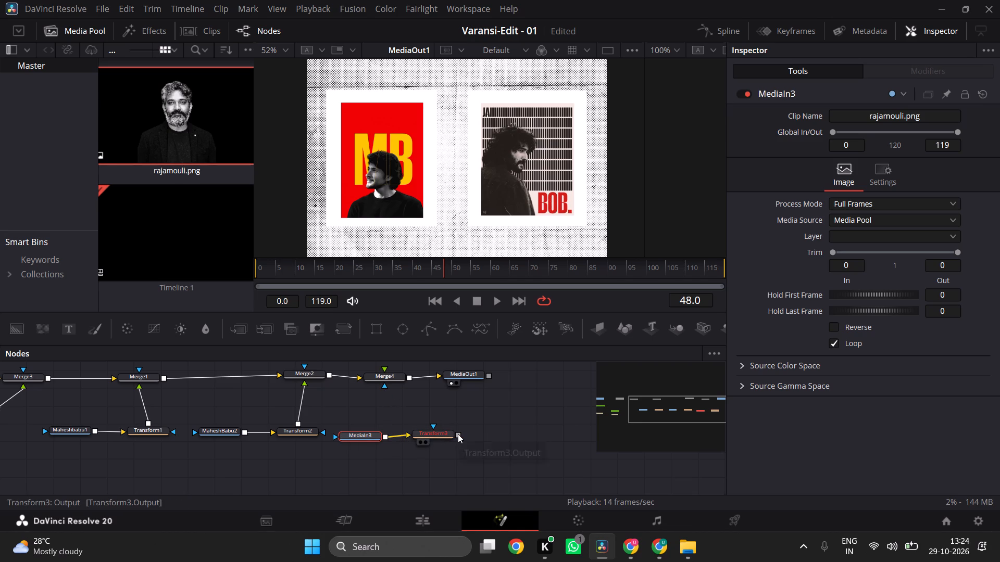
{"action": "left_click_drag", "start_coordinate": [458, 434], "coordinate": [384, 368]}
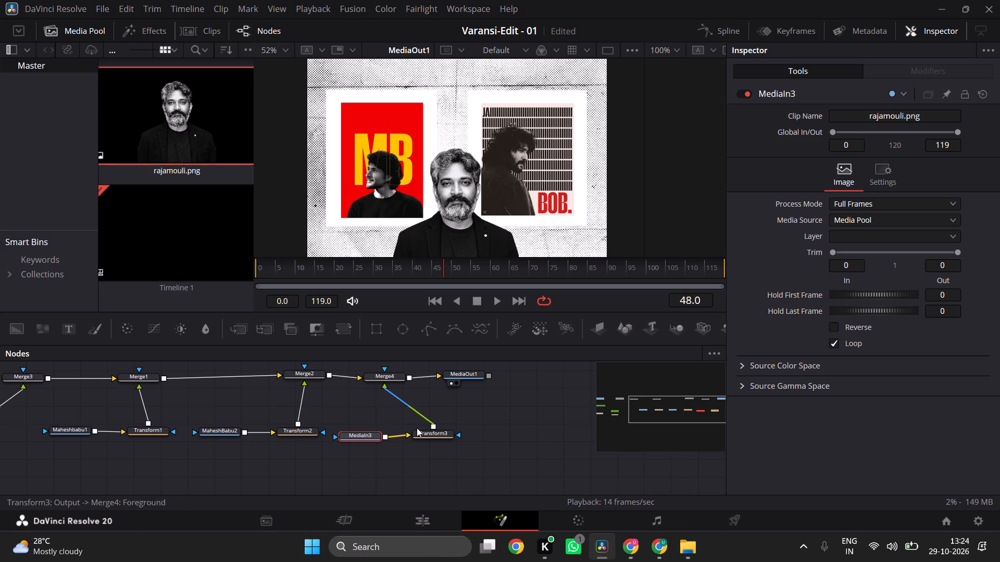
Raise the Rajamouli cutout through Transform3 and scale it down to a size of about 0.30.
{"action": "left_click", "coordinate": [451, 220]}
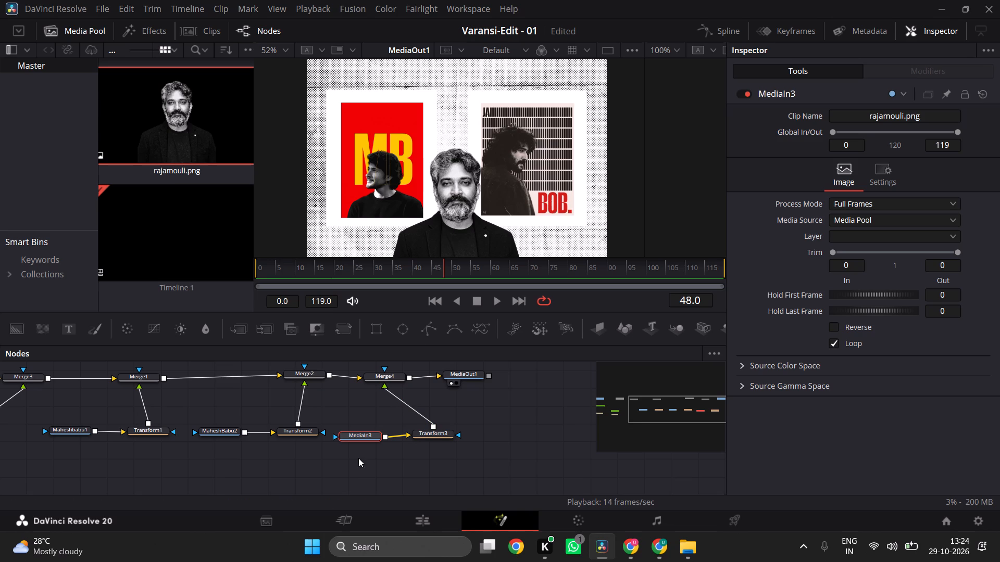
{"action": "left_click", "coordinate": [433, 434]}
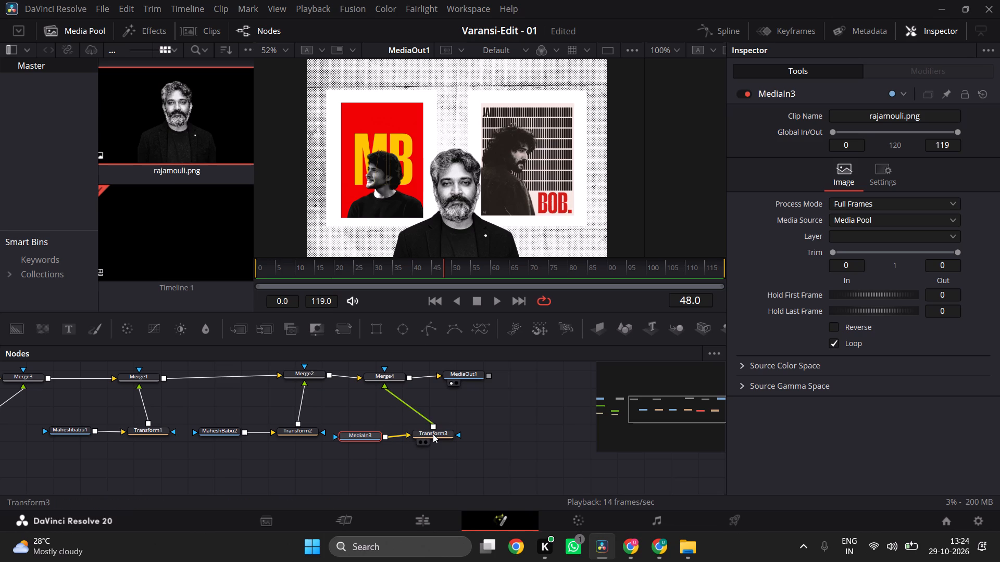
{"action": "left_click_drag", "start_coordinate": [455, 200], "coordinate": [413, 63]}
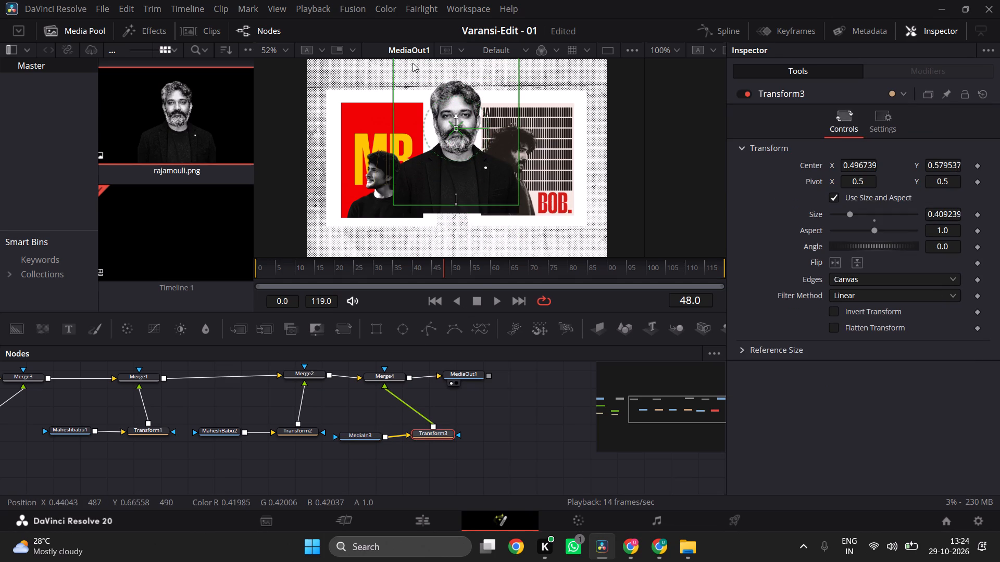
{"action": "left_click_drag", "start_coordinate": [413, 63], "coordinate": [411, 91]}
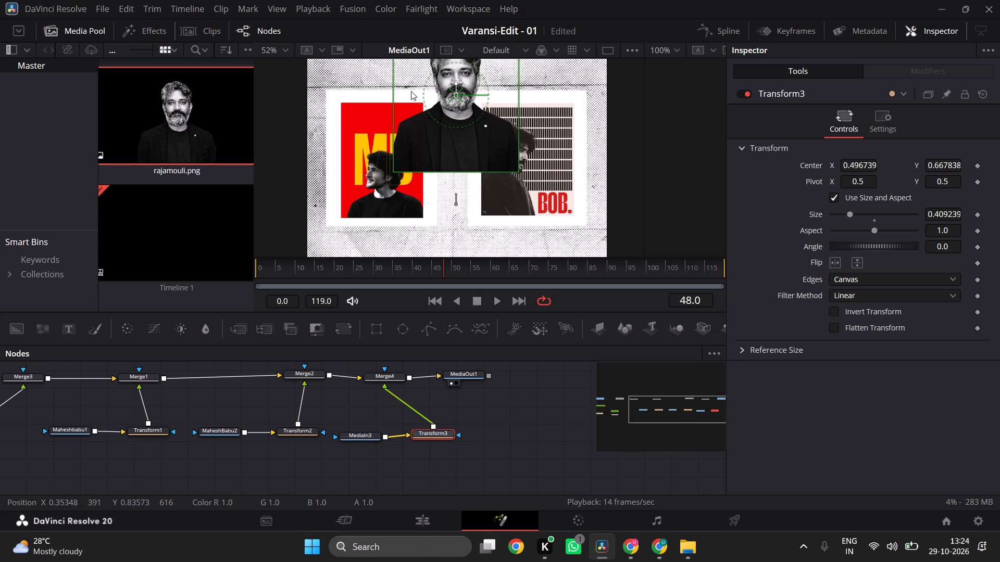
{"action": "left_click_drag", "start_coordinate": [411, 91], "coordinate": [416, 110]}
{"action": "left_click_drag", "start_coordinate": [518, 186], "coordinate": [498, 170]}
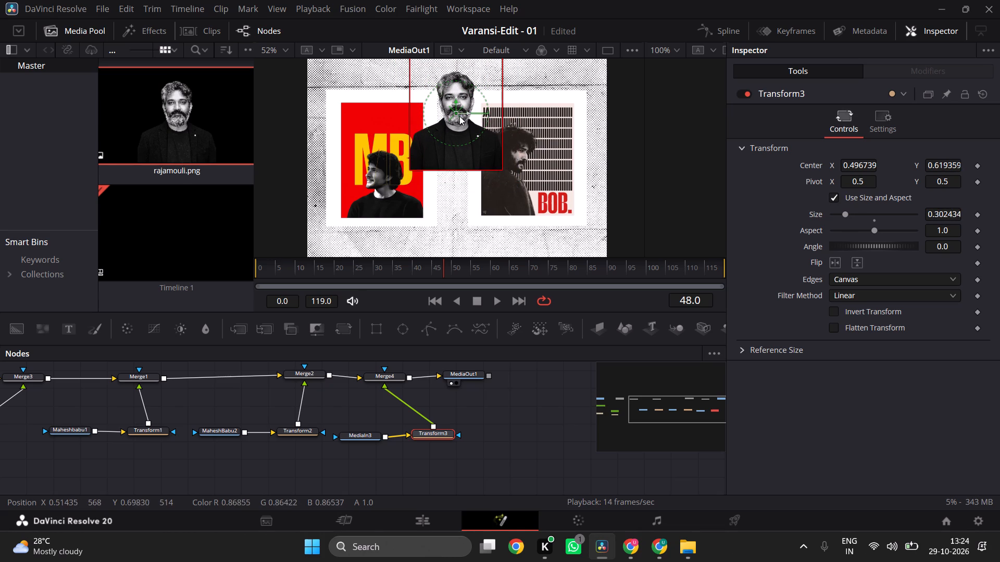
Position the Rajamouli cutout between the two posters, with its center at about X 0.488, Y 0.476.
{"action": "left_click_drag", "start_coordinate": [457, 112], "coordinate": [443, 154]}
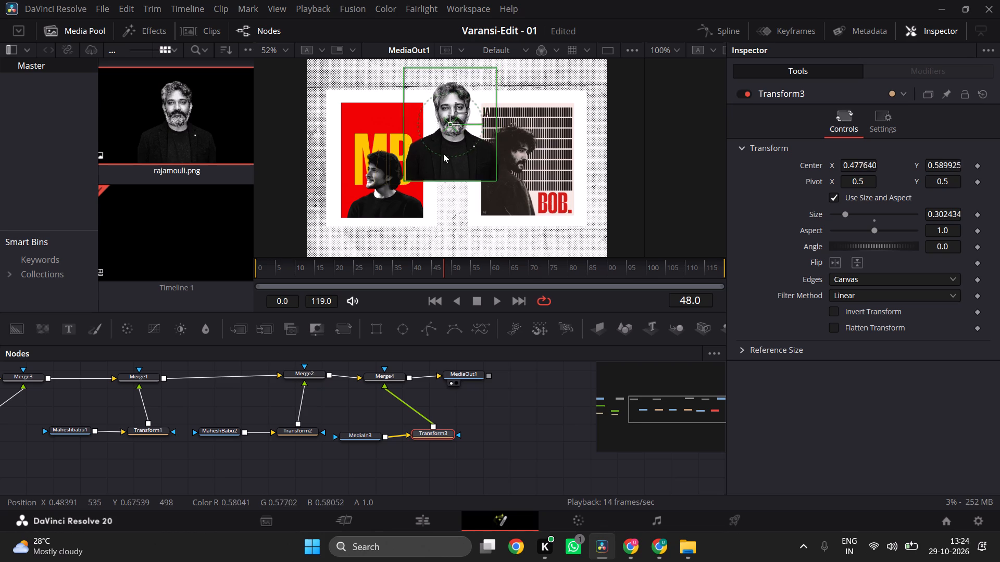
{"action": "left_click_drag", "start_coordinate": [443, 154], "coordinate": [445, 170]}
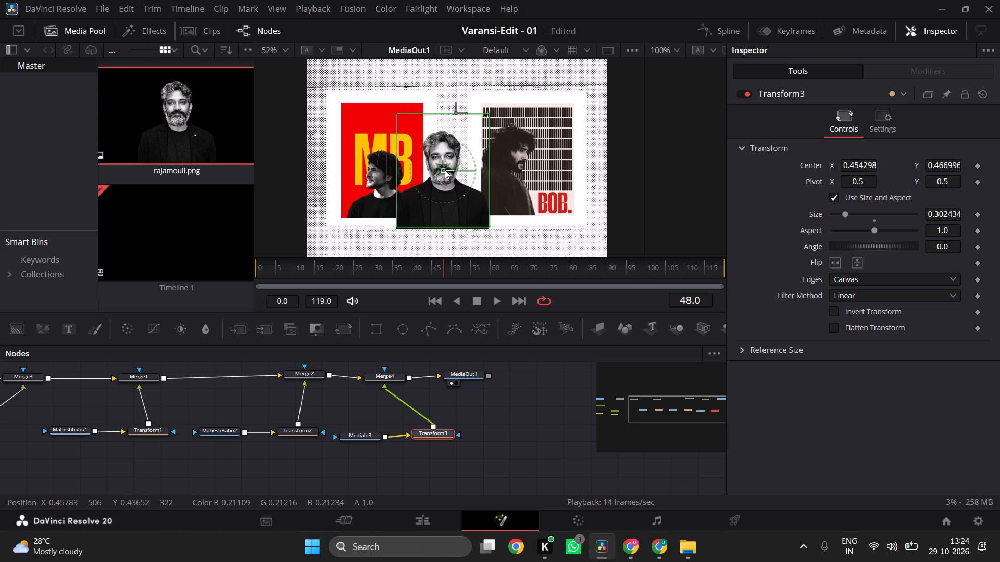
{"action": "left_click_drag", "start_coordinate": [445, 170], "coordinate": [449, 168]}
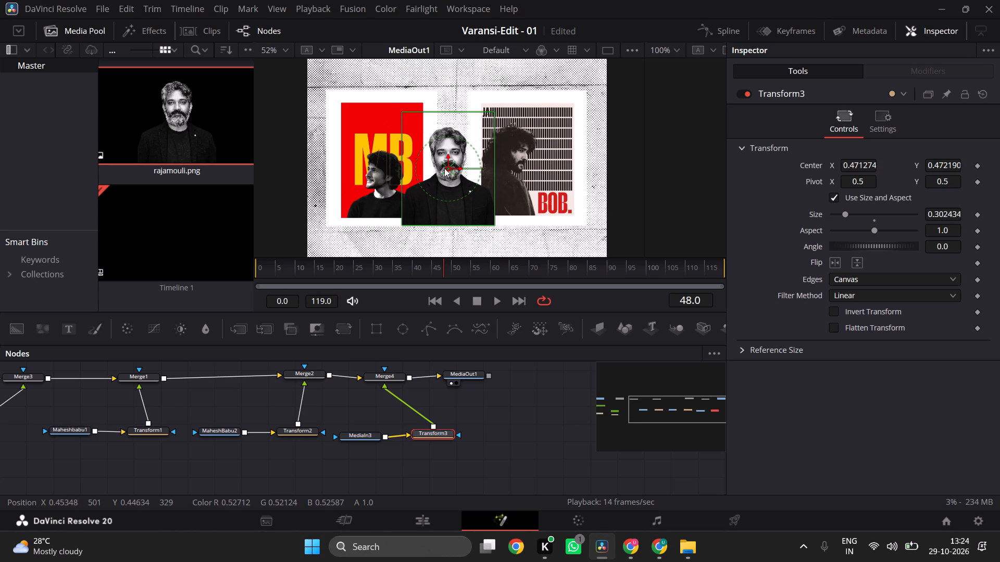
{"action": "left_click_drag", "start_coordinate": [448, 169], "coordinate": [453, 168]}
{"action": "left_click", "coordinate": [629, 203]}
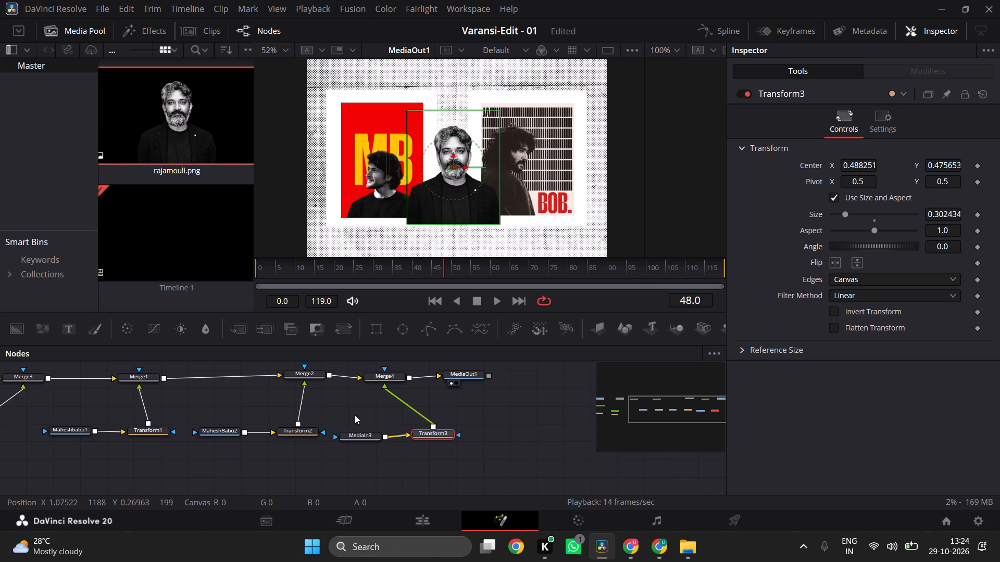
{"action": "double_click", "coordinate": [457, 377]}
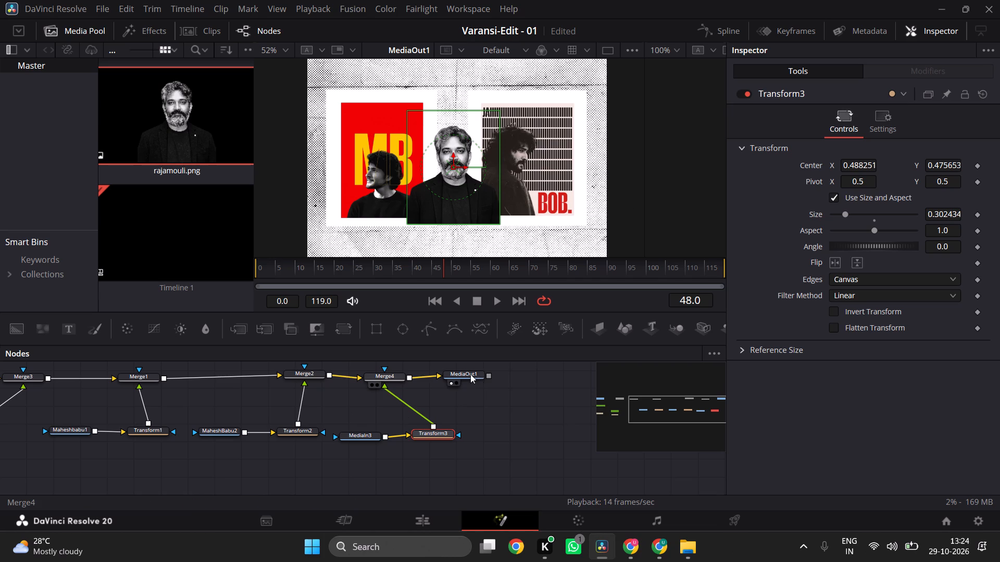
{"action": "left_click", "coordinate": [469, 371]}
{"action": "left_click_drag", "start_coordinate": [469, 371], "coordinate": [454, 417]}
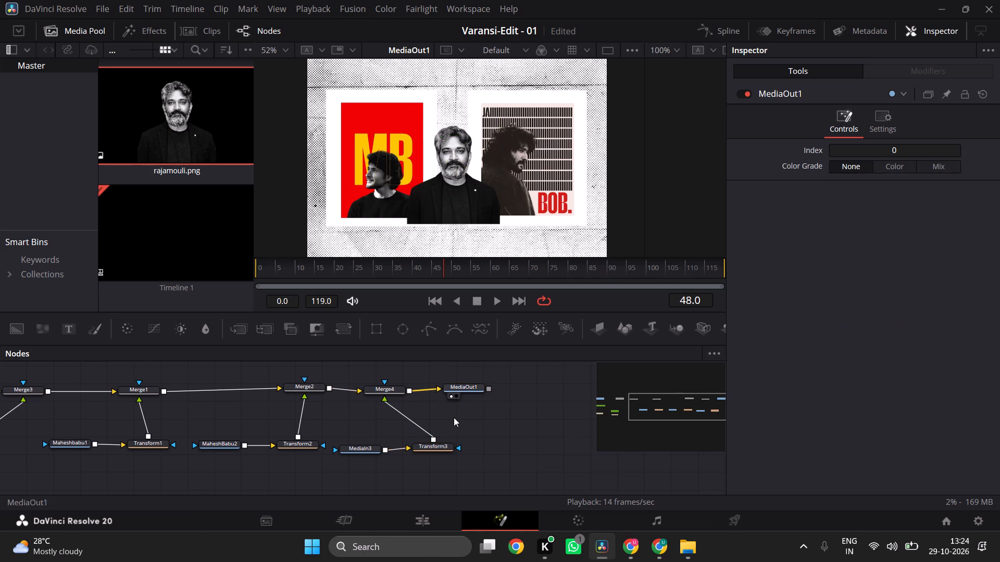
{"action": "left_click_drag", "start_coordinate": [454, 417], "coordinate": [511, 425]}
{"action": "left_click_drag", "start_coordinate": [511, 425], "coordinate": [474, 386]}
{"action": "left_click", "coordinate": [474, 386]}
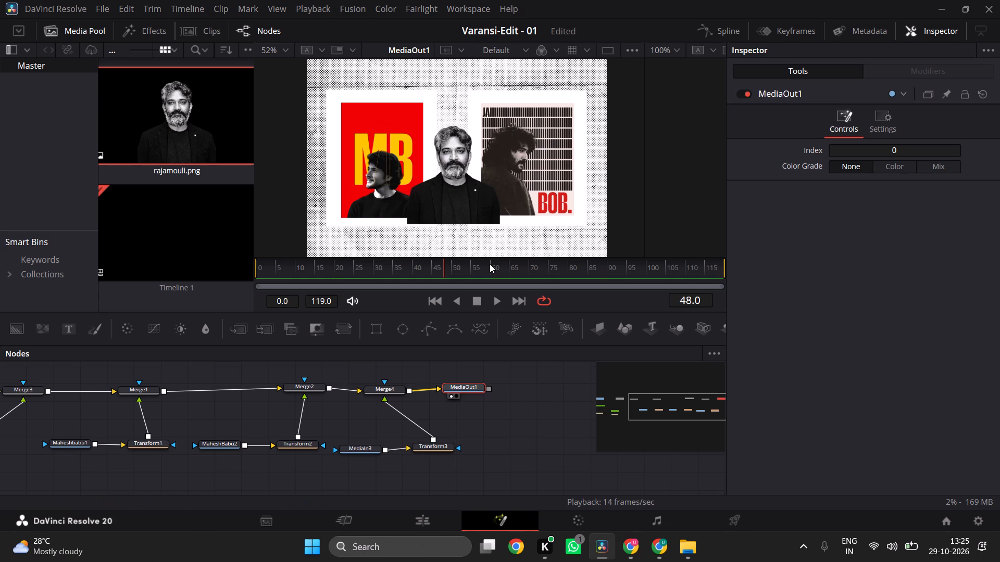
Play back the composition from its first frame on the Edit page timeline.
{"action": "left_click_drag", "start_coordinate": [330, 267], "coordinate": [257, 261]}
{"action": "left_click", "coordinate": [413, 519]}
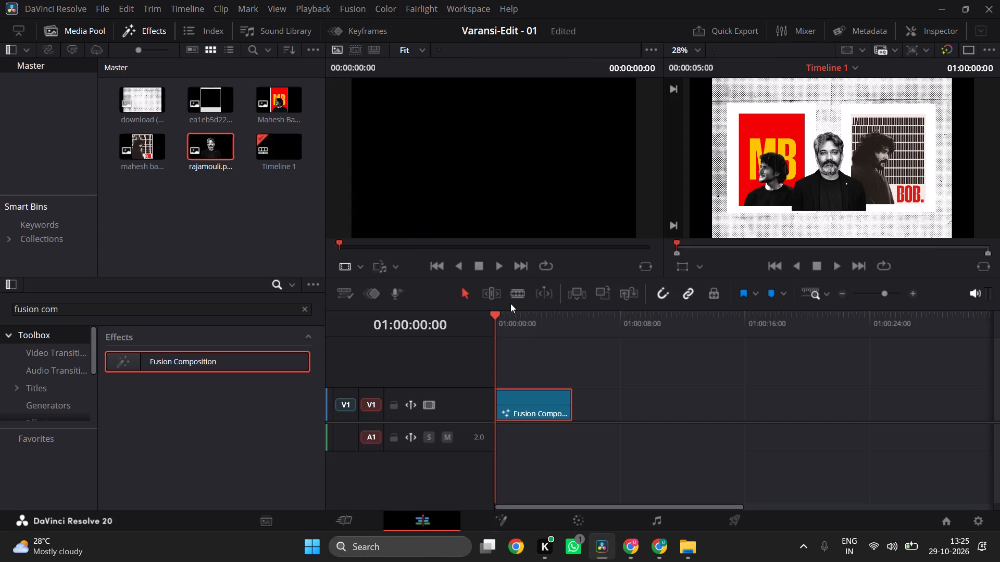
{"action": "key", "text": "space"}
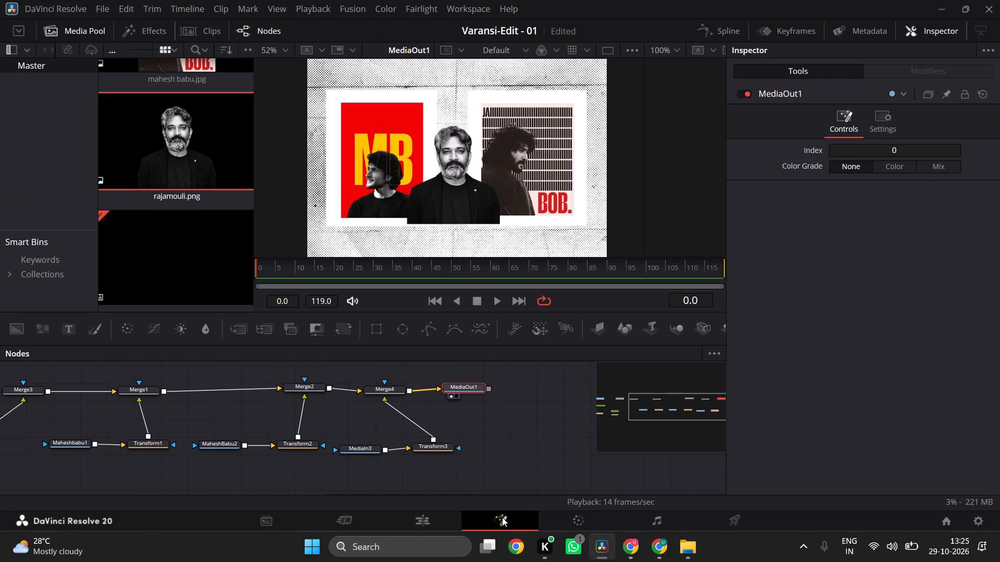
{"action": "left_click_drag", "start_coordinate": [451, 214], "coordinate": [449, 195]}
{"action": "left_click", "coordinate": [364, 450]}
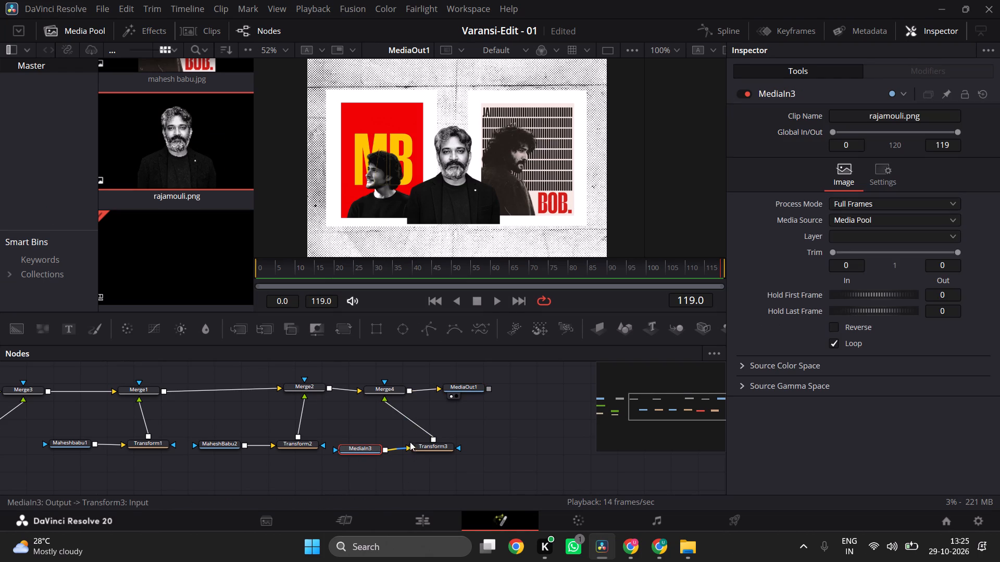
{"action": "left_click", "coordinate": [418, 443]}
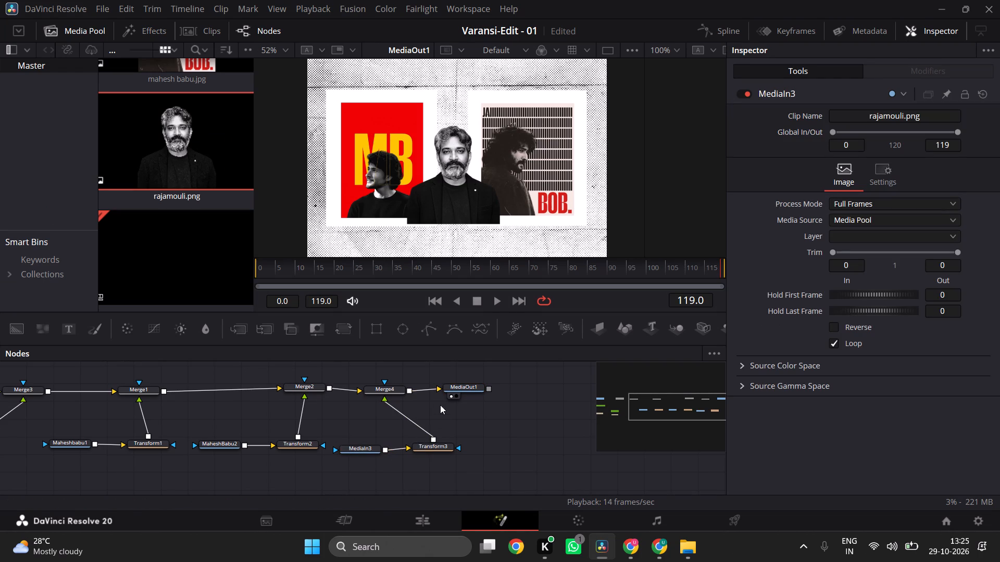
{"action": "left_click", "coordinate": [429, 448]}
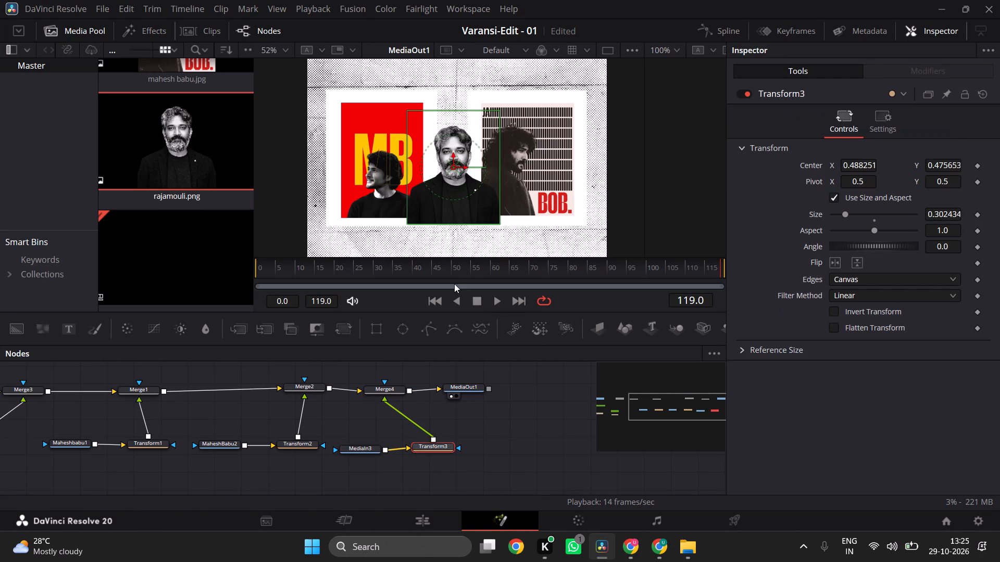
{"action": "left_click_drag", "start_coordinate": [451, 205], "coordinate": [452, 198]}
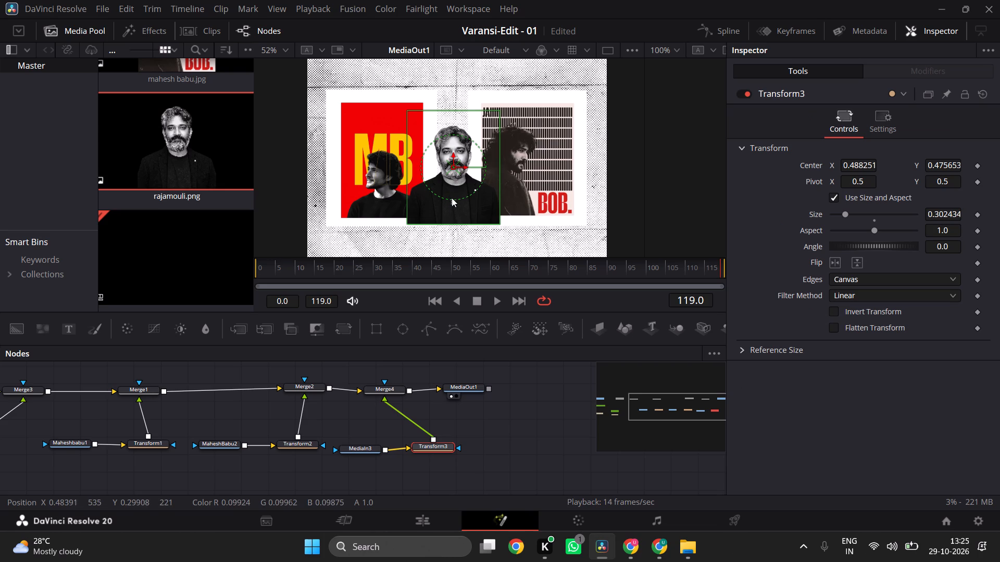
{"action": "left_click_drag", "start_coordinate": [452, 198], "coordinate": [452, 190]}
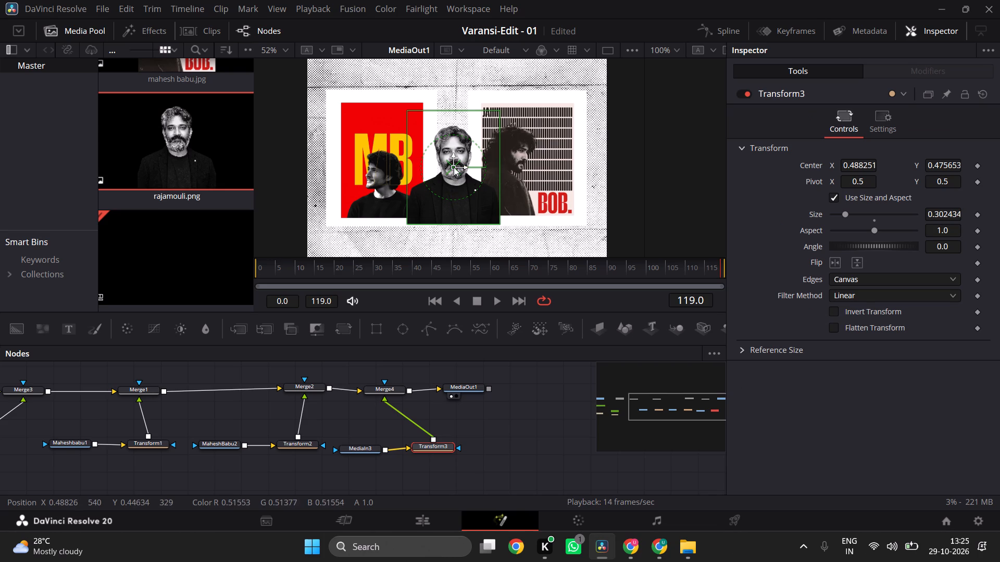
{"action": "left_click_drag", "start_coordinate": [454, 165], "coordinate": [460, 155]}
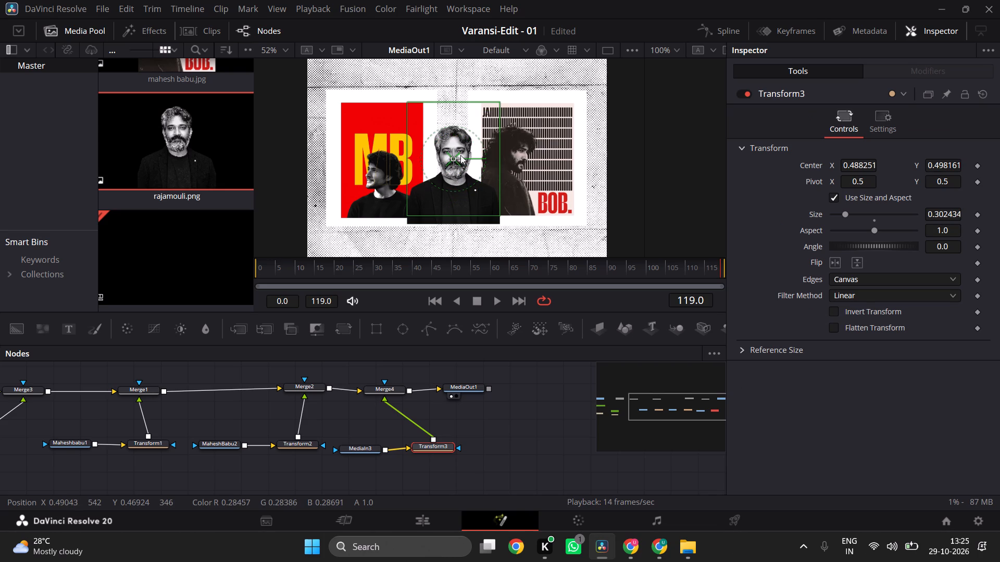
{"action": "left_click_drag", "start_coordinate": [460, 155], "coordinate": [459, 162]}
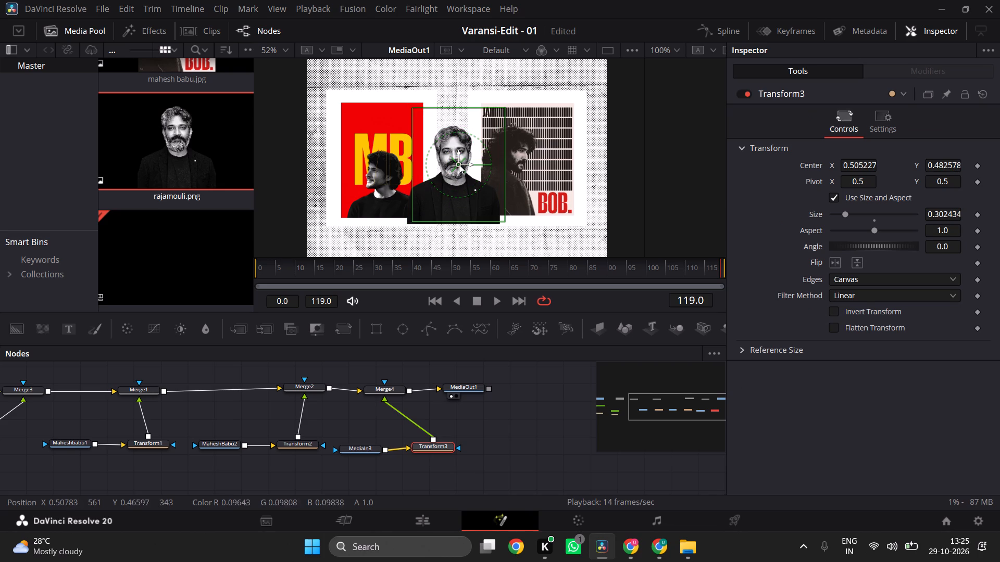
{"action": "left_click", "coordinate": [459, 163]}
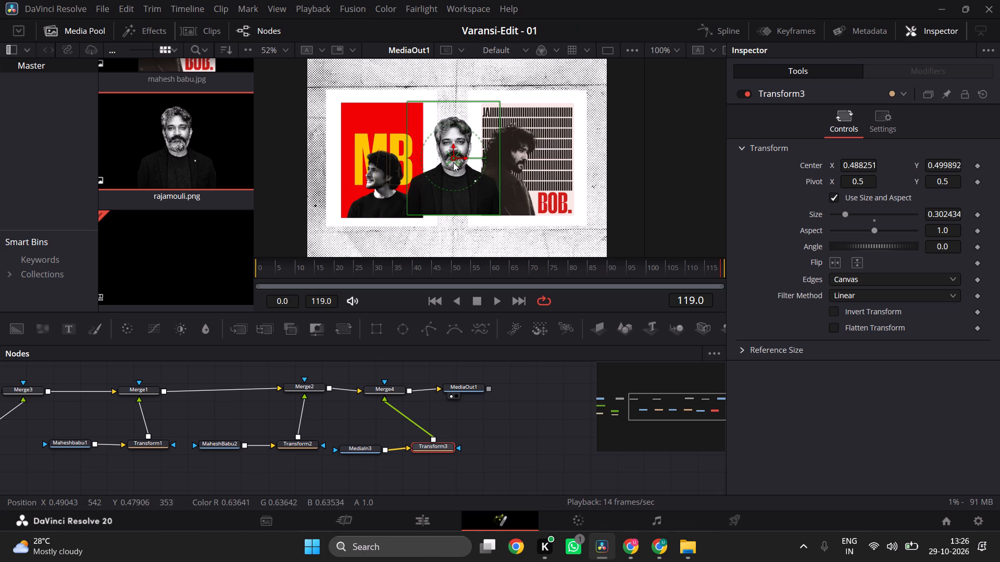
Move the Rajamouli cutout higher between the posters, with its center at about X 0.49, Y 0.535.
{"action": "left_click_drag", "start_coordinate": [450, 157], "coordinate": [458, 137]}
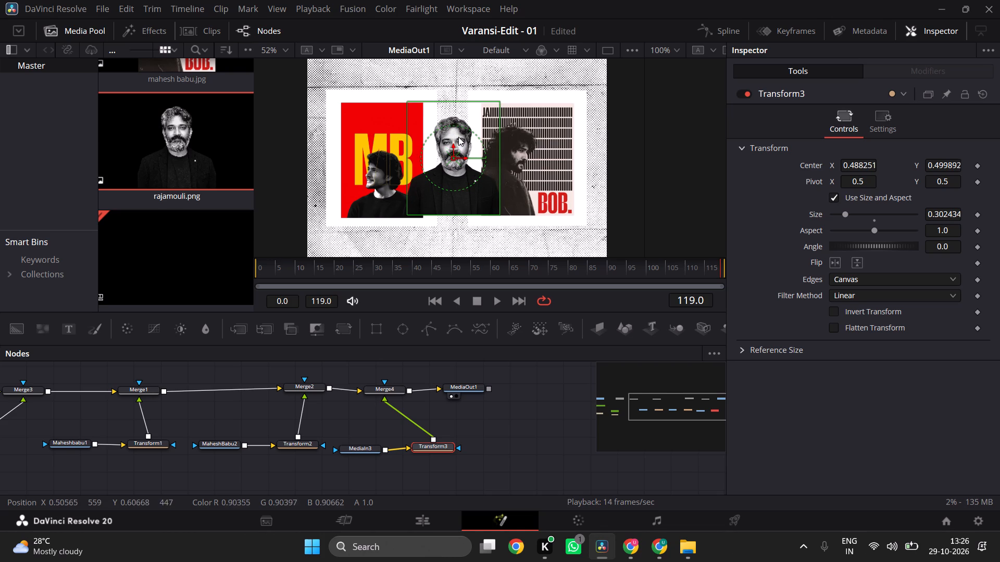
{"action": "left_click_drag", "start_coordinate": [454, 159], "coordinate": [460, 132]}
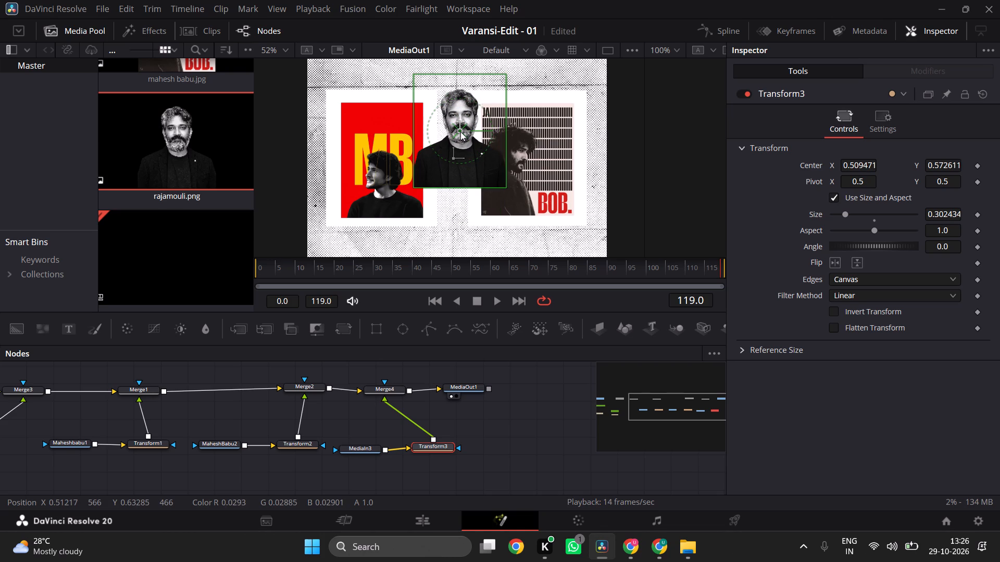
{"action": "left_click_drag", "start_coordinate": [460, 132], "coordinate": [459, 167]}
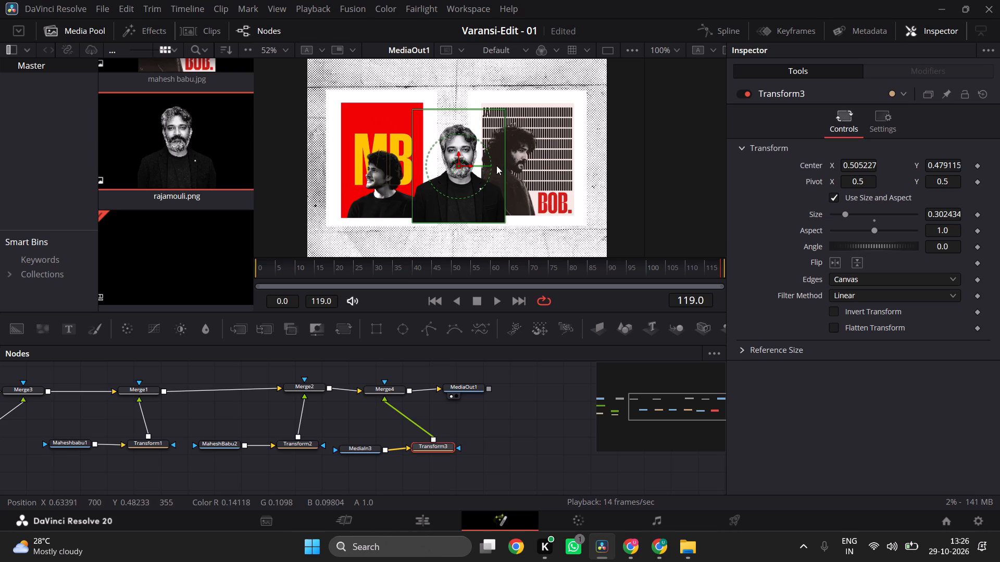
{"action": "left_click_drag", "start_coordinate": [458, 164], "coordinate": [446, 164]}
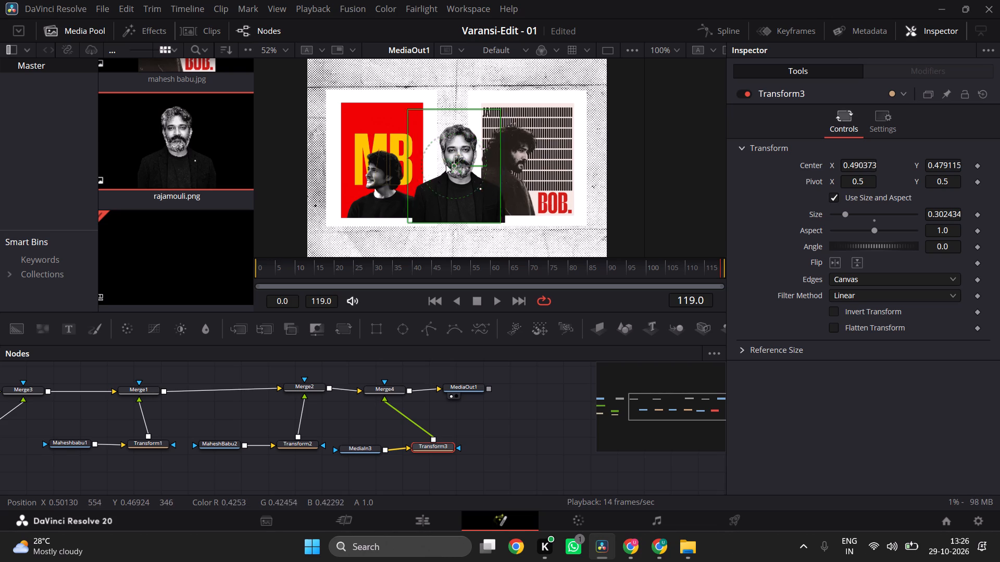
{"action": "left_click_drag", "start_coordinate": [446, 164], "coordinate": [463, 138]}
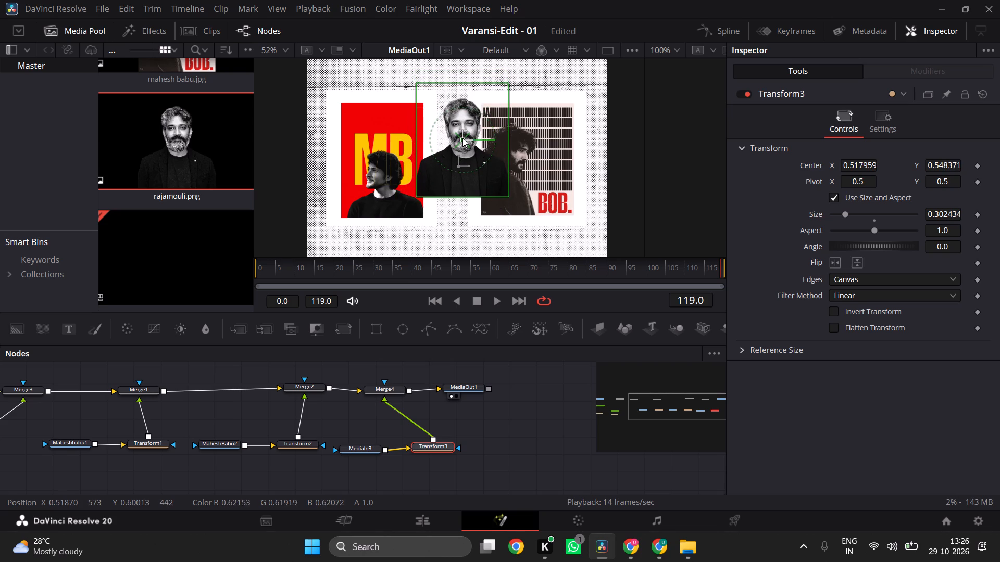
{"action": "left_click_drag", "start_coordinate": [463, 138], "coordinate": [454, 144]}
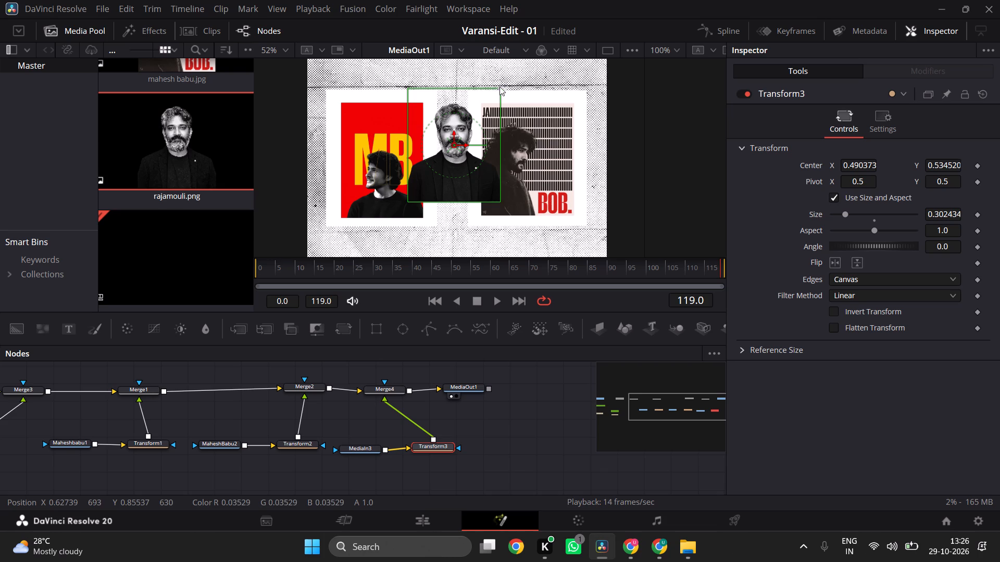
Scale the Rajamouli cutout down to a Transform3 size of about 0.25.
{"action": "left_click_drag", "start_coordinate": [501, 86], "coordinate": [492, 112]}
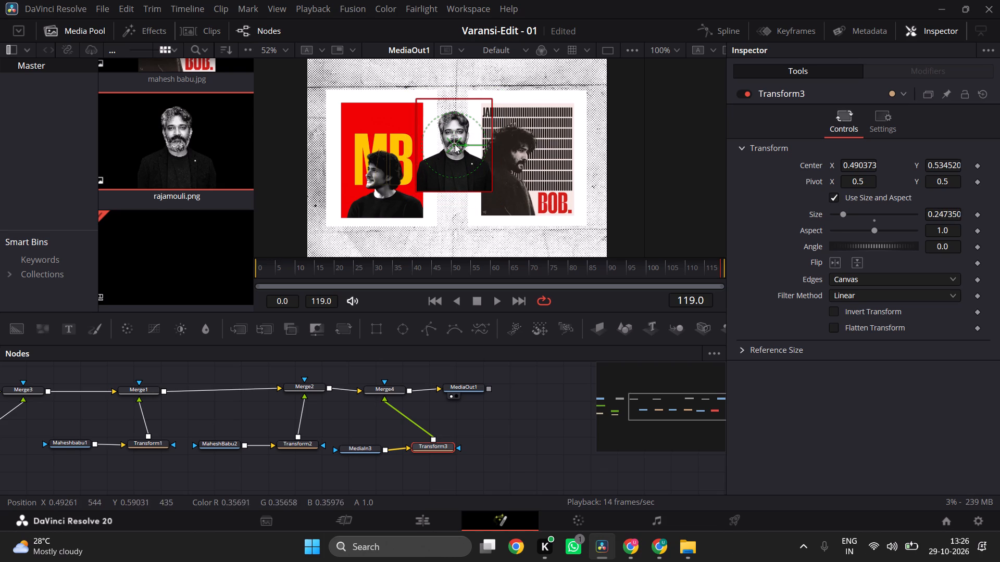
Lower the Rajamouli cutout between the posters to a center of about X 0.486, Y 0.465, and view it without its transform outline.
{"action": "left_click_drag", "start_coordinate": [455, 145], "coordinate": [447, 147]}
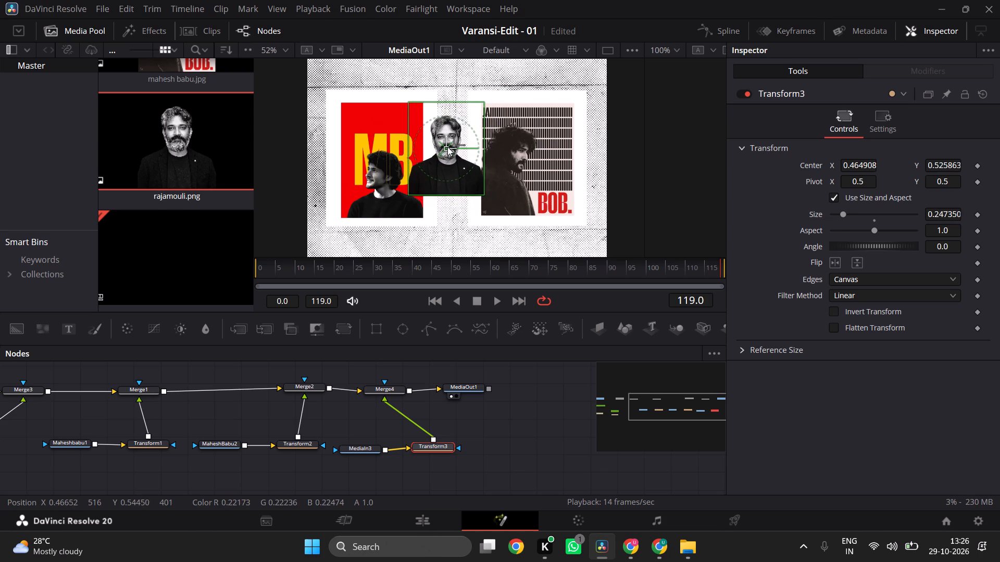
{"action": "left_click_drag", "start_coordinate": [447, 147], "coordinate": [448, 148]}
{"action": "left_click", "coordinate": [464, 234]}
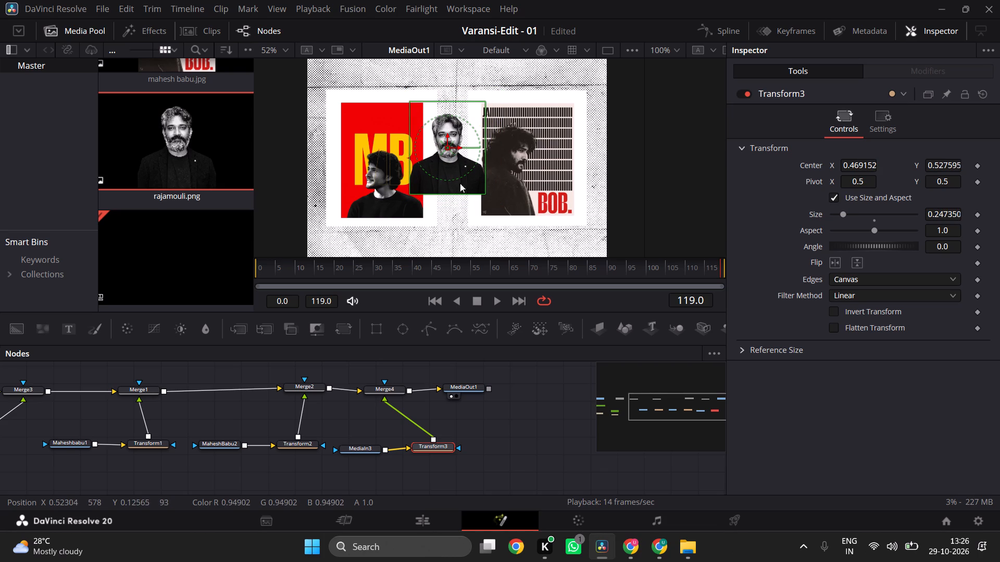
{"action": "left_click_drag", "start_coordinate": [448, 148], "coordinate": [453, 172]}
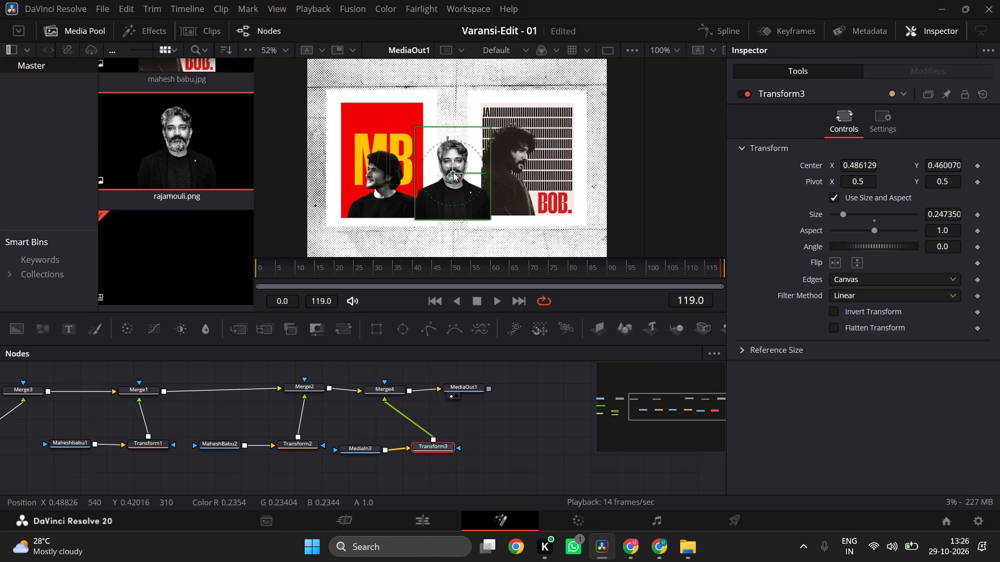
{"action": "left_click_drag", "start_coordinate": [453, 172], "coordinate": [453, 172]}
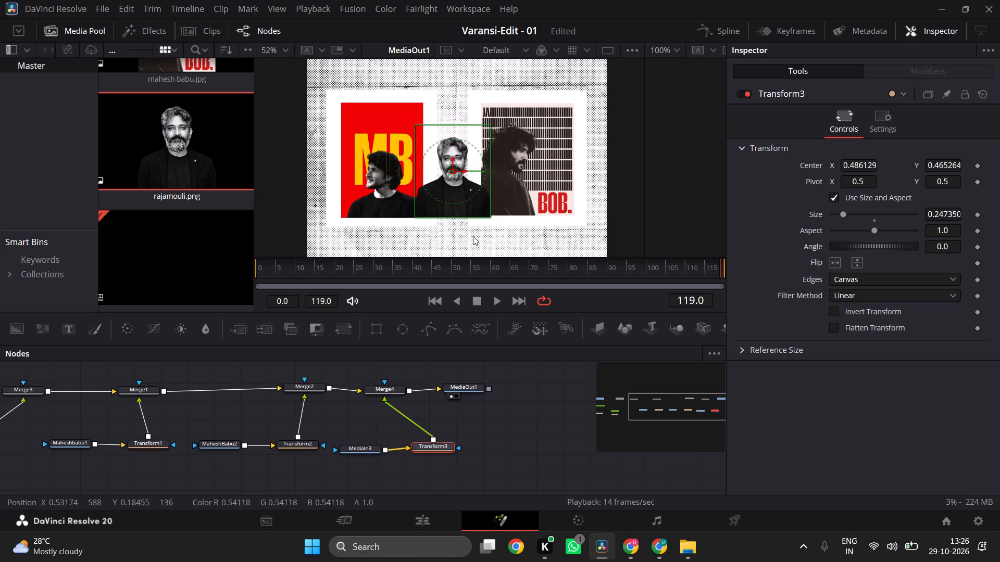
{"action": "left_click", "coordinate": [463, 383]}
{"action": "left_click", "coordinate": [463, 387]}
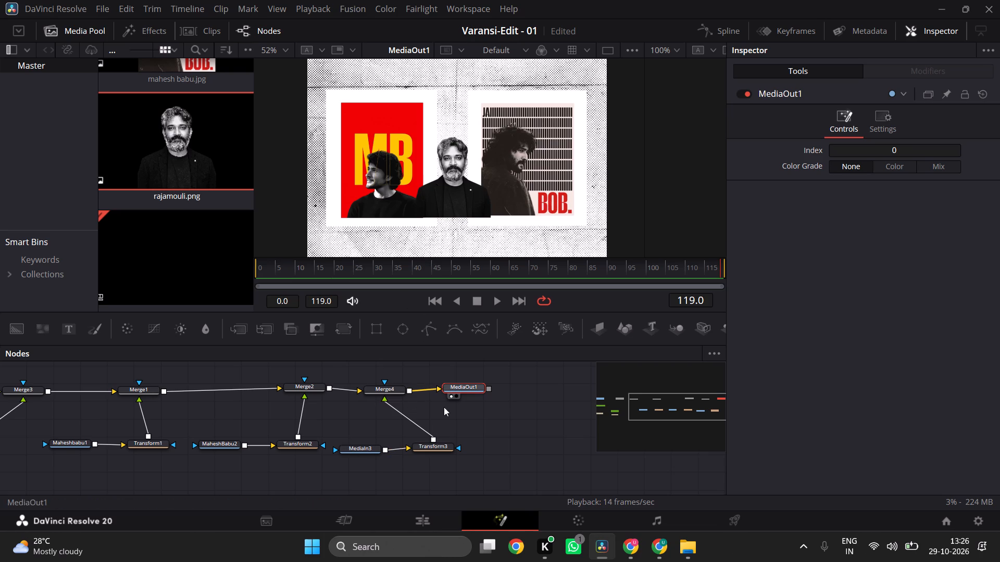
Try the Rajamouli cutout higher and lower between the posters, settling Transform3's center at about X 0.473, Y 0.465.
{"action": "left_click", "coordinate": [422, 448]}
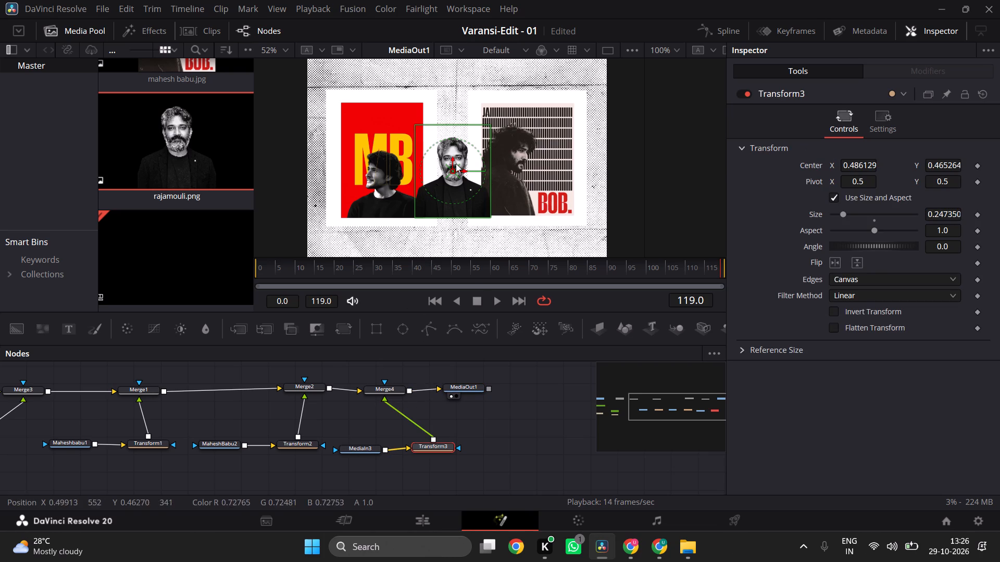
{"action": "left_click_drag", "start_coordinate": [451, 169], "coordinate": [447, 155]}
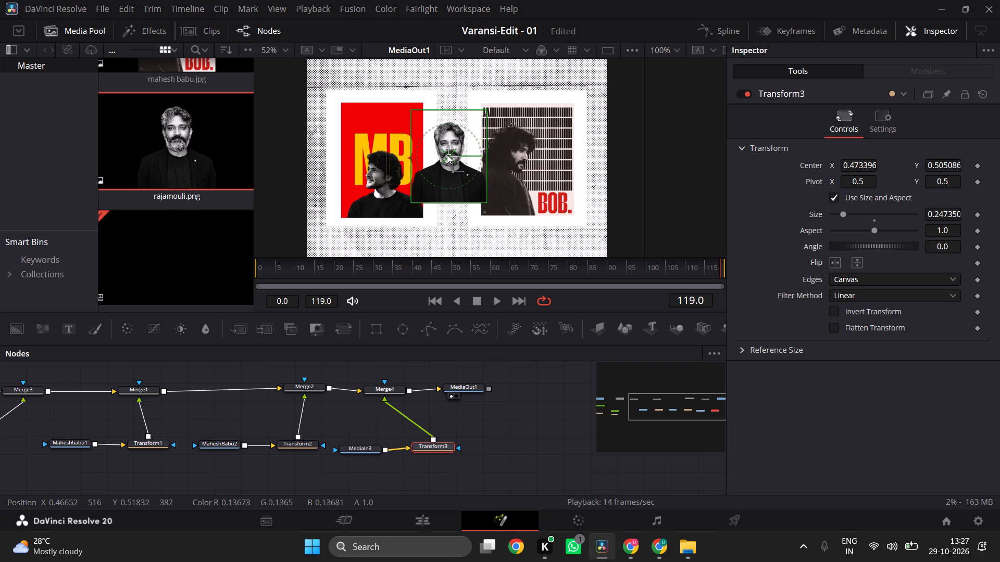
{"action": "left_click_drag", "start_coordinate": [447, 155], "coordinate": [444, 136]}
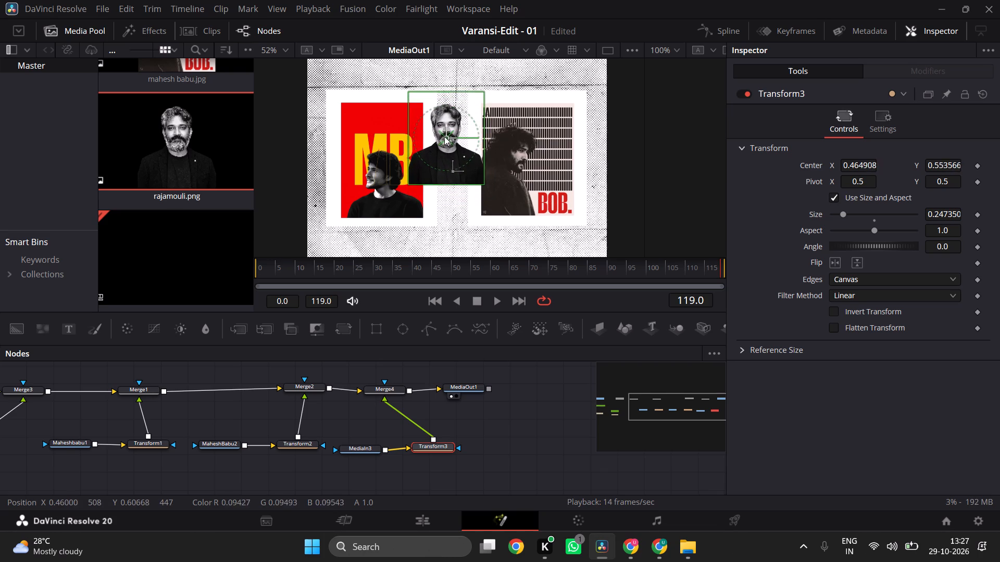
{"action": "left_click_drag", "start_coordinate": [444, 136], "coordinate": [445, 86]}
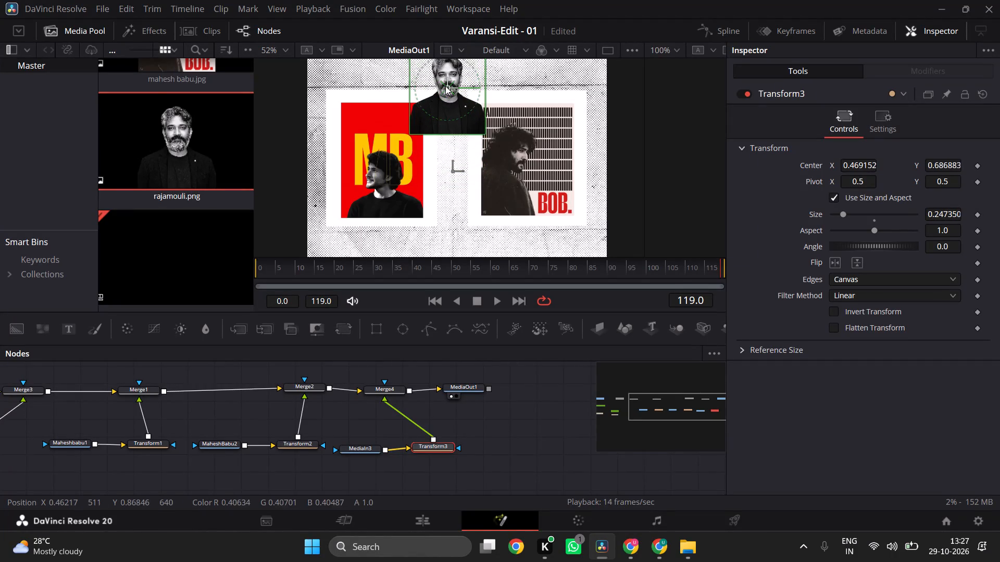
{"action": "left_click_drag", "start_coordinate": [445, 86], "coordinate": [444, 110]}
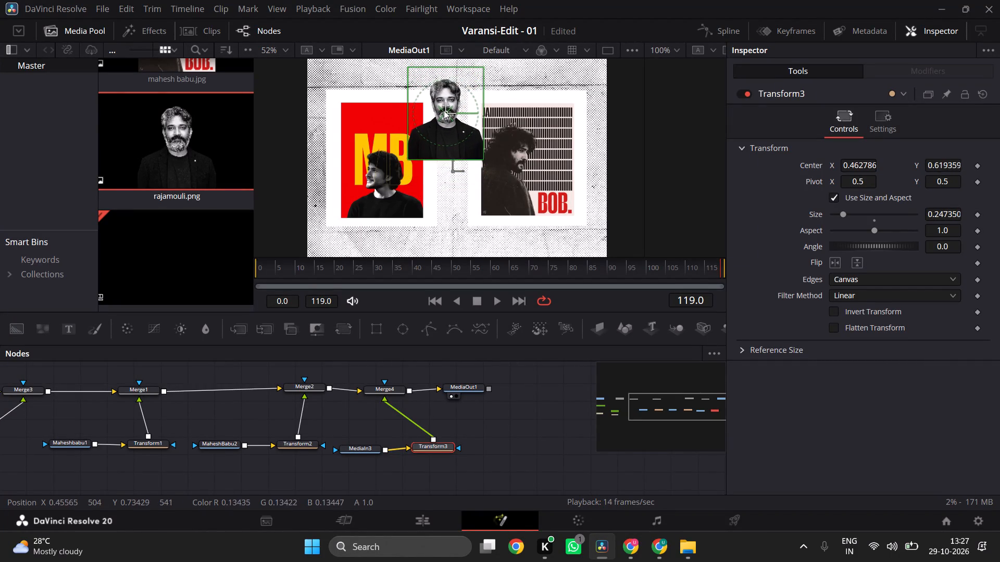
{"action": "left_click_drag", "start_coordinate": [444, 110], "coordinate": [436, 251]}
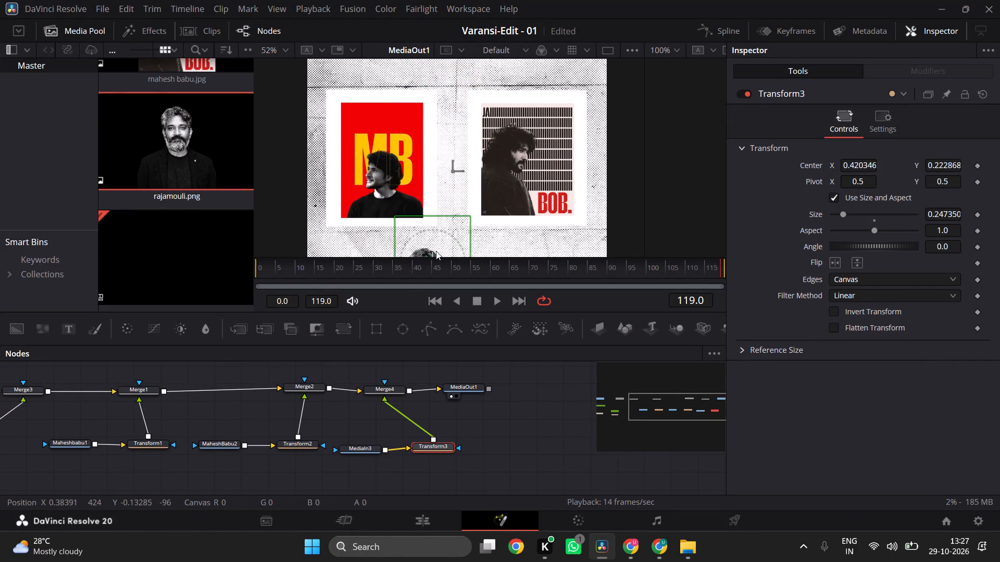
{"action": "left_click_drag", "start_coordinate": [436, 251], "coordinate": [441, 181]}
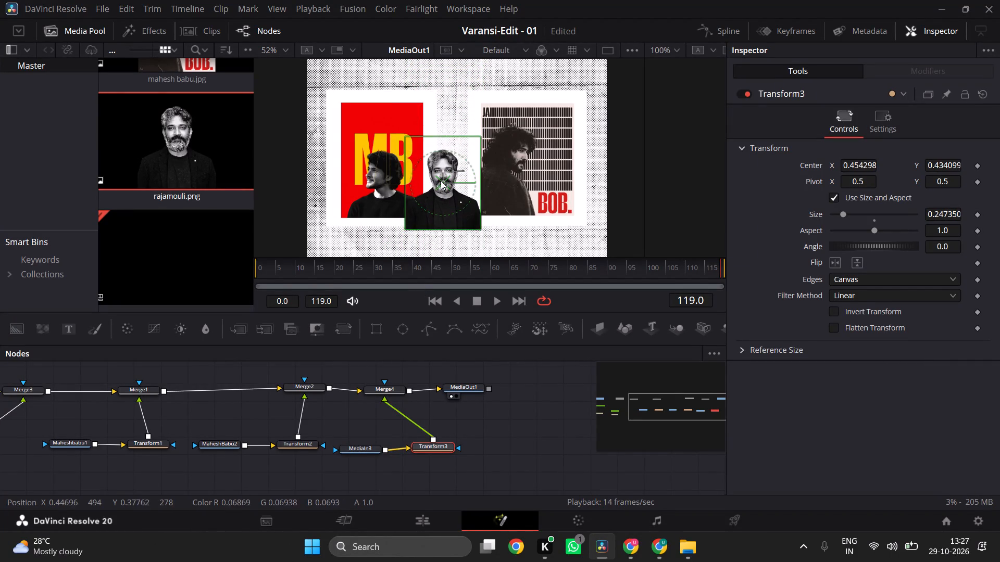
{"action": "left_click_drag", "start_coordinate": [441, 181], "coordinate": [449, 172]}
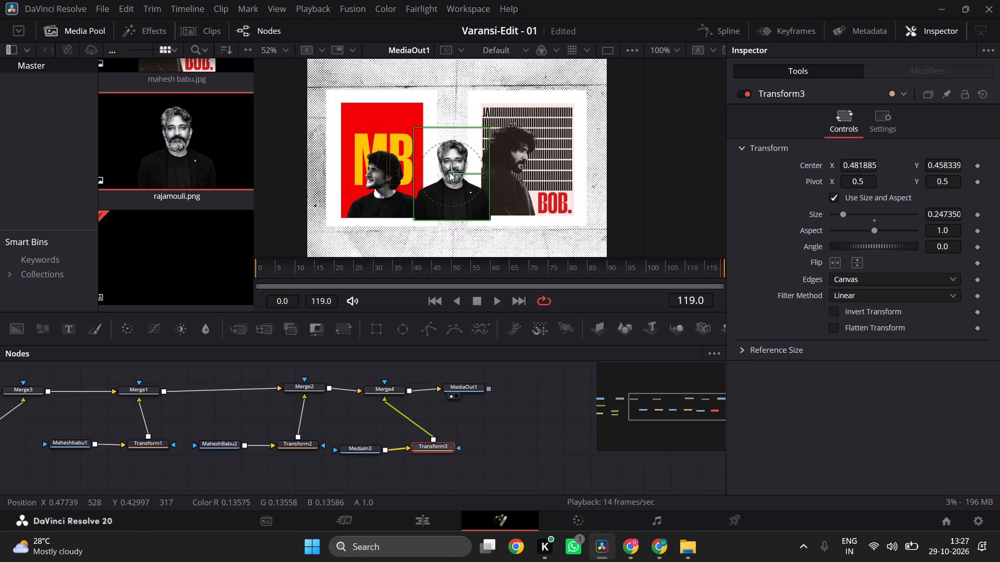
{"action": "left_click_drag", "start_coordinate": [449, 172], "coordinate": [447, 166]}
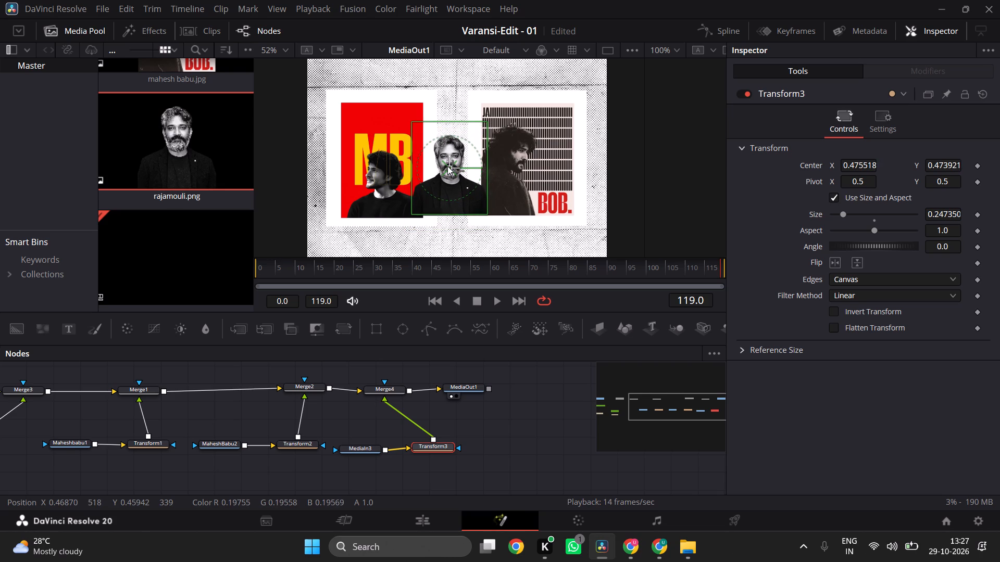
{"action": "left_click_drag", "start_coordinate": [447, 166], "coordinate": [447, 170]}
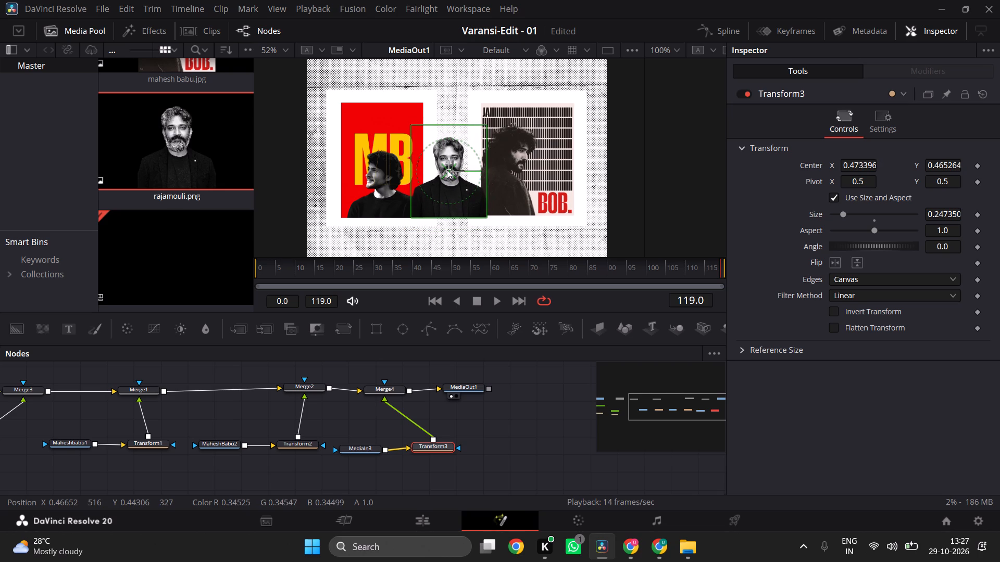
Move the Rajamouli cutout up above the gap between the posters, with Transform3's center at about X 0.52, Y 0.62.
{"action": "left_click_drag", "start_coordinate": [447, 170], "coordinate": [484, 230]}
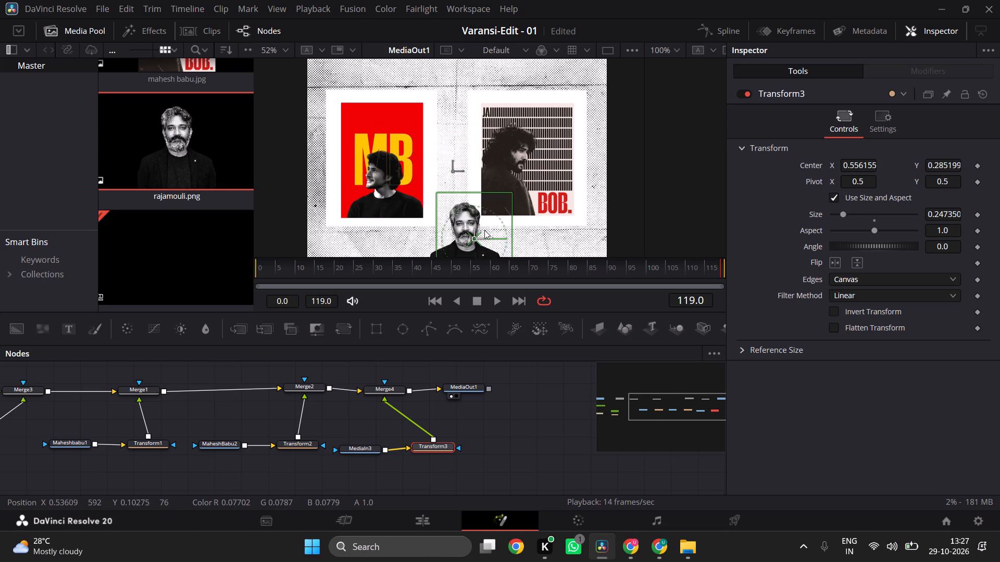
{"action": "left_click_drag", "start_coordinate": [484, 230], "coordinate": [422, 175]}
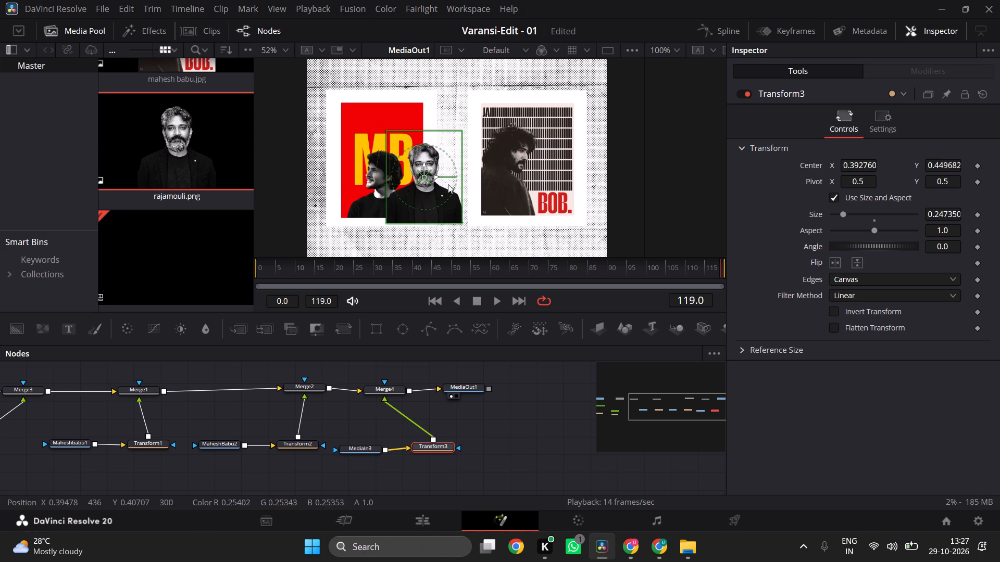
{"action": "left_click_drag", "start_coordinate": [430, 178], "coordinate": [419, 172]}
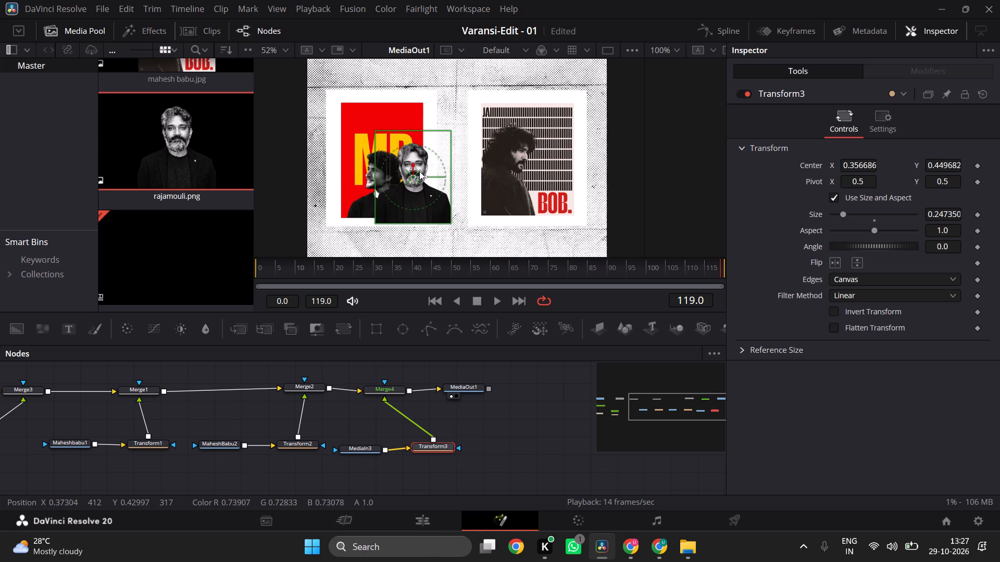
{"action": "left_click_drag", "start_coordinate": [410, 176], "coordinate": [447, 132]}
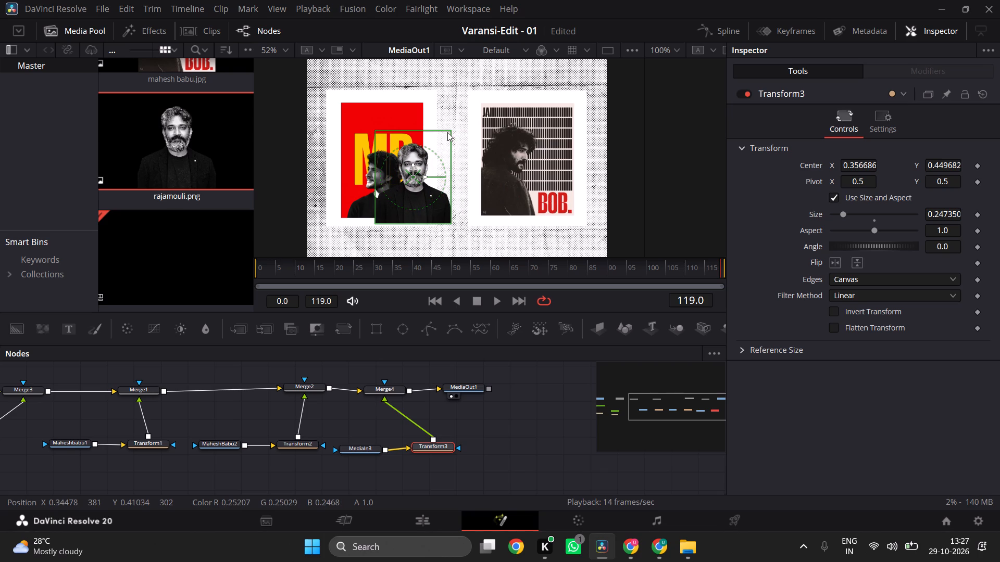
{"action": "left_click_drag", "start_coordinate": [447, 132], "coordinate": [460, 112]}
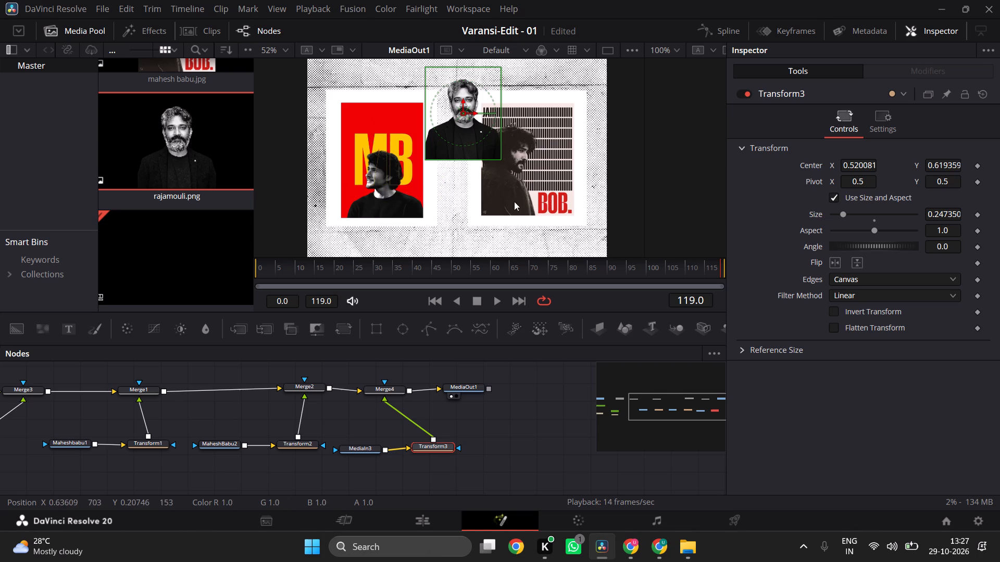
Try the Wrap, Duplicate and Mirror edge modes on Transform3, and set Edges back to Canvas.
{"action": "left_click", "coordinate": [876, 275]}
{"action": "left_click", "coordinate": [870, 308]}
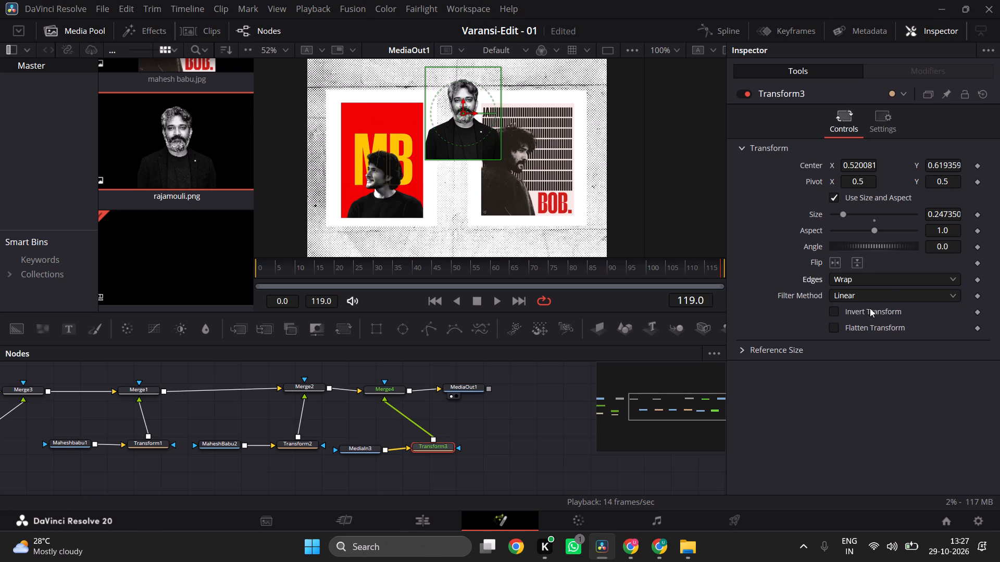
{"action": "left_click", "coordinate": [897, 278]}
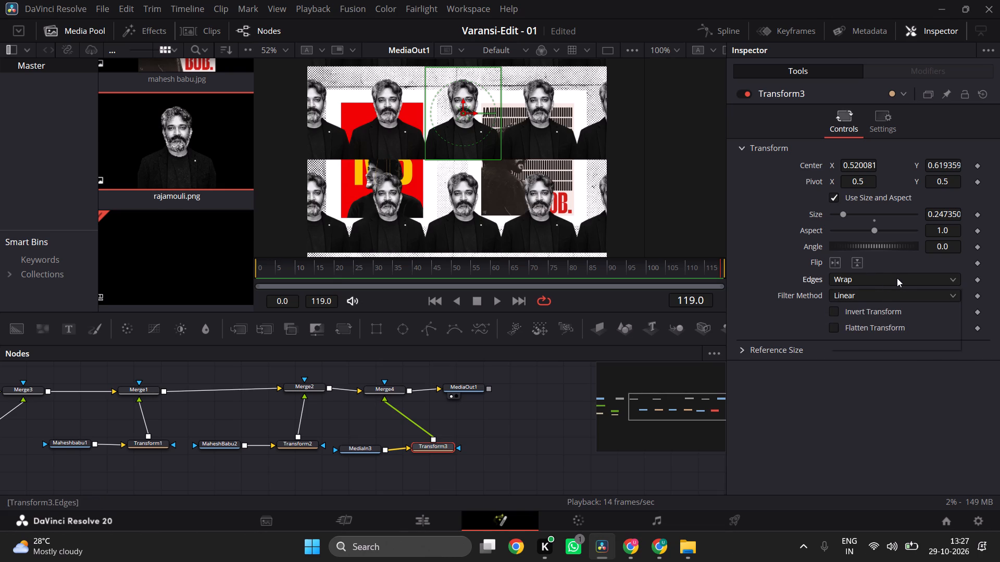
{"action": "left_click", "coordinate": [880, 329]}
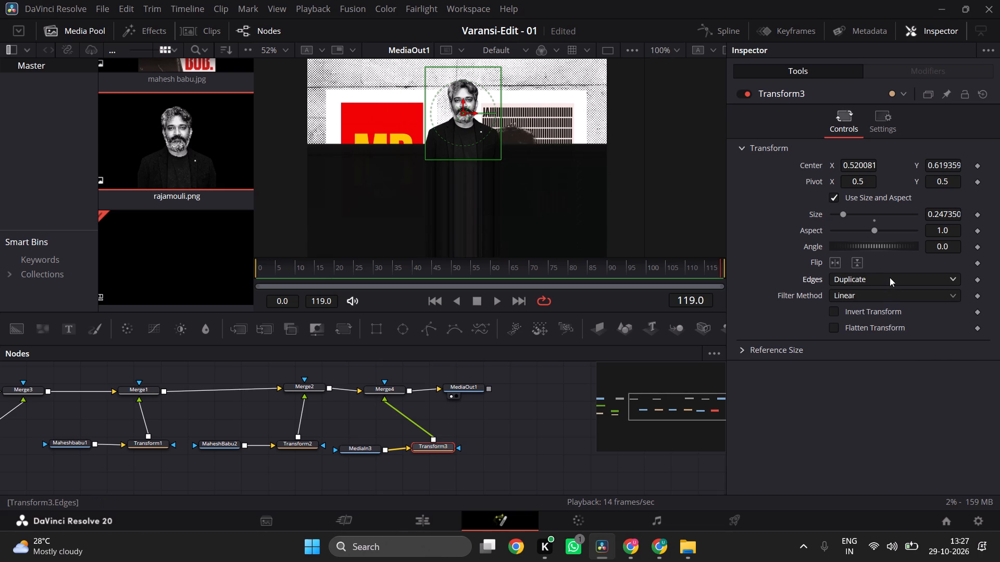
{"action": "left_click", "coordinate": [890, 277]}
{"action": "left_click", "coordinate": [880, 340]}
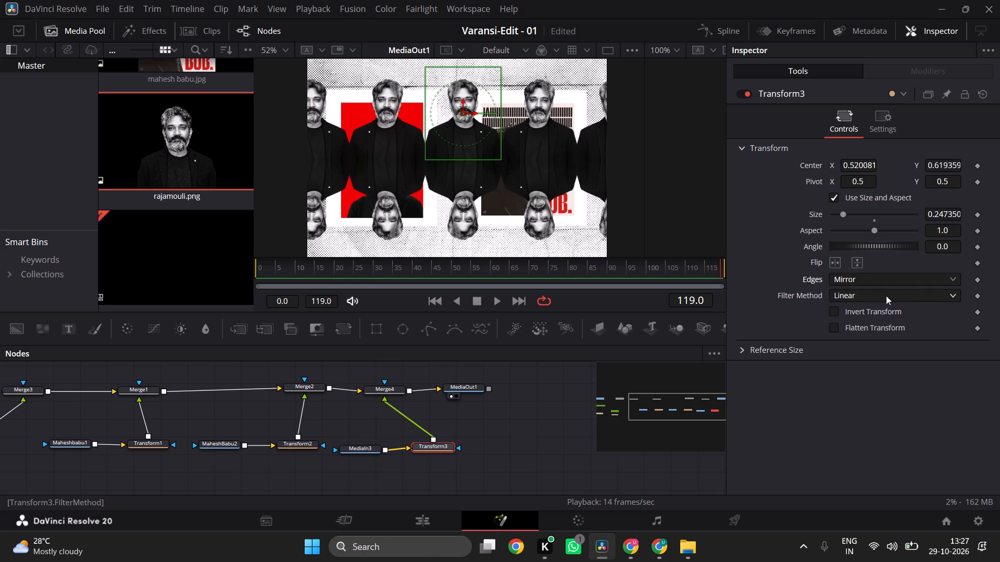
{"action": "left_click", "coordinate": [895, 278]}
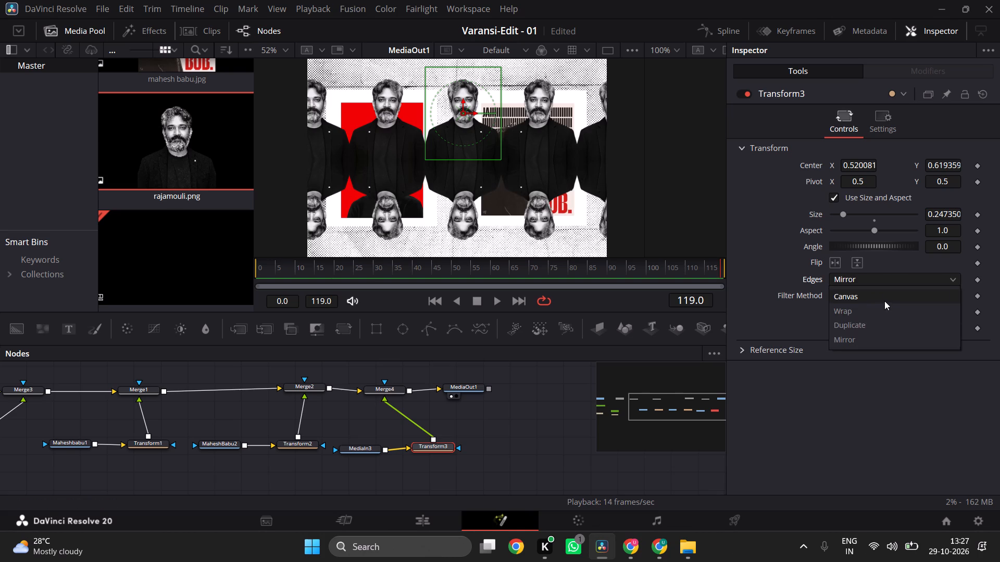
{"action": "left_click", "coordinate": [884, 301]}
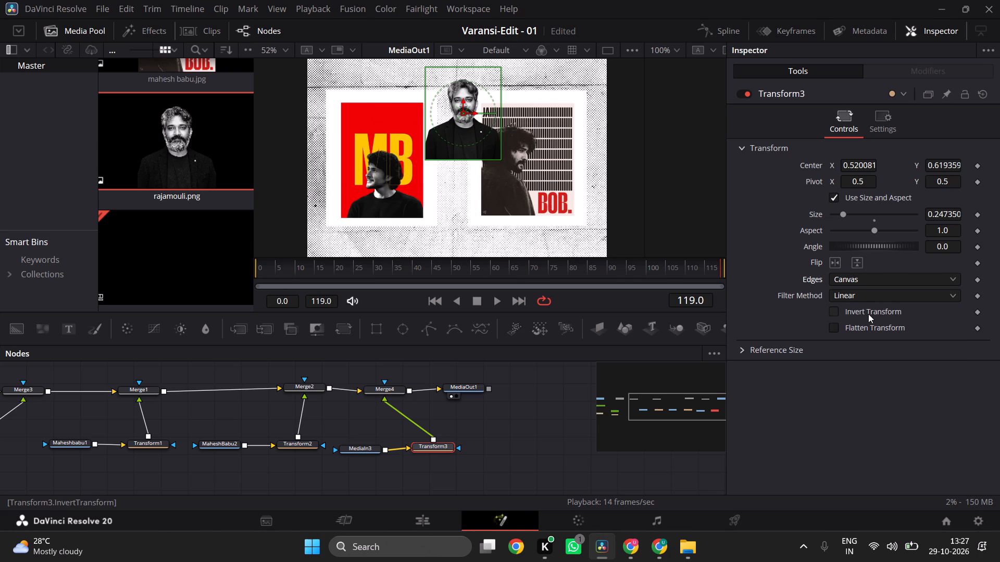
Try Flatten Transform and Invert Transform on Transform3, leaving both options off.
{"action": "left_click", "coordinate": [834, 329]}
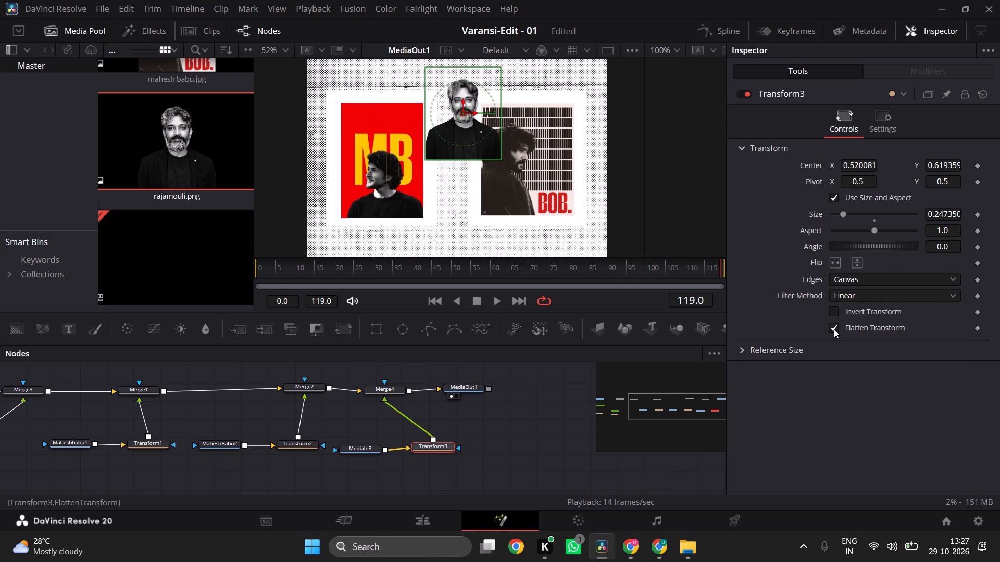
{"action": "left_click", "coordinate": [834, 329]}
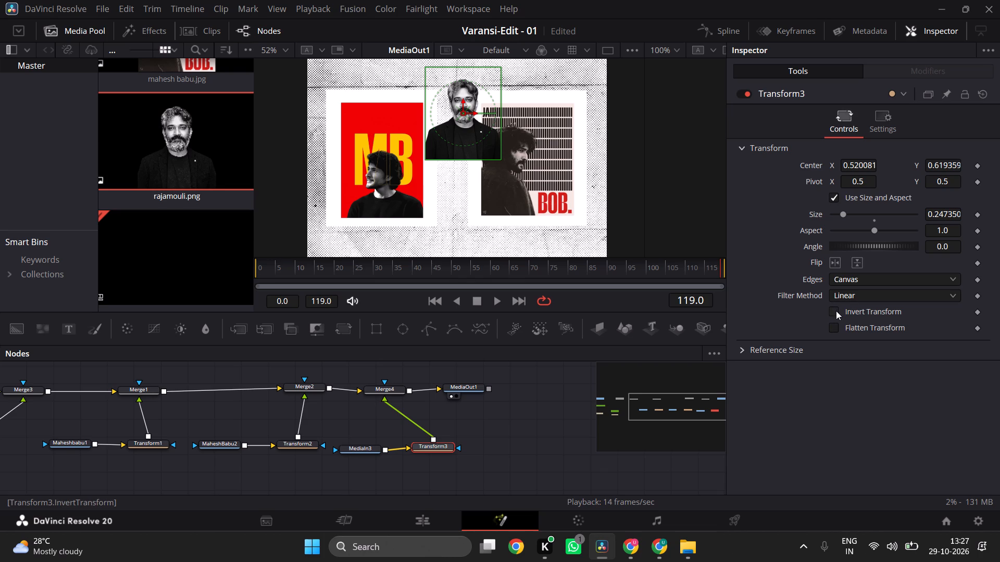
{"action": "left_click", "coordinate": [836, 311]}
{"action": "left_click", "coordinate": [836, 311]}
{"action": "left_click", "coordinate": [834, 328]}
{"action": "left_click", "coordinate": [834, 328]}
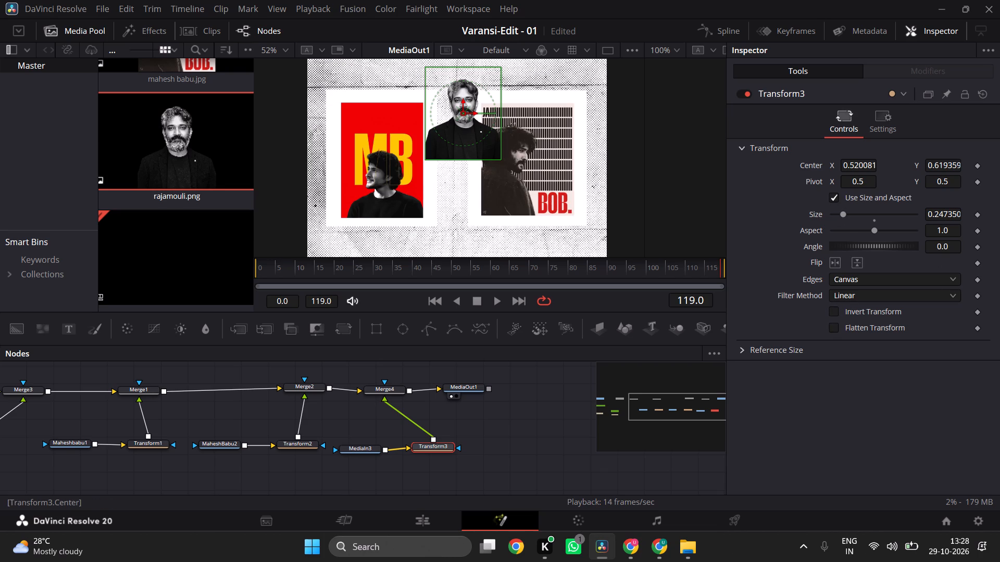
Shift the Rajamouli cutout down between the posters by setting Transform3's pivot to X 0.458, Y 0.313.
{"action": "left_click_drag", "start_coordinate": [859, 182], "coordinate": [836, 178]}
{"action": "left_click_drag", "start_coordinate": [933, 186], "coordinate": [945, 185]}
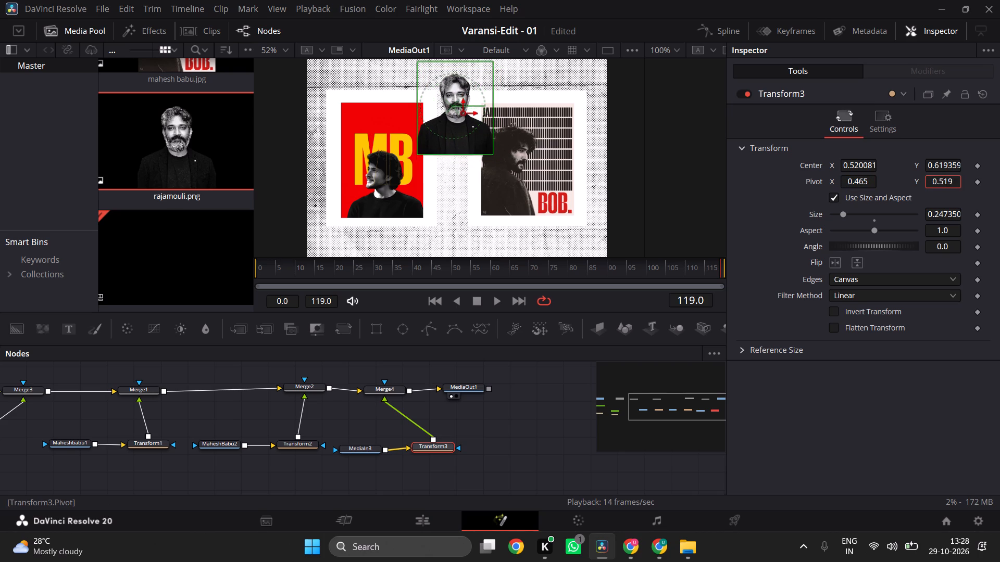
{"action": "left_click_drag", "start_coordinate": [945, 185], "coordinate": [864, 187]}
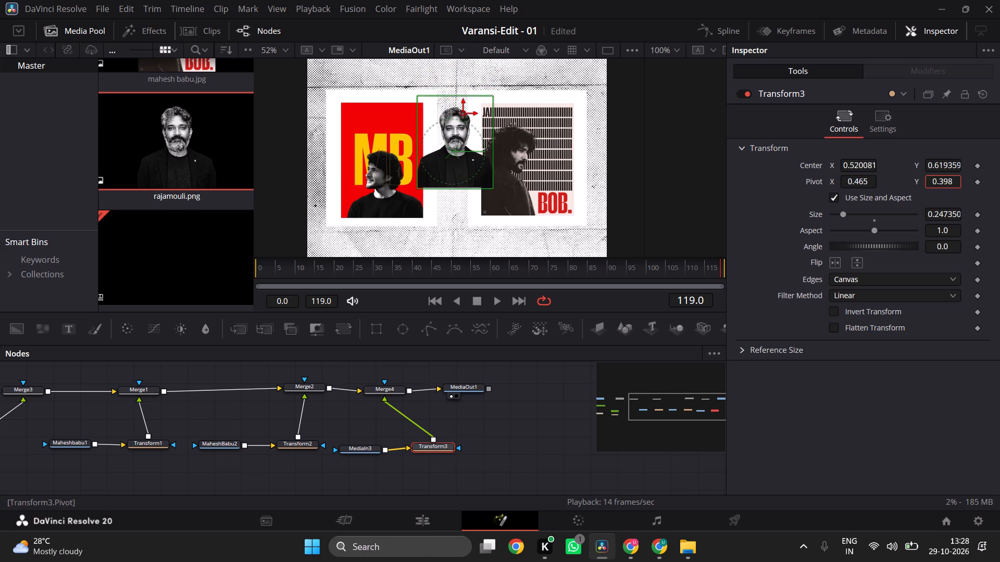
{"action": "left_click_drag", "start_coordinate": [864, 187], "coordinate": [811, 177]}
{"action": "left_click_drag", "start_coordinate": [866, 181], "coordinate": [851, 179]}
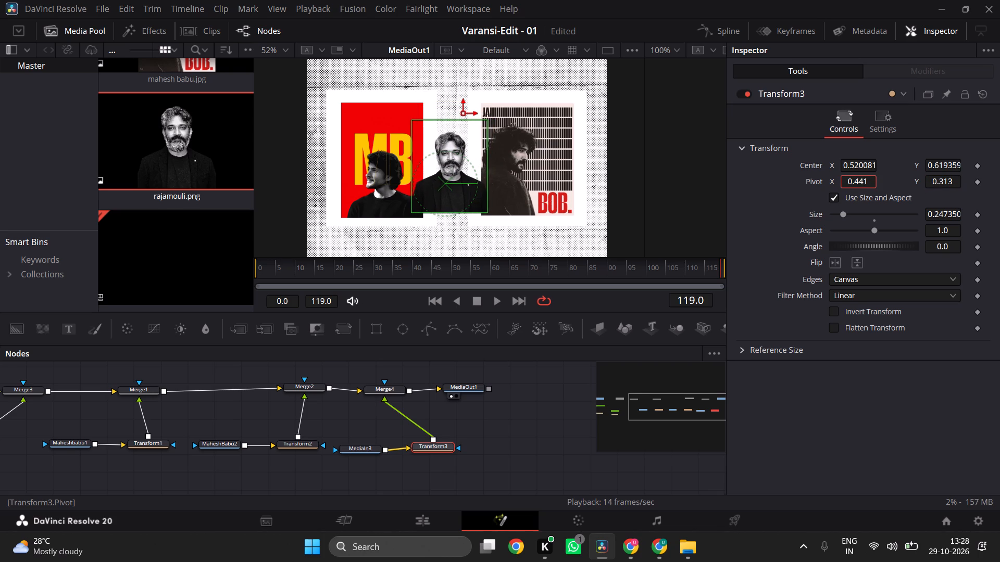
{"action": "left_click_drag", "start_coordinate": [851, 179], "coordinate": [856, 180]}
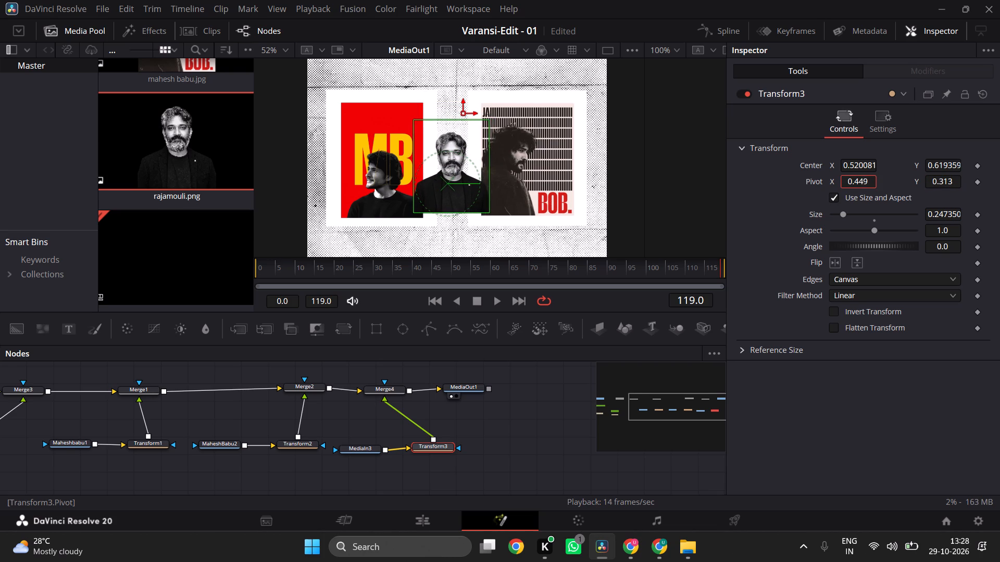
{"action": "left_click_drag", "start_coordinate": [856, 180], "coordinate": [861, 177]}
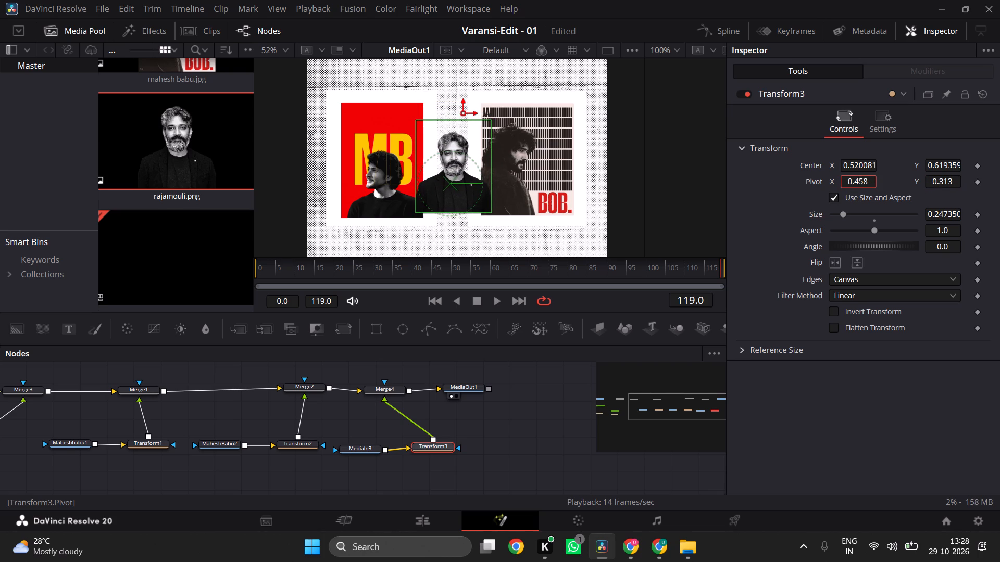
Nudge the Rajamouli cutout slightly left and down between the posters by setting Transform3's pivot to X 0.454, Y 0.293.
{"action": "left_click_drag", "start_coordinate": [861, 177], "coordinate": [859, 177]}
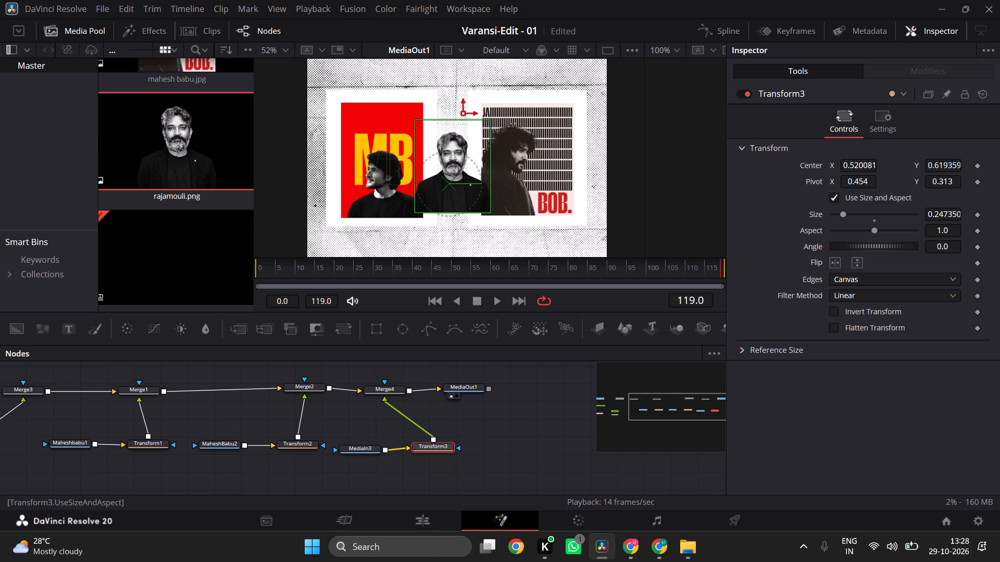
{"action": "left_click_drag", "start_coordinate": [941, 181], "coordinate": [931, 182]}
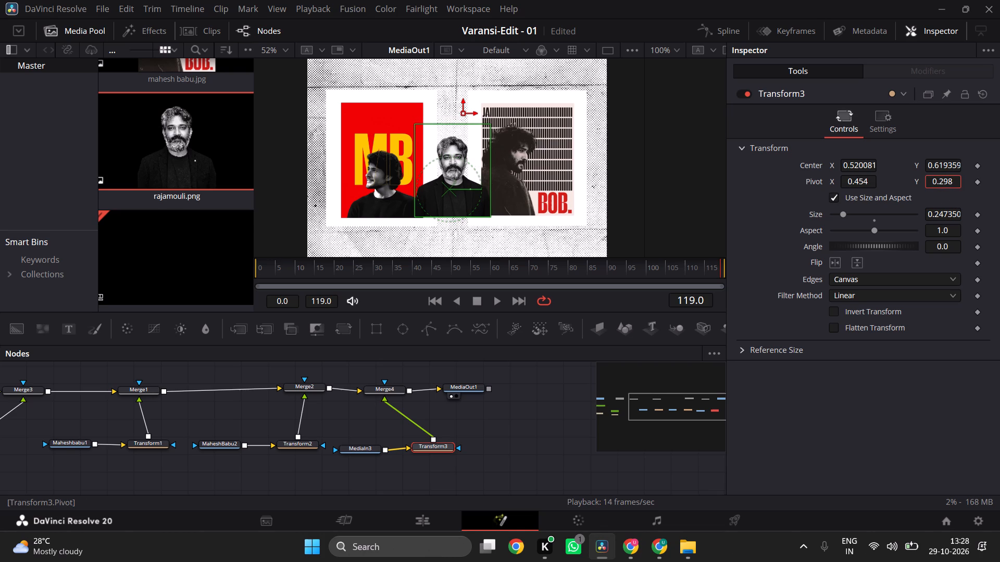
{"action": "left_click_drag", "start_coordinate": [931, 182], "coordinate": [931, 181]}
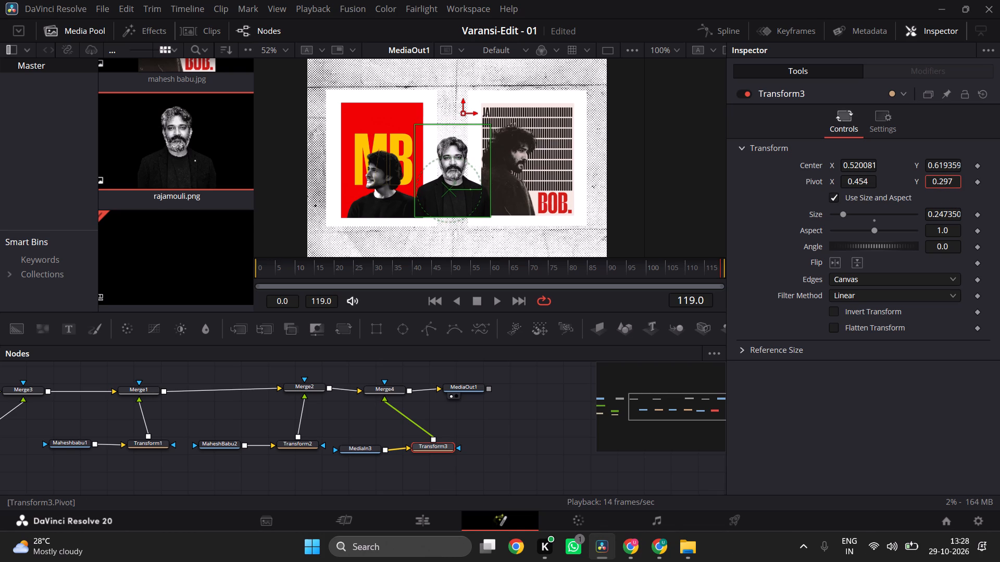
{"action": "left_click_drag", "start_coordinate": [931, 181], "coordinate": [929, 181]}
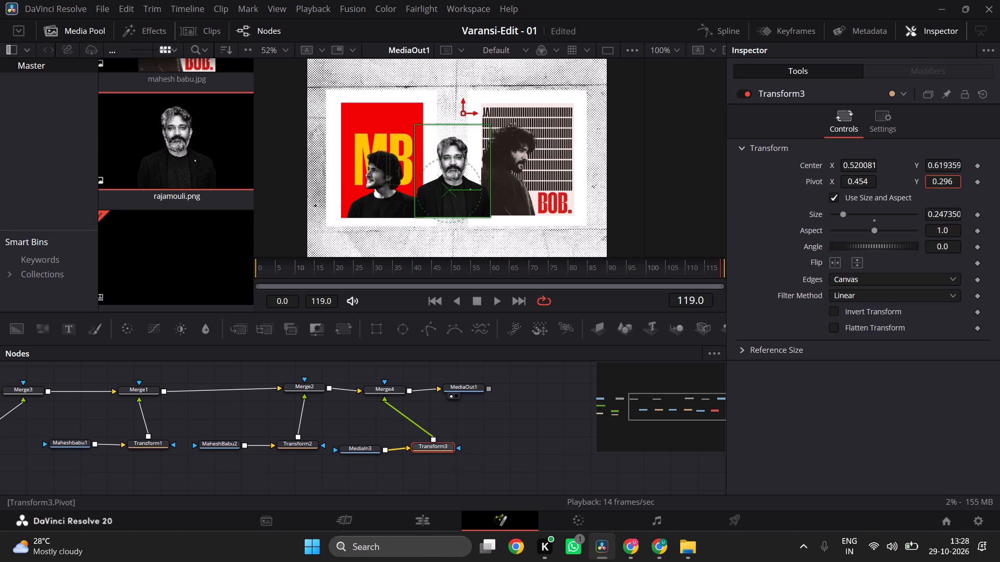
{"action": "left_click_drag", "start_coordinate": [929, 181], "coordinate": [928, 181]}
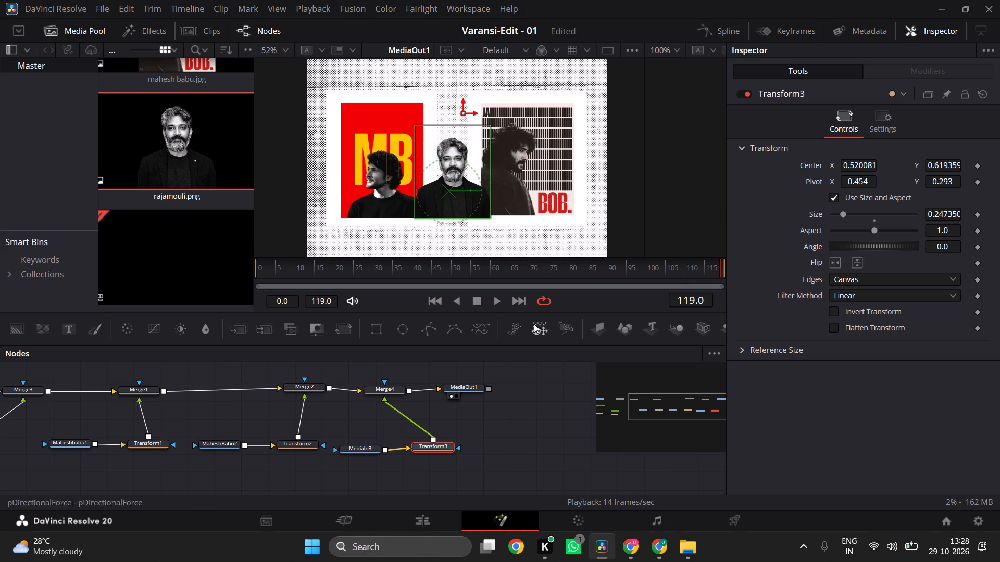
{"action": "left_click", "coordinate": [461, 383]}
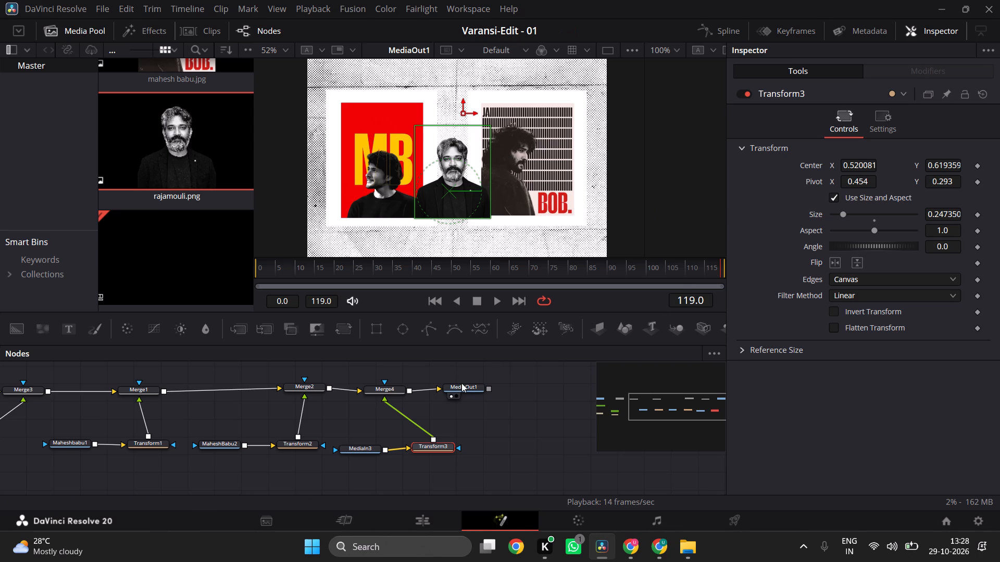
Play the poster composition from the start of Timeline 1 on the Edit page to check the cutout's placement.
{"action": "left_click", "coordinate": [422, 524]}
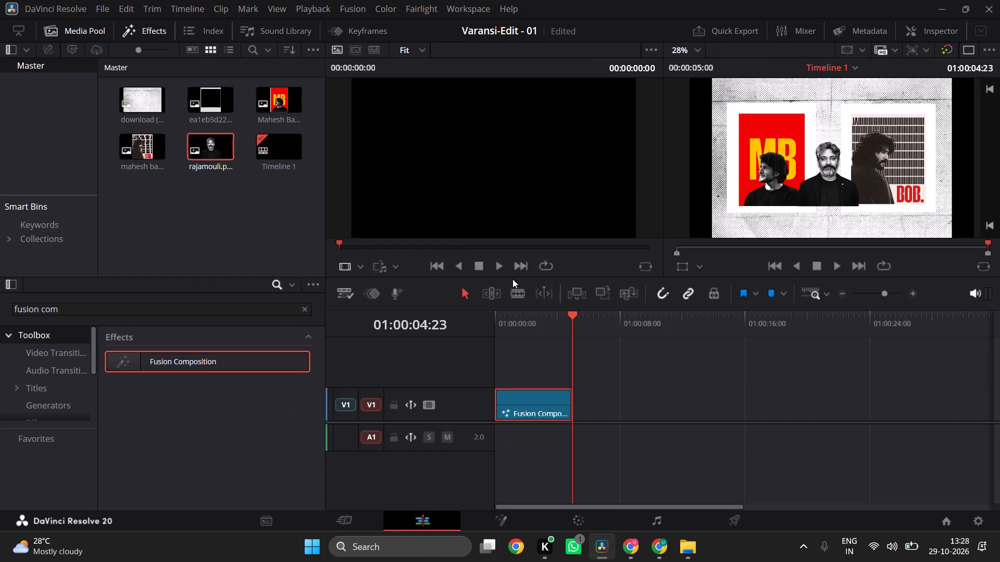
{"action": "key", "text": "space"}
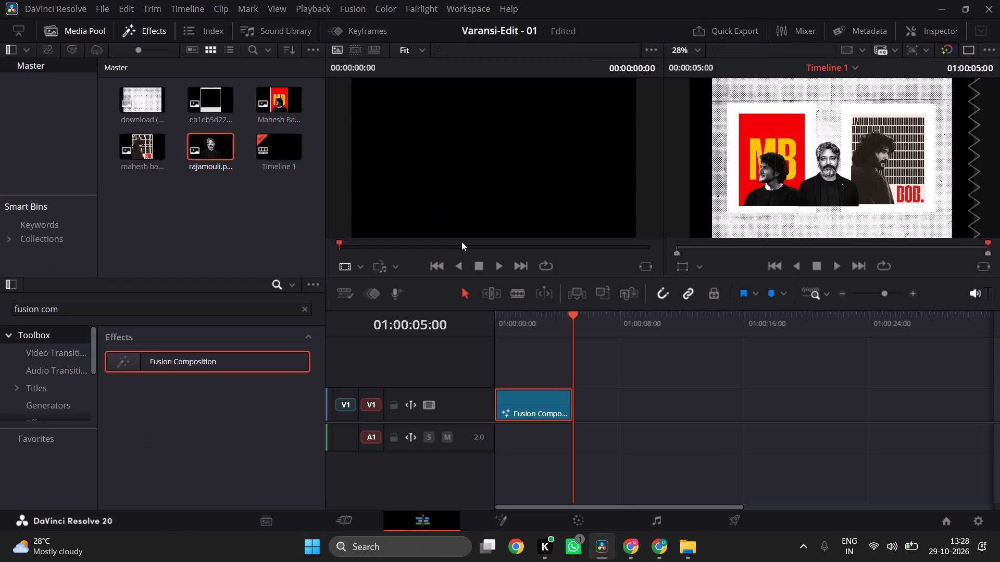
{"action": "left_click", "coordinate": [505, 237]}
{"action": "left_click_drag", "start_coordinate": [506, 400], "coordinate": [496, 401]}
{"action": "left_click_drag", "start_coordinate": [573, 311], "coordinate": [477, 308]}
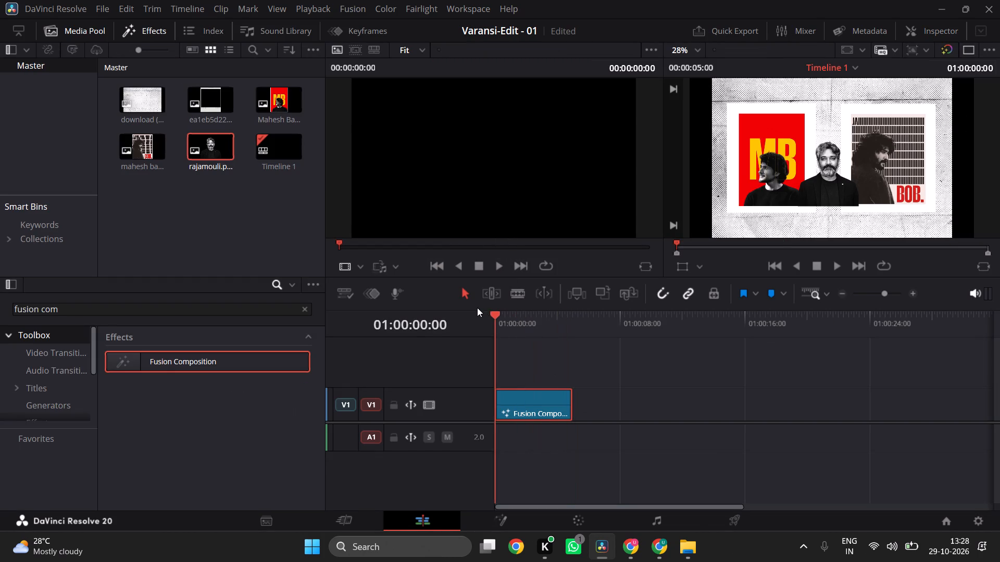
{"action": "left_click_drag", "start_coordinate": [477, 308], "coordinate": [475, 307]}
{"action": "key", "text": "space"}
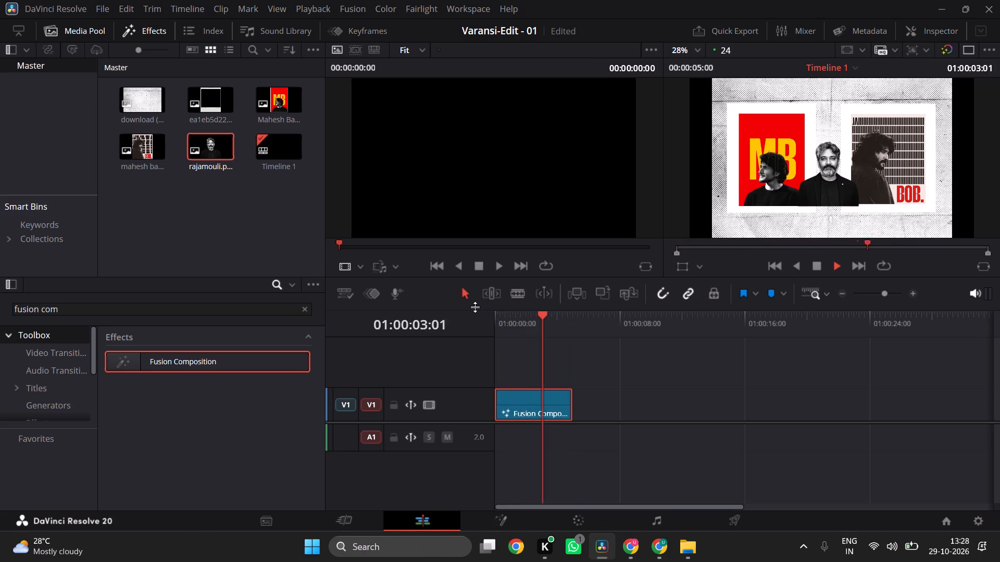
{"action": "key", "text": "space"}
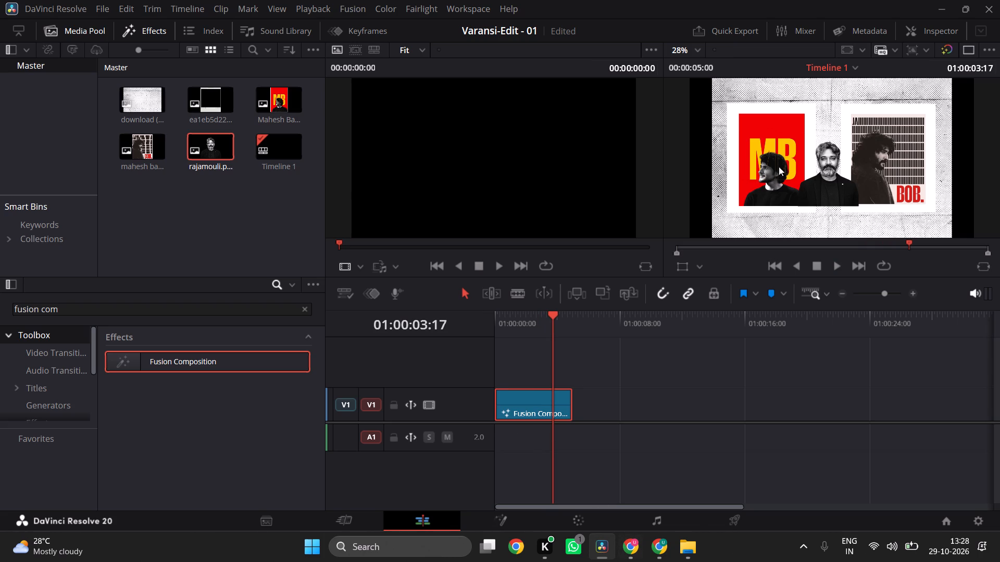
Switch to Chrome and return from the SS Rajamouli pin to the Pinterest results for rajamouli cutout images.
{"action": "left_click", "coordinate": [657, 558]}
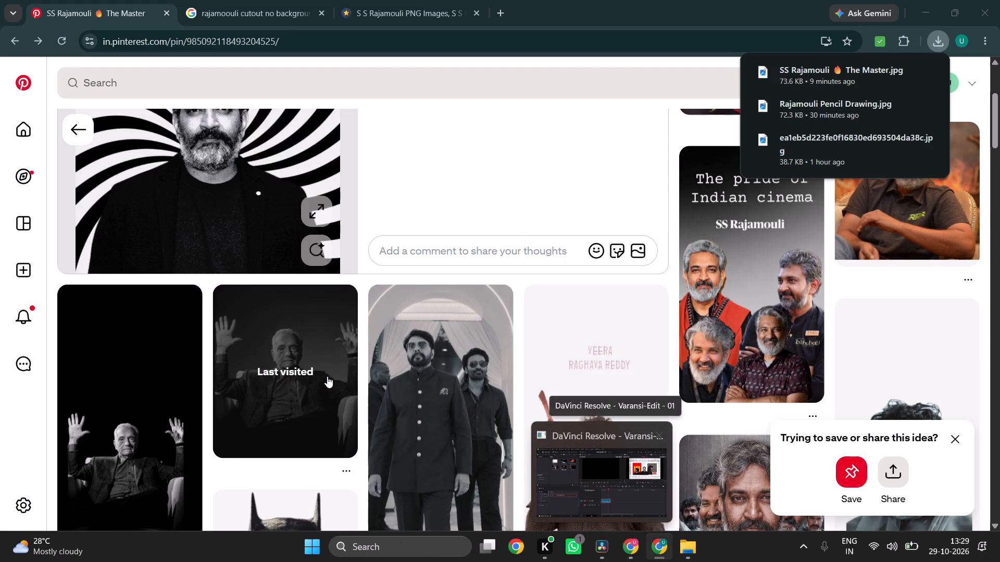
{"action": "scroll", "coordinate": [327, 376], "scroll_direction": "down", "scroll_amount": 2}
{"action": "scroll", "coordinate": [388, 262], "scroll_direction": "up", "scroll_amount": 4}
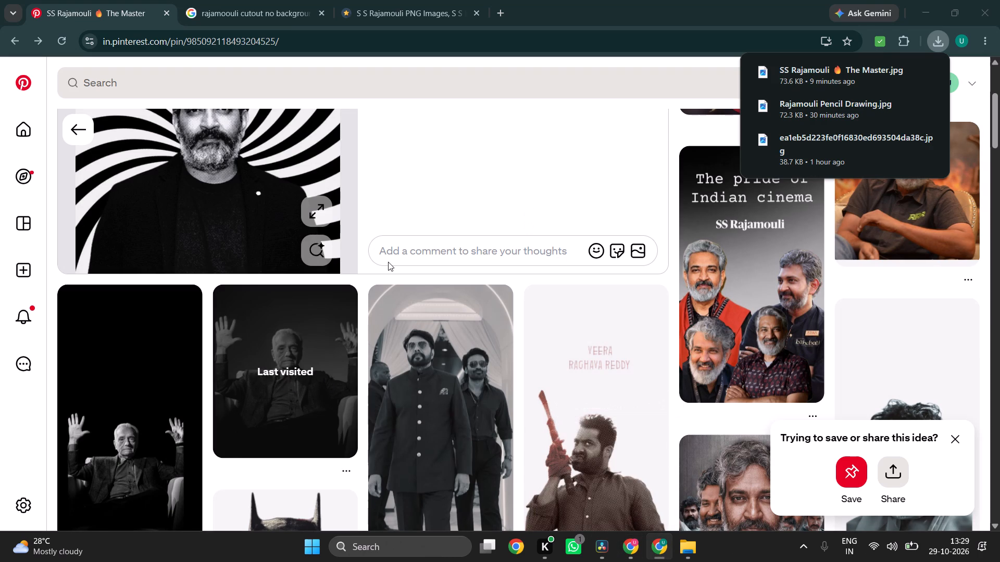
{"action": "scroll", "coordinate": [321, 205], "scroll_direction": "up", "scroll_amount": 1}
{"action": "scroll", "coordinate": [377, 249], "scroll_direction": "up", "scroll_amount": 3}
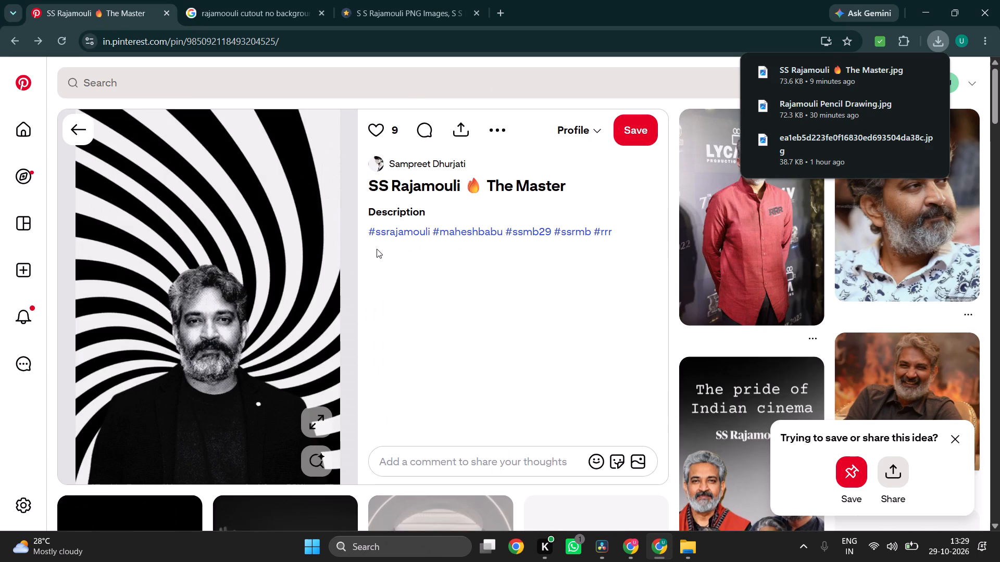
{"action": "left_click", "coordinate": [75, 130]}
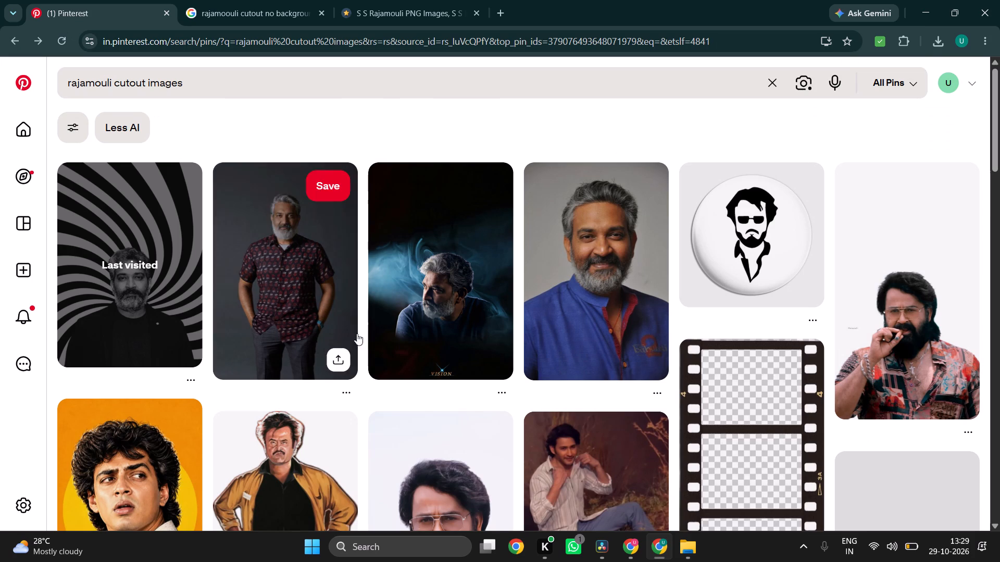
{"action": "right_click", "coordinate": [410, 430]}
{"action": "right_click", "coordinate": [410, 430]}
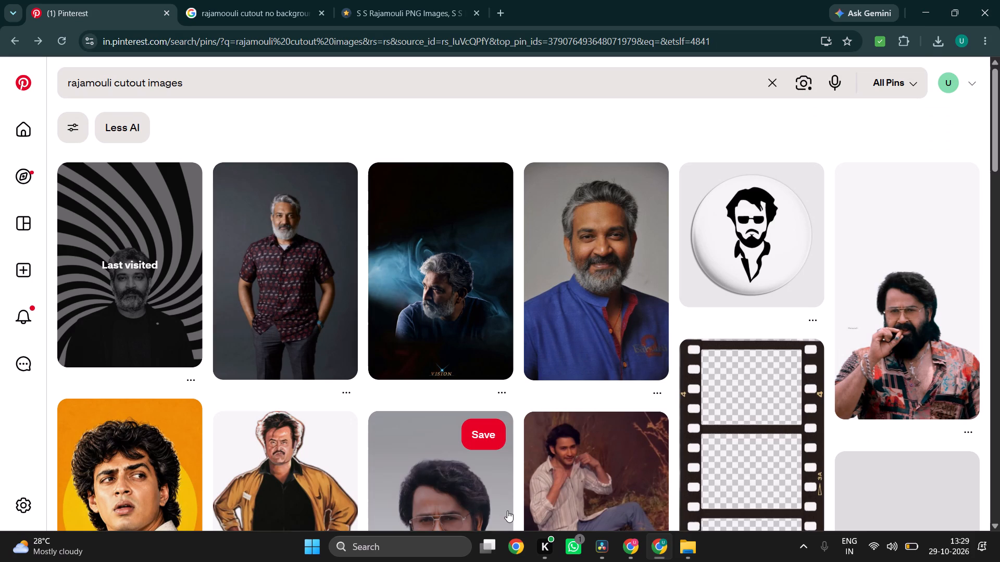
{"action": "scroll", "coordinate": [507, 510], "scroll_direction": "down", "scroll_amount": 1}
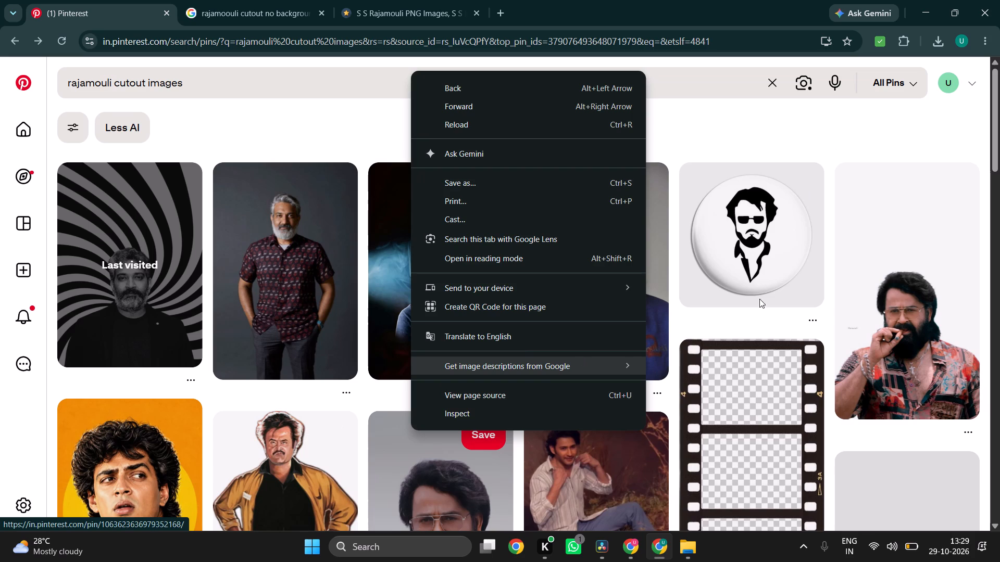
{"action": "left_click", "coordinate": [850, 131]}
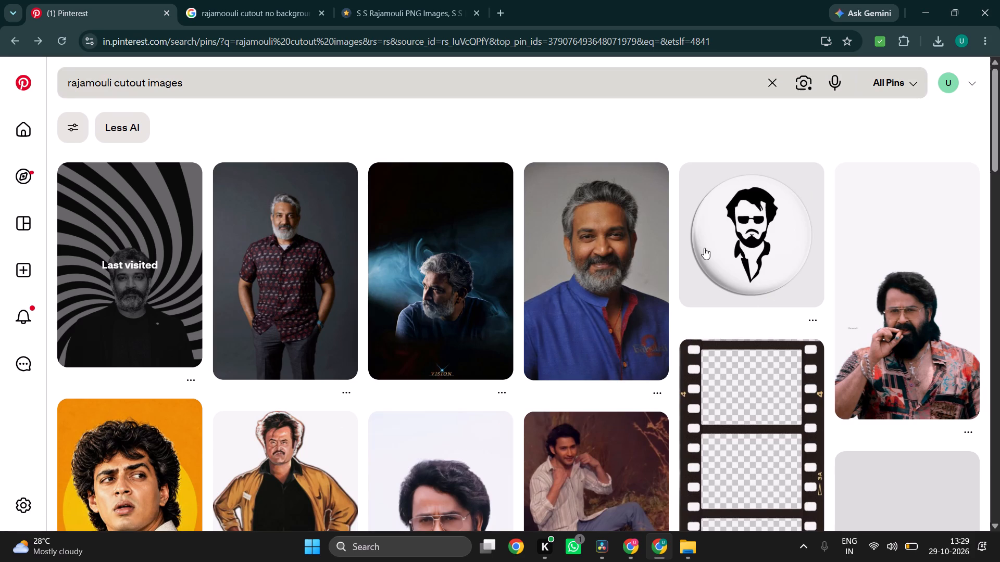
Look through the Pinterest cutout results for further poster material, checking the FaFa pin with the man in sunglasses.
{"action": "scroll", "coordinate": [607, 411], "scroll_direction": "down", "scroll_amount": 4}
{"action": "scroll", "coordinate": [560, 490], "scroll_direction": "down", "scroll_amount": 2}
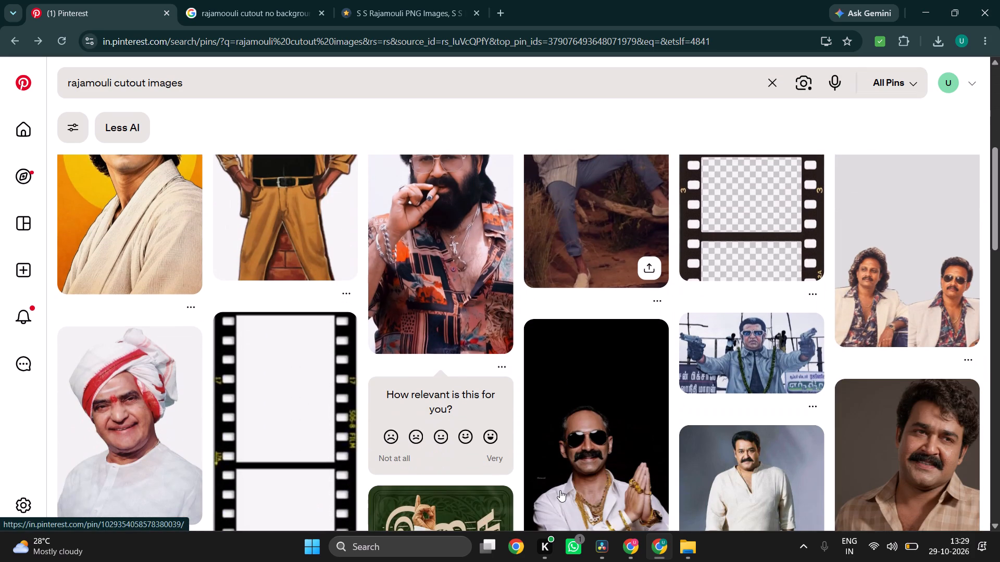
{"action": "scroll", "coordinate": [560, 490], "scroll_direction": "up", "scroll_amount": 1}
{"action": "left_click", "coordinate": [560, 490]}
{"action": "scroll", "coordinate": [560, 490], "scroll_direction": "up", "scroll_amount": 3}
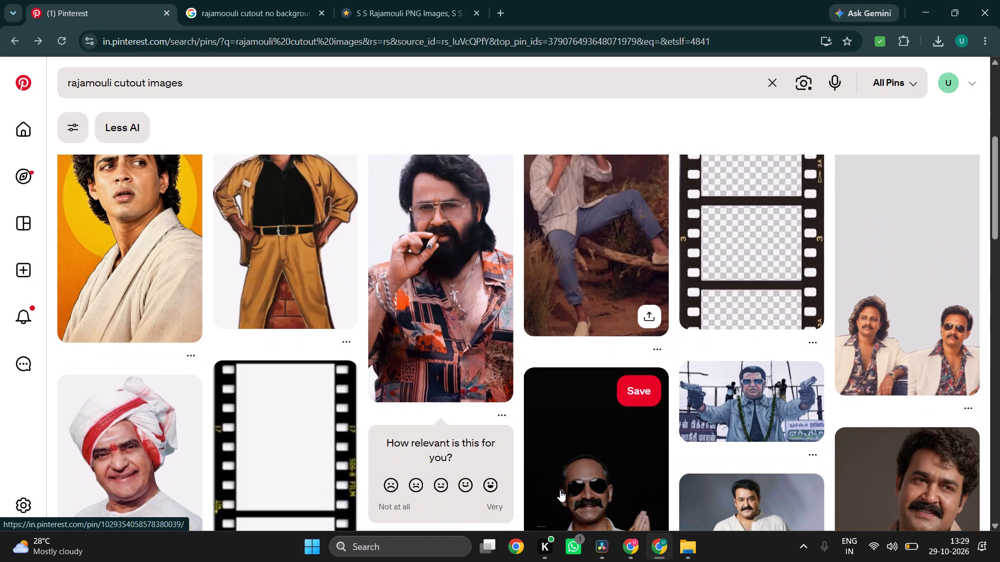
{"action": "scroll", "coordinate": [560, 490], "scroll_direction": "up", "scroll_amount": 1}
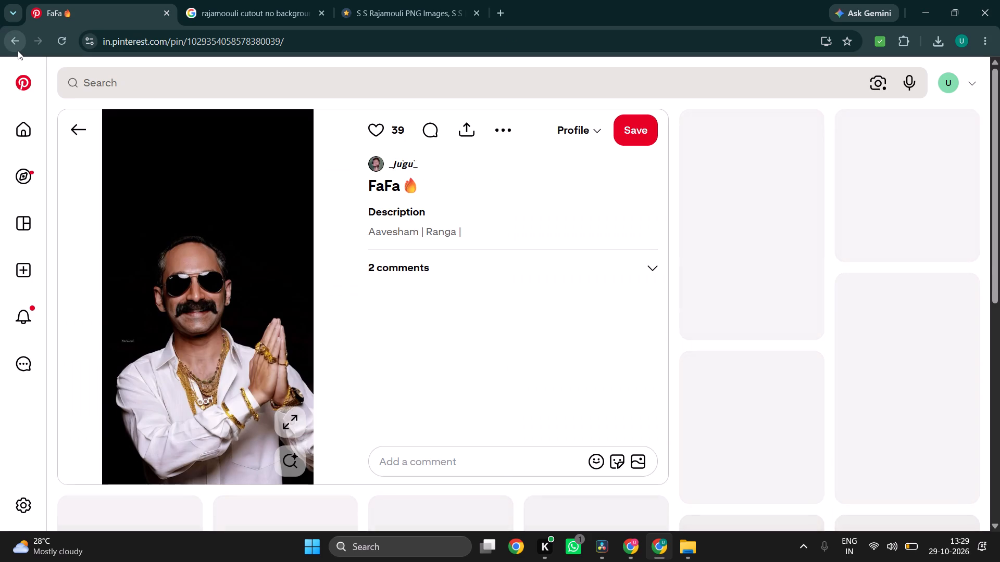
{"action": "left_click", "coordinate": [18, 50]}
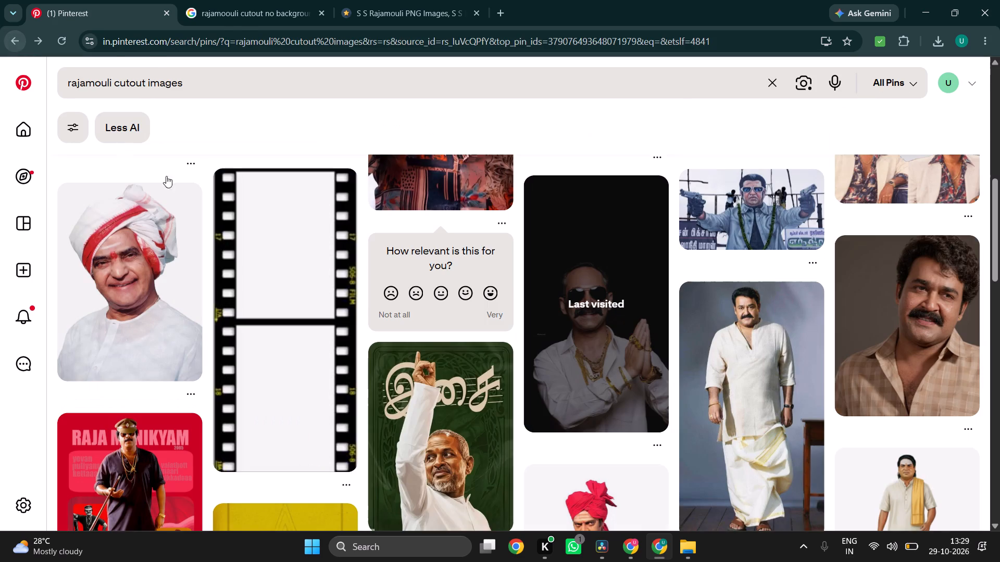
{"action": "scroll", "coordinate": [325, 271], "scroll_direction": "down", "scroll_amount": 1}
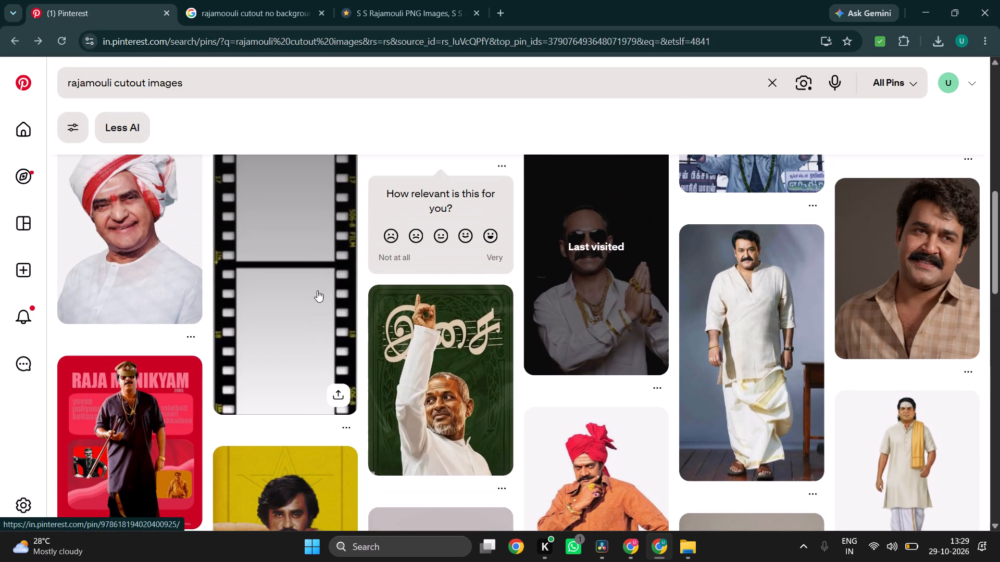
{"action": "scroll", "coordinate": [266, 373], "scroll_direction": "up", "scroll_amount": 1}
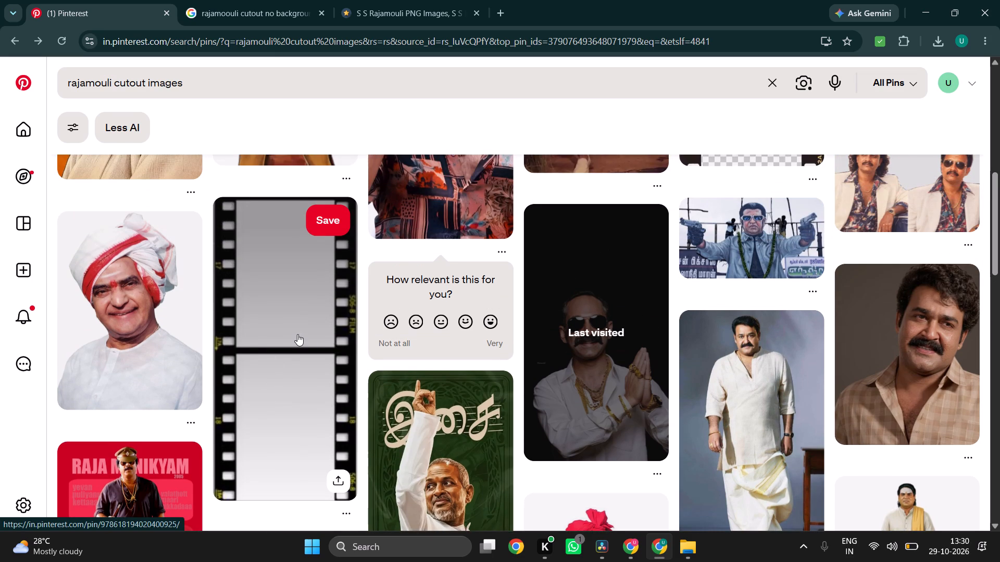
{"action": "scroll", "coordinate": [295, 392], "scroll_direction": "up", "scroll_amount": 1}
Open the black film strip cutout pin and look through its related film strip and polaroid frame images.
{"action": "left_click", "coordinate": [307, 362]}
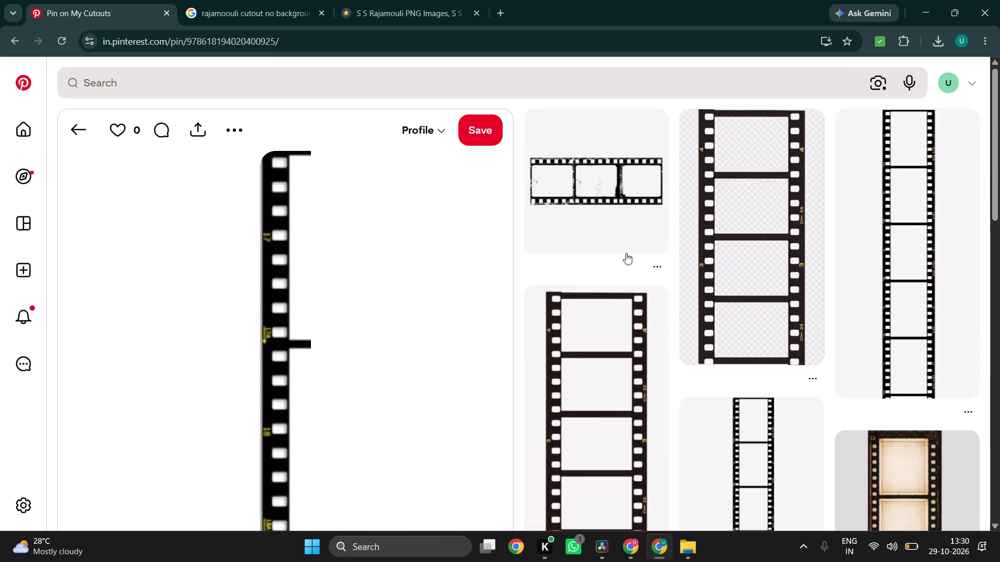
{"action": "scroll", "coordinate": [672, 320], "scroll_direction": "down", "scroll_amount": 3}
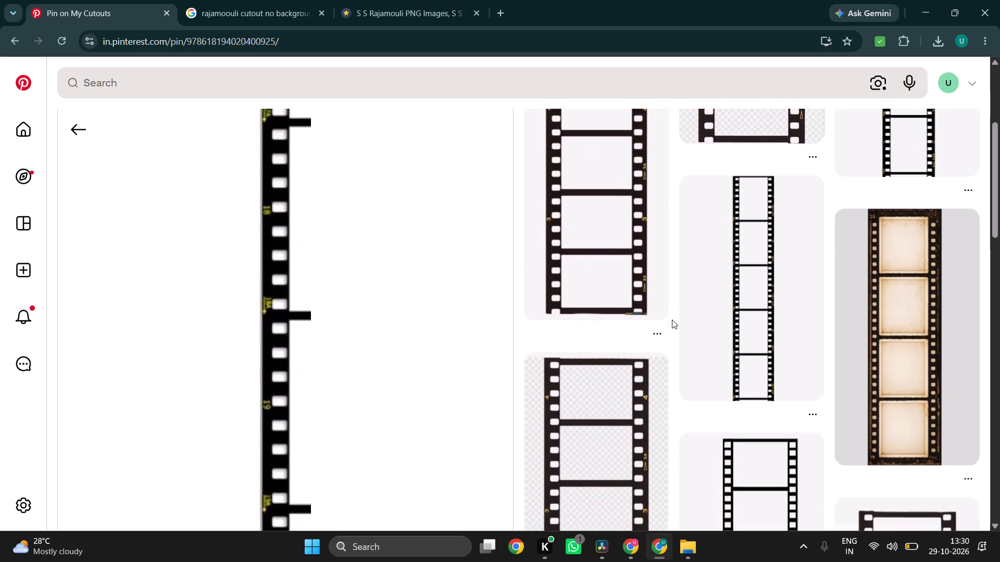
{"action": "scroll", "coordinate": [672, 320], "scroll_direction": "down", "scroll_amount": 4}
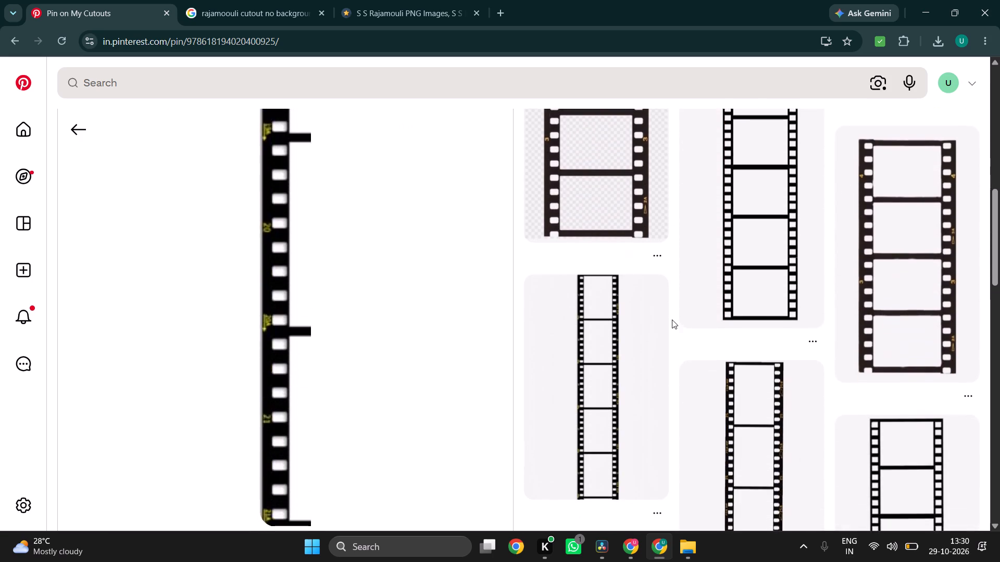
{"action": "scroll", "coordinate": [672, 320], "scroll_direction": "down", "scroll_amount": 2}
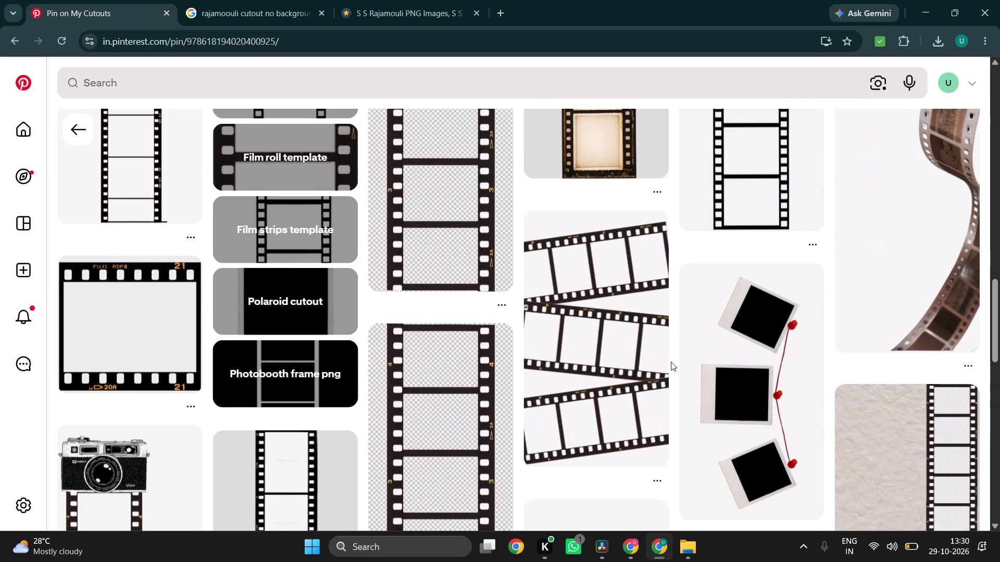
{"action": "scroll", "coordinate": [671, 372], "scroll_direction": "down", "scroll_amount": 1}
{"action": "scroll", "coordinate": [700, 331], "scroll_direction": "down", "scroll_amount": 2}
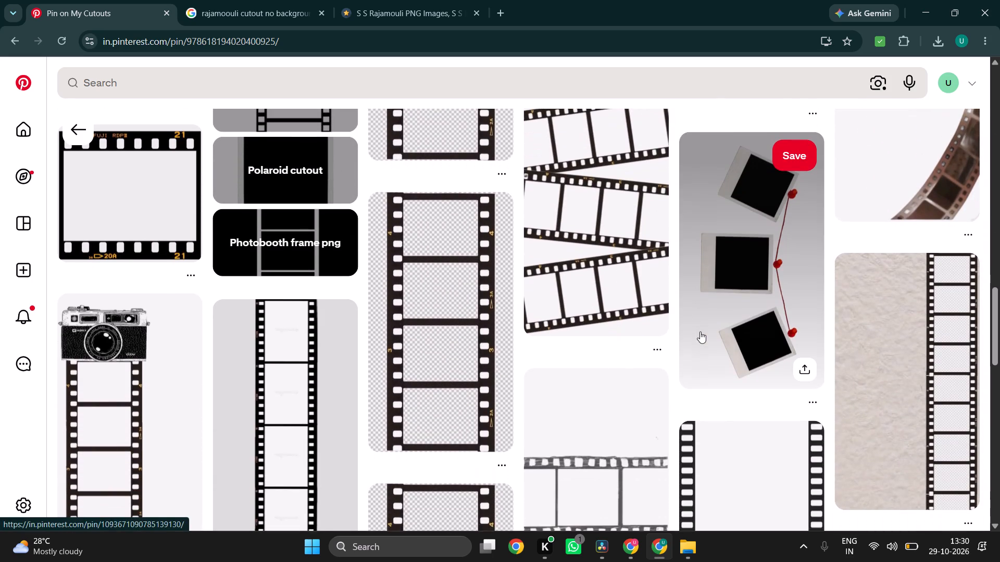
{"action": "scroll", "coordinate": [484, 436], "scroll_direction": "down", "scroll_amount": 1}
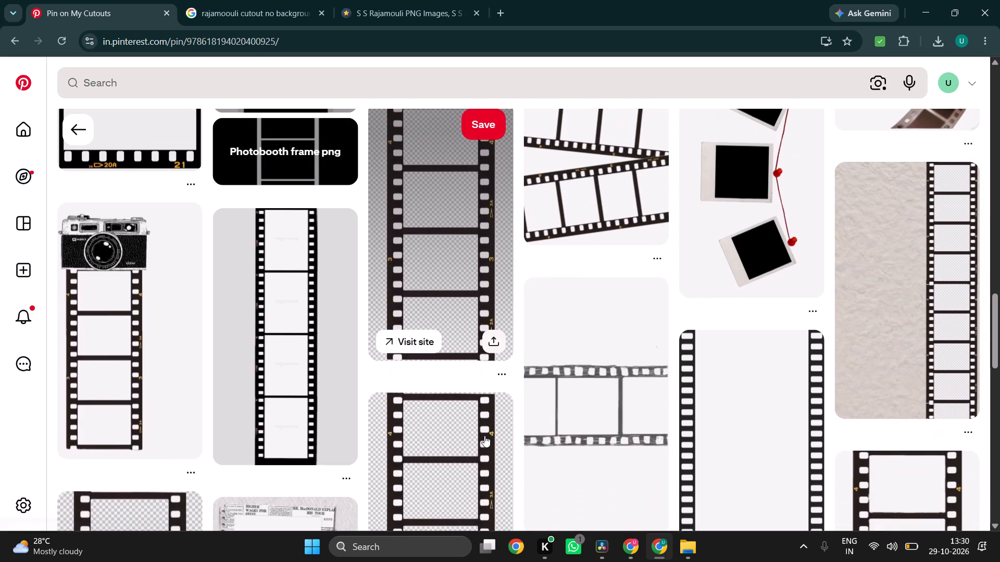
{"action": "scroll", "coordinate": [484, 436], "scroll_direction": "down", "scroll_amount": 1}
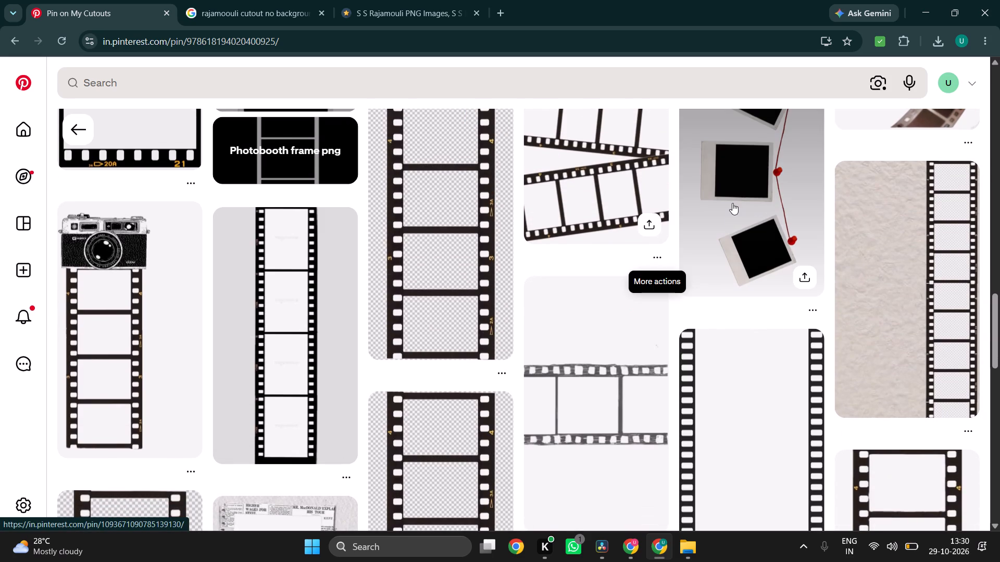
{"action": "scroll", "coordinate": [732, 203], "scroll_direction": "up", "scroll_amount": 4}
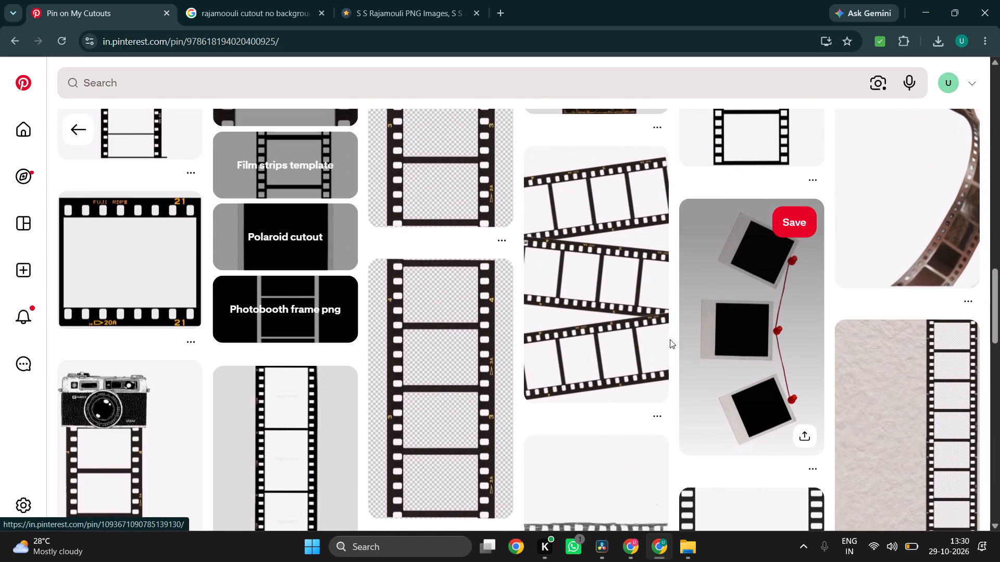